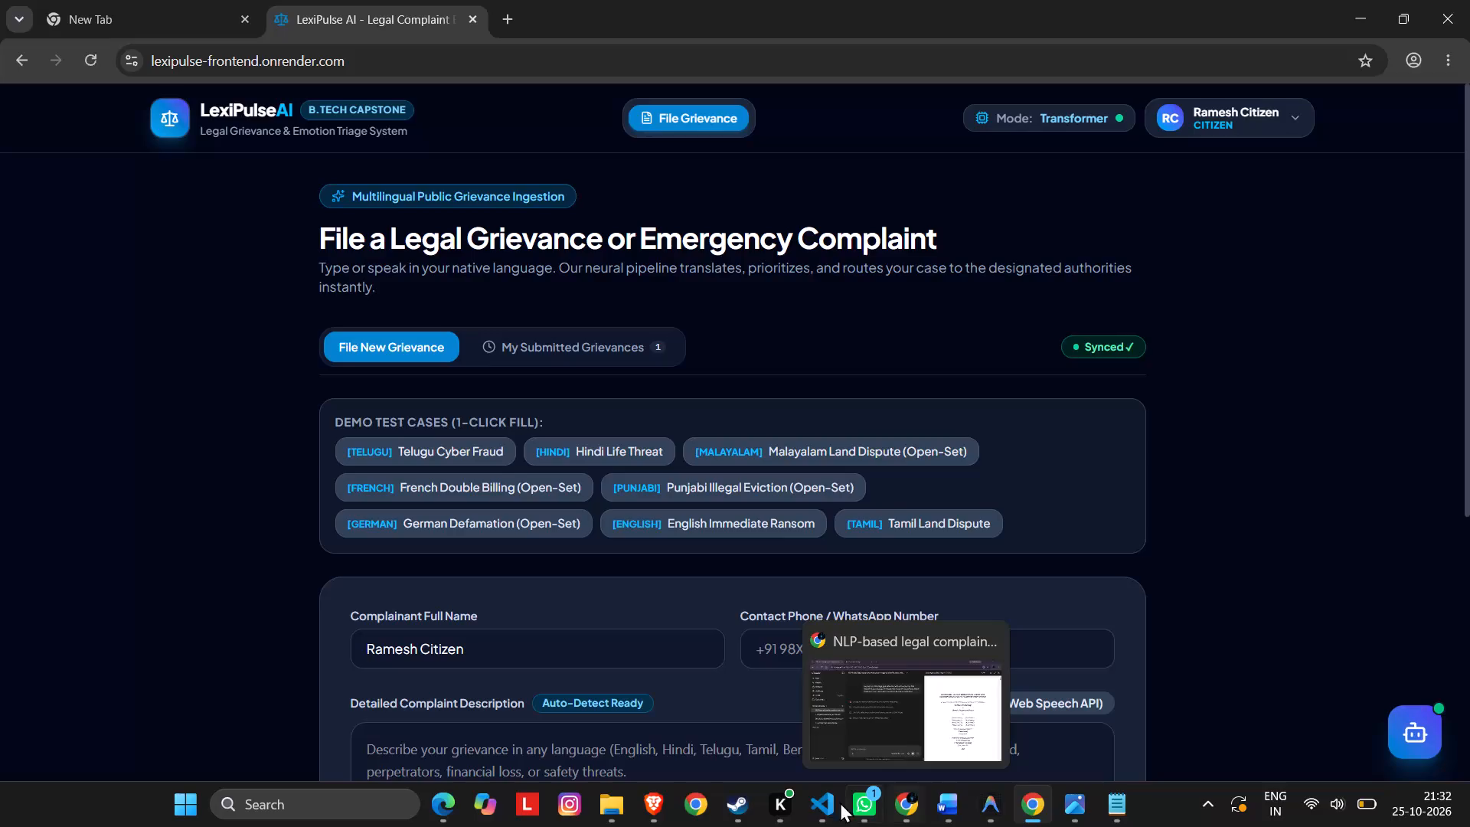
# Switch to the CivicTriage page in Brave and change the active persona from administrator to Citizen.
pyautogui.click(653, 800)
pyautogui.click(648, 675)
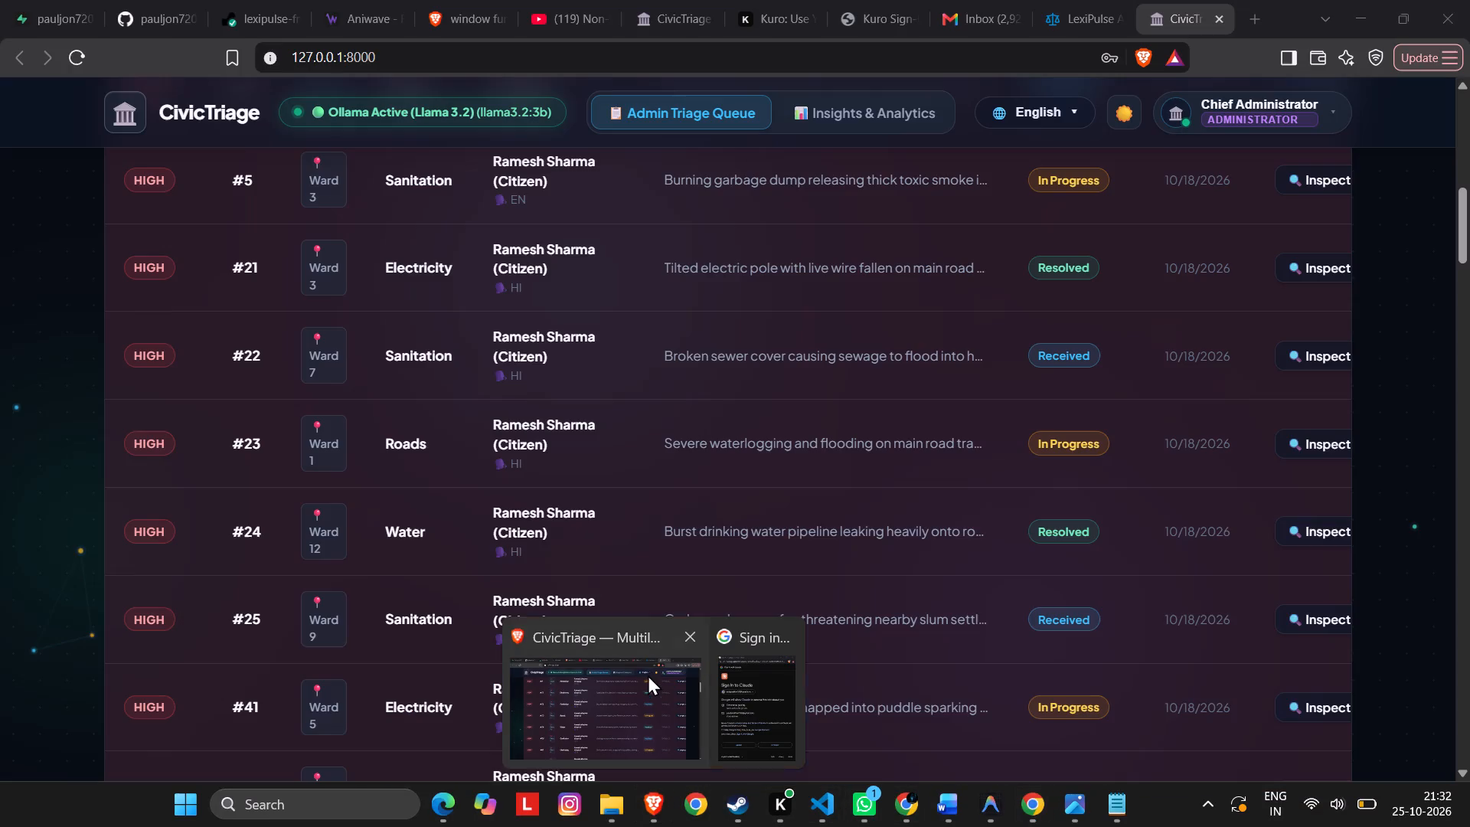
pyautogui.click(1320, 104)
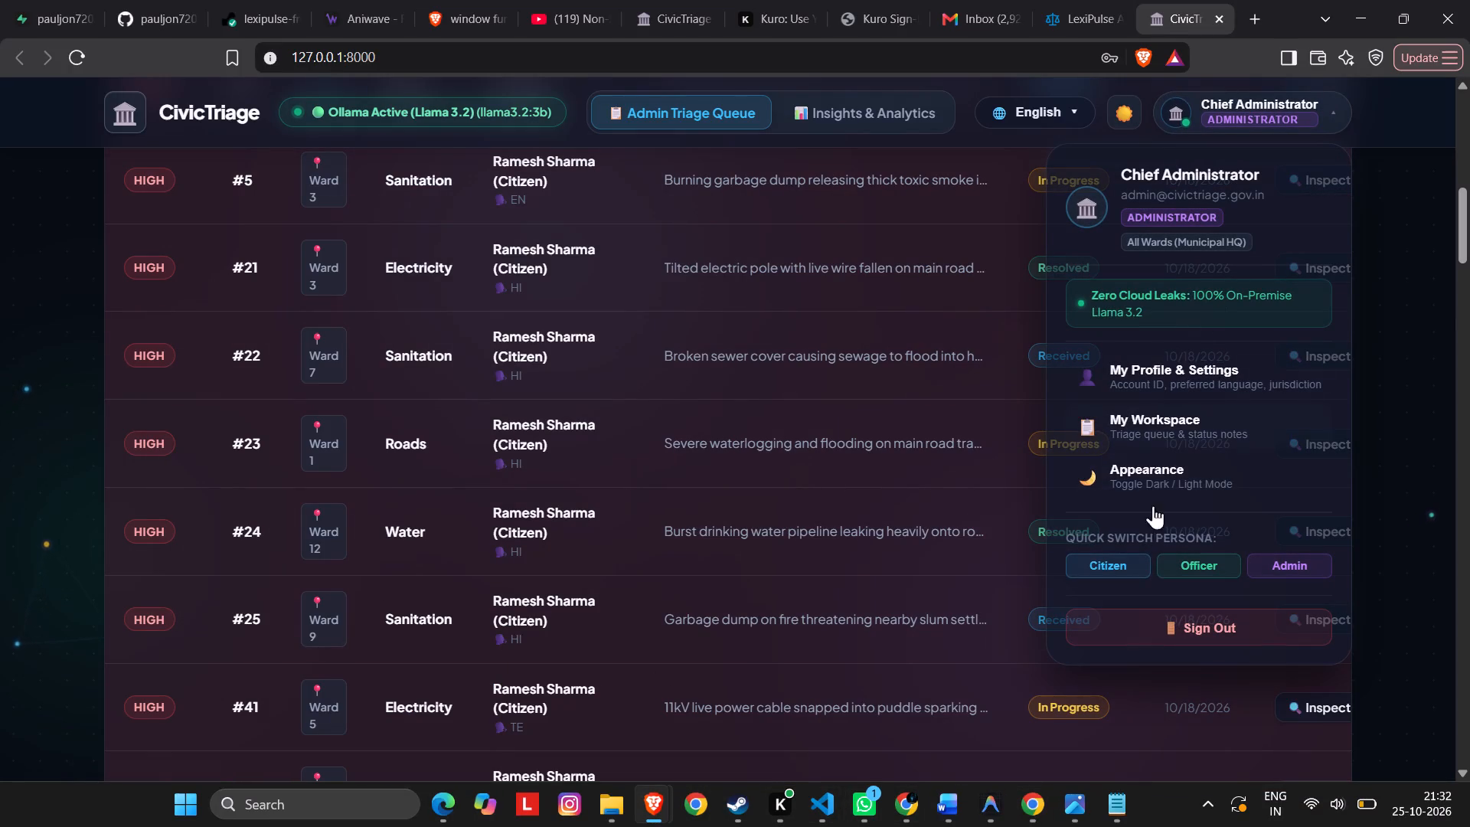
pyautogui.click(1123, 561)
pyautogui.scroll(5, 954, 554)
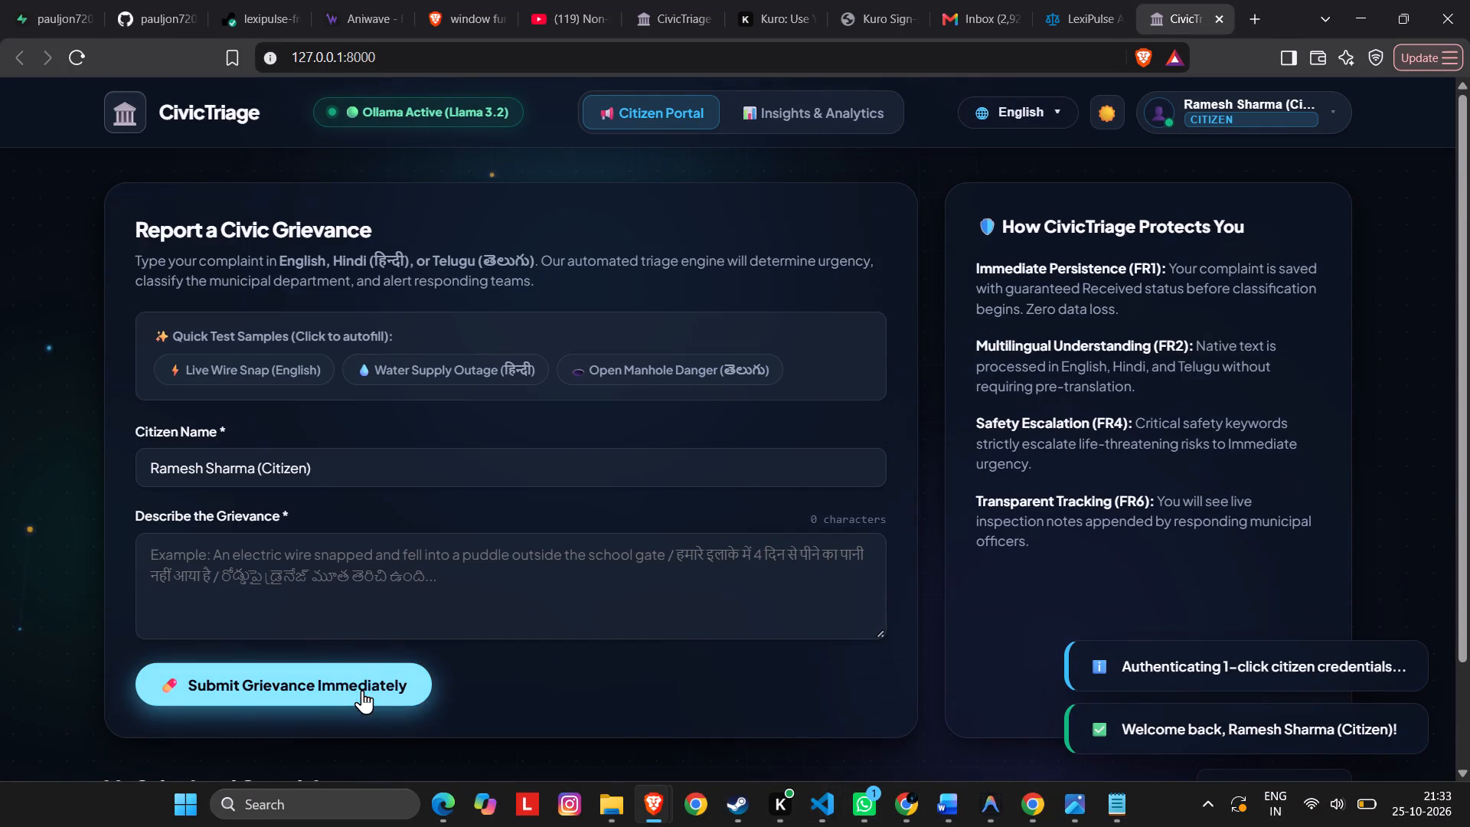
pyautogui.scroll(4, 763, 517)
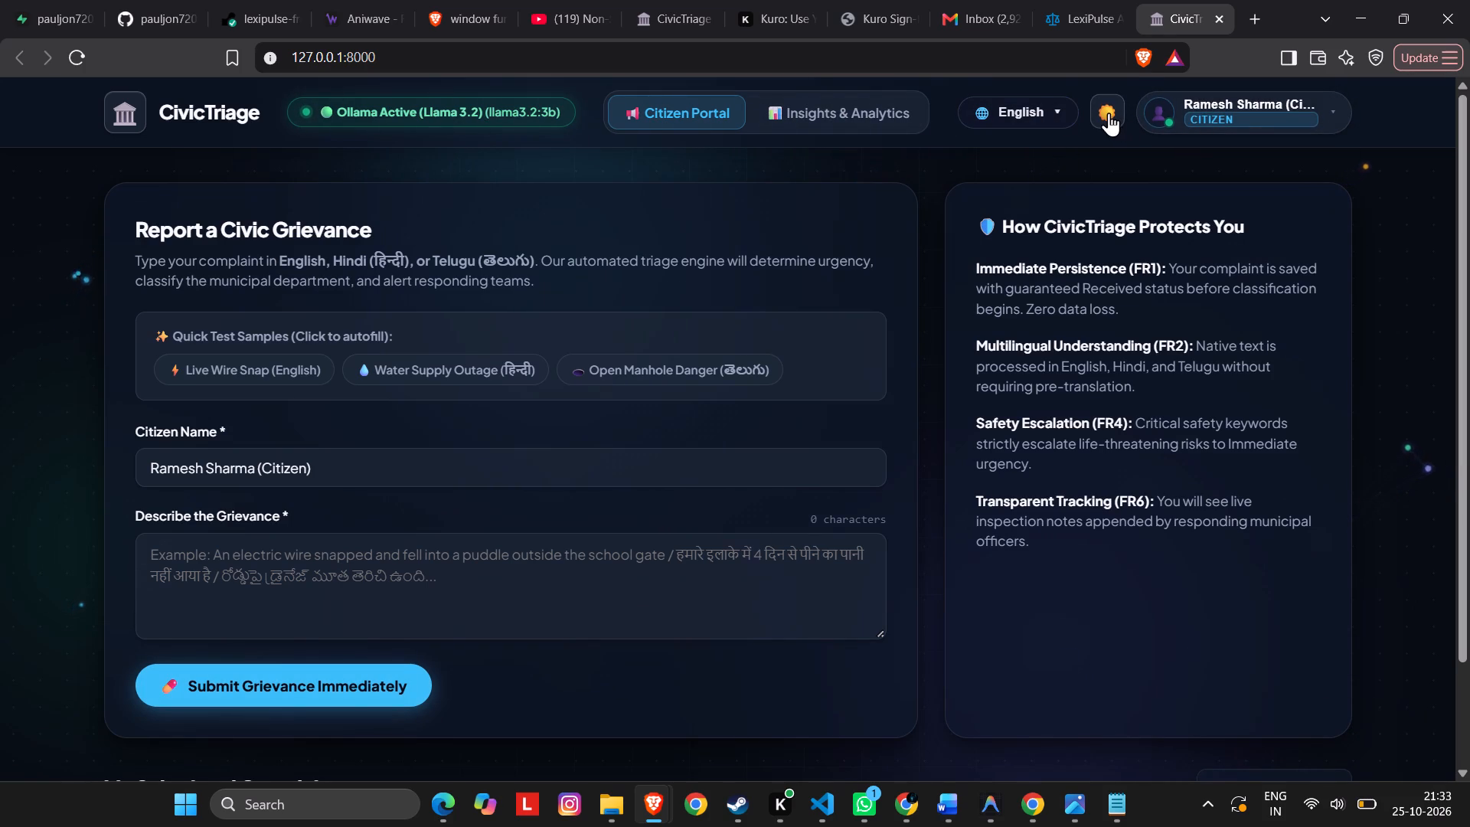
# Review the citizen account's profile and settings, including account preferences and session security, and close them.
pyautogui.click(1250, 110)
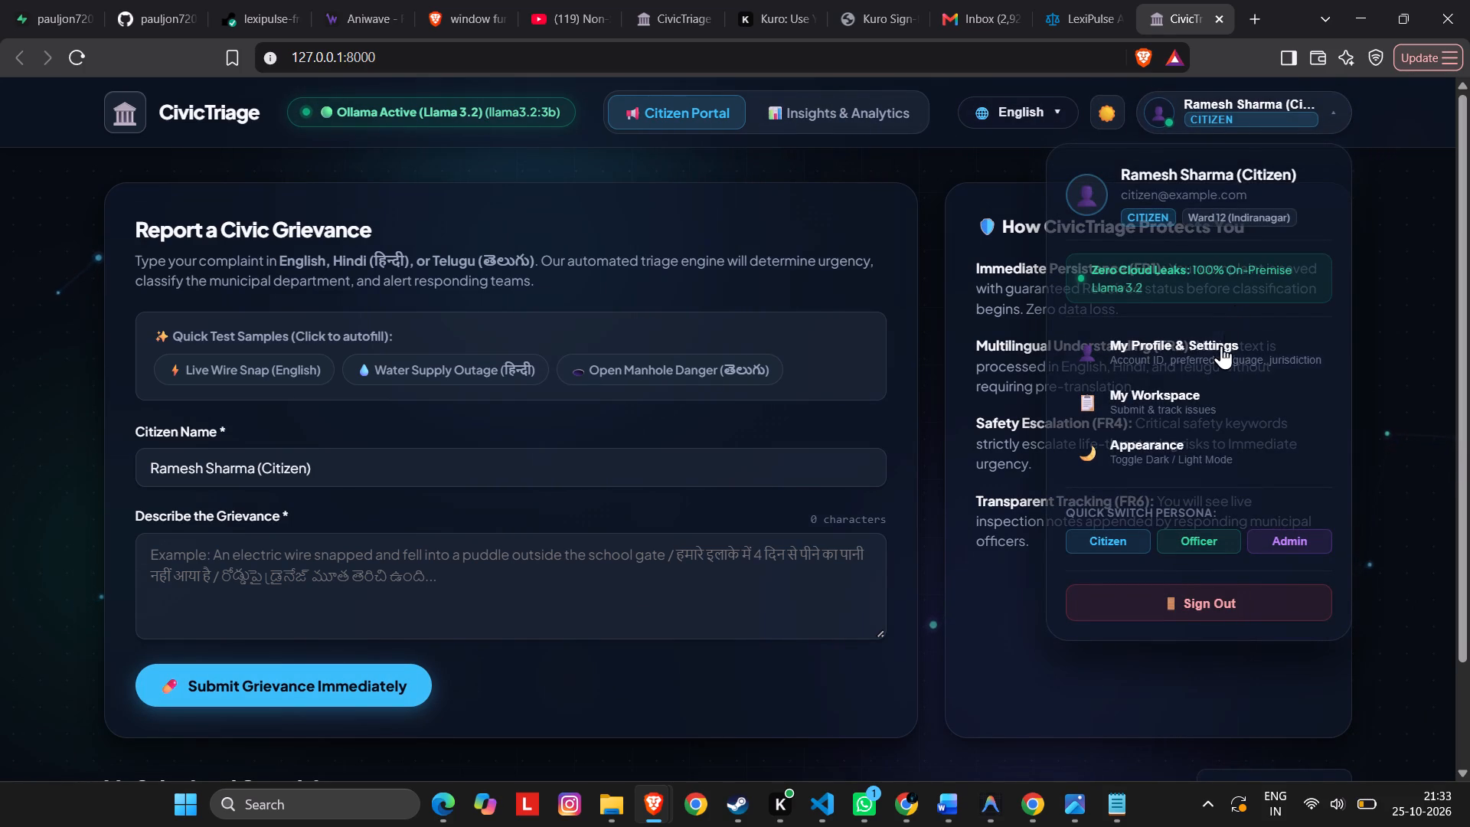
pyautogui.click(1215, 355)
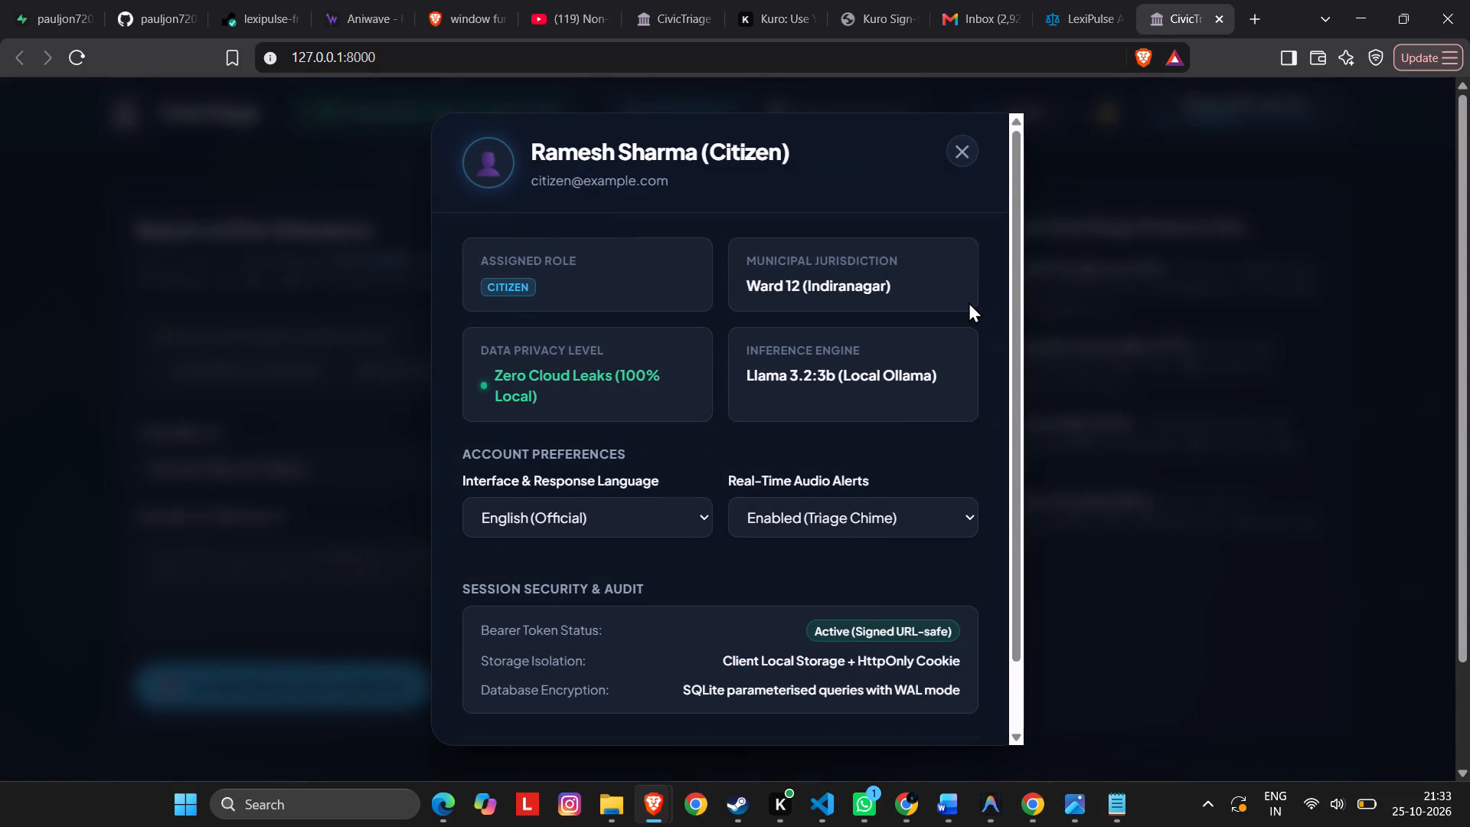
pyautogui.scroll(-7, 966, 304)
pyautogui.scroll(2, 967, 295)
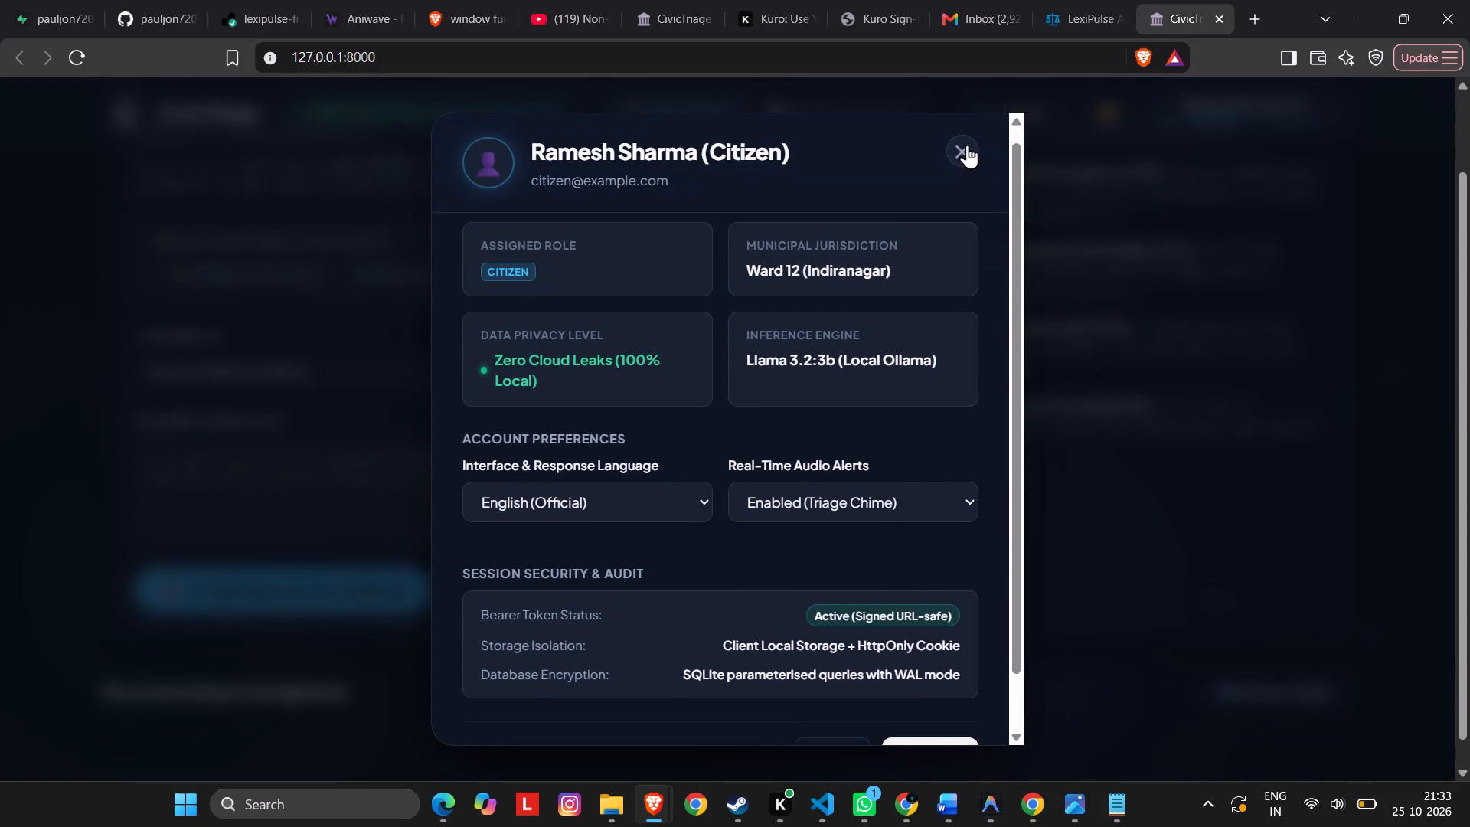
pyautogui.click(966, 145)
pyautogui.scroll(3, 1295, 363)
# Open the citizen's My Workspace from the account options and look over the grievance reporting page.
pyautogui.click(1281, 123)
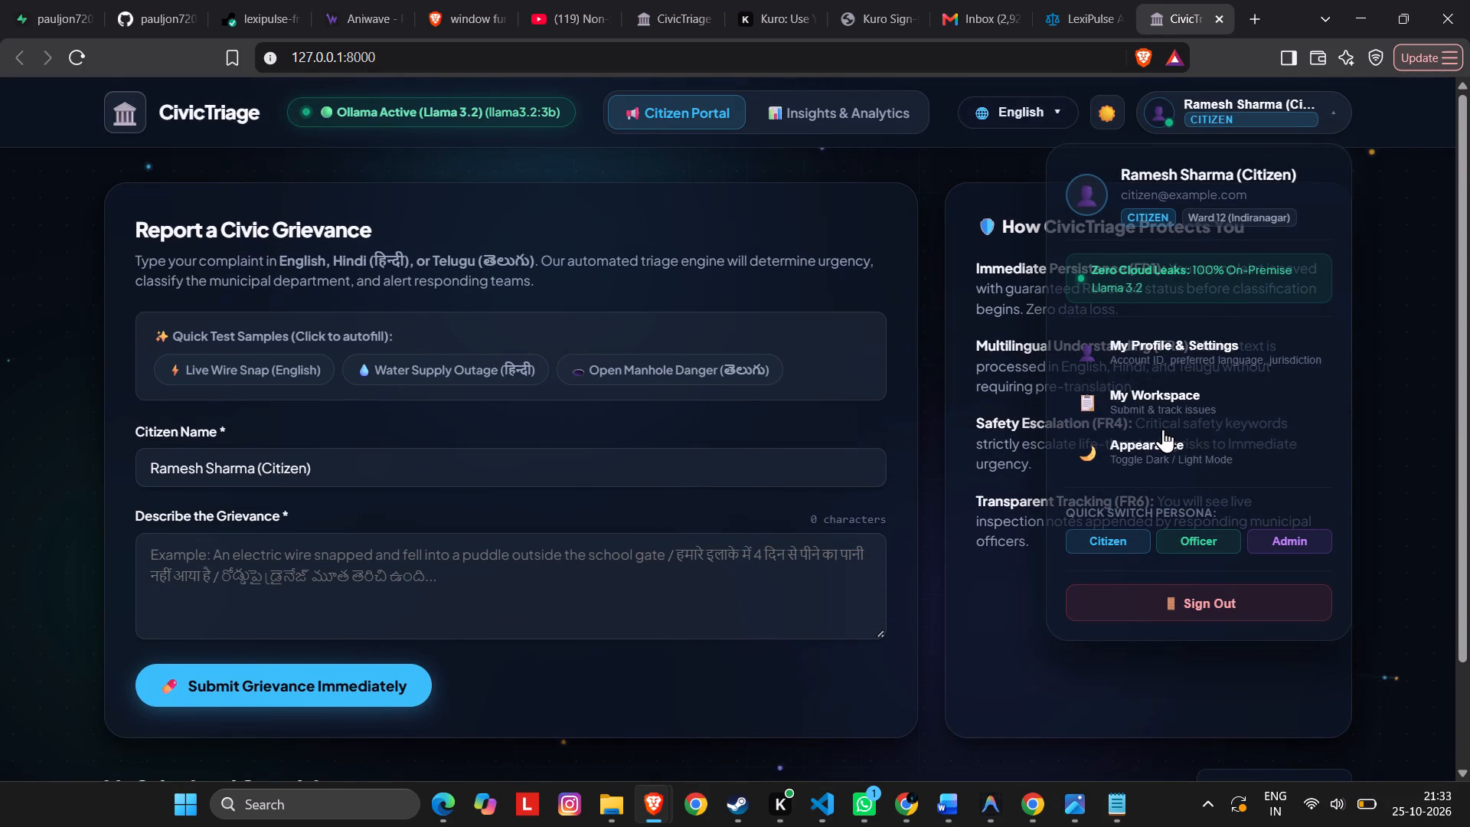
pyautogui.click(1156, 407)
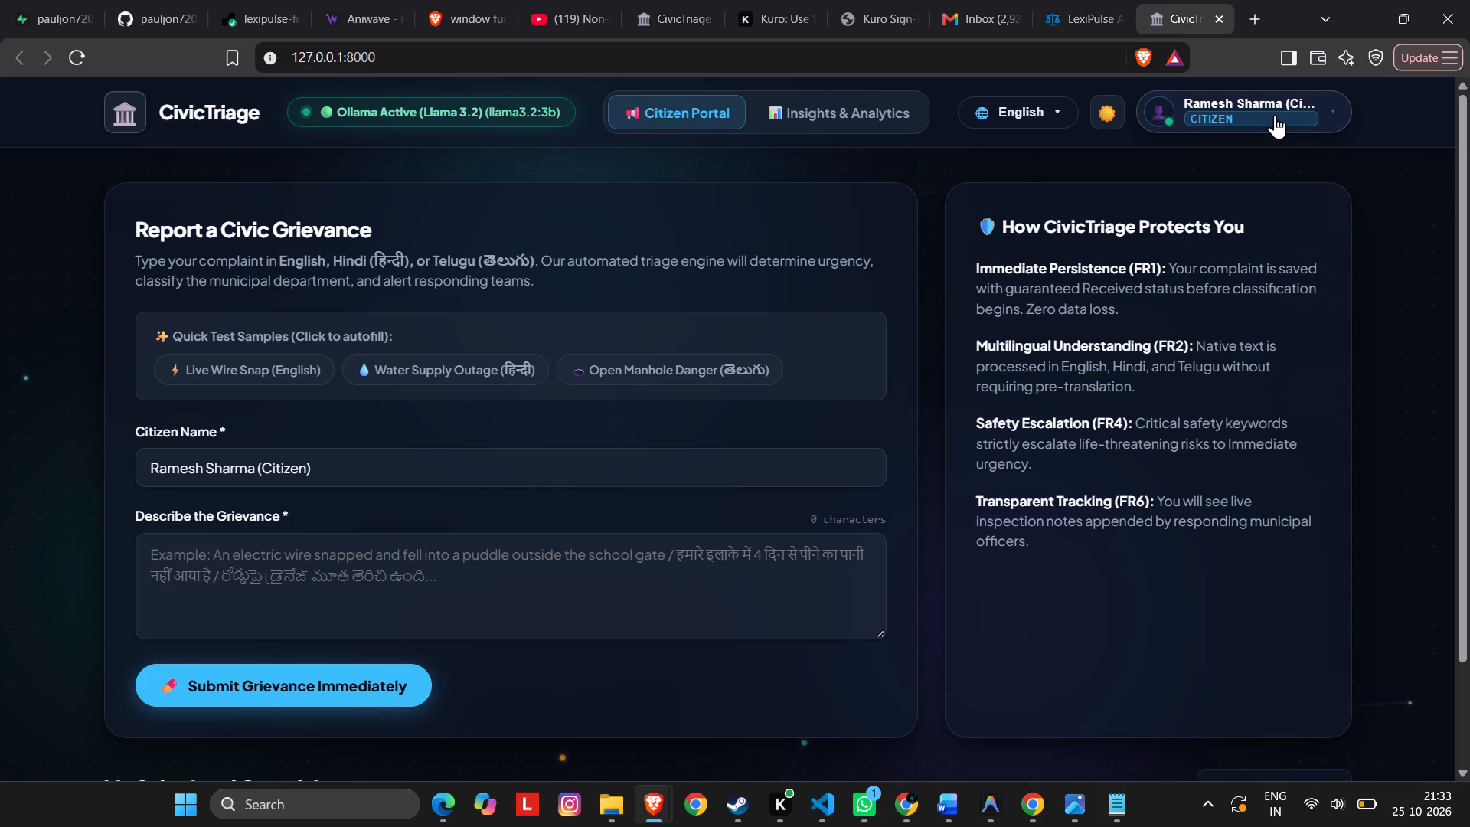
pyautogui.click(1275, 115)
pyautogui.click(1145, 391)
pyautogui.scroll(3, 906, 459)
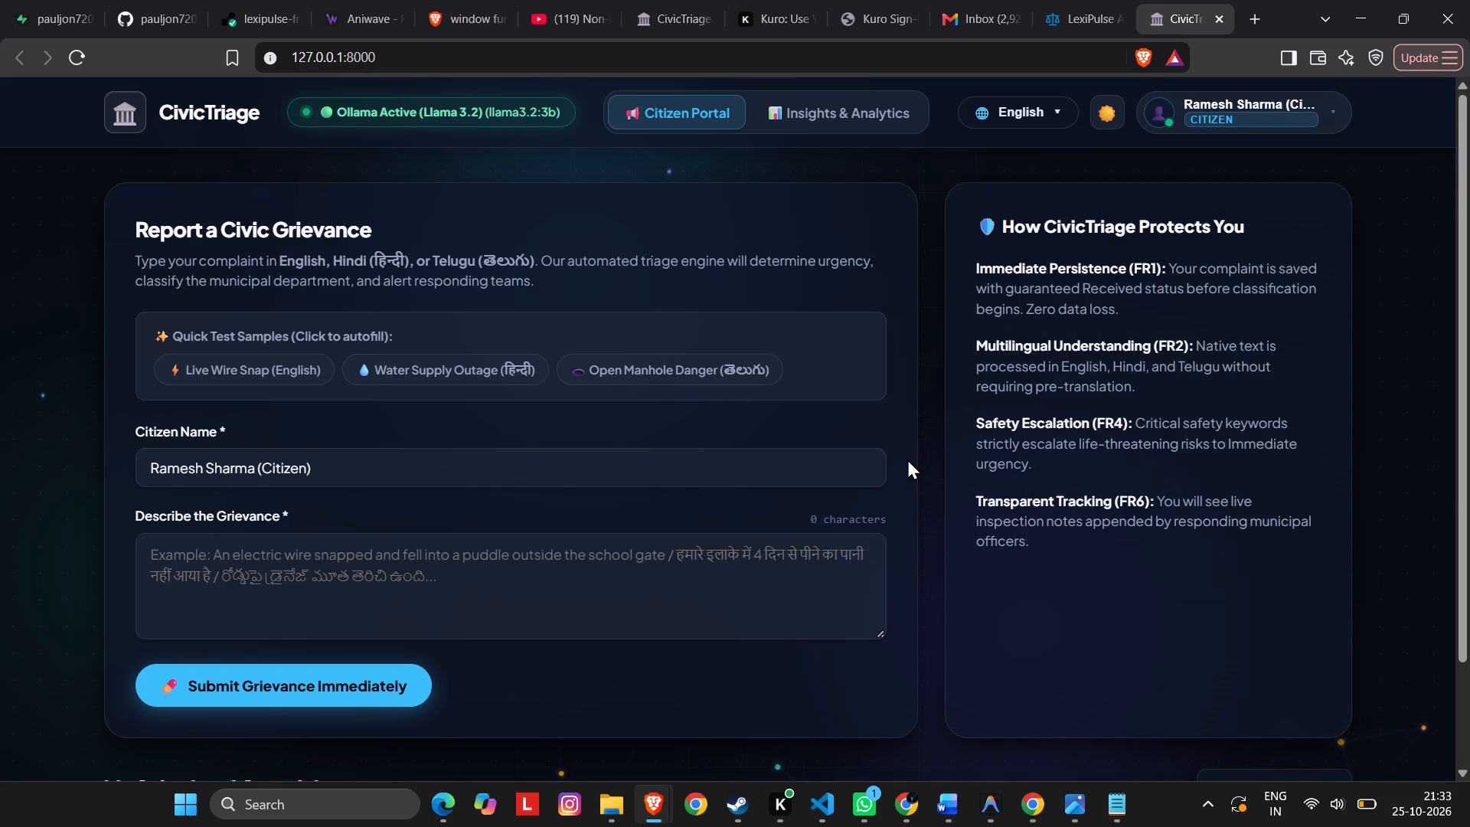
pyautogui.scroll(2, 907, 459)
pyautogui.scroll(-6, 746, 473)
pyautogui.scroll(4, 745, 477)
# Fill the grievance form with the Hindi Water Supply Outage sample and submit it.
pyautogui.click(441, 358)
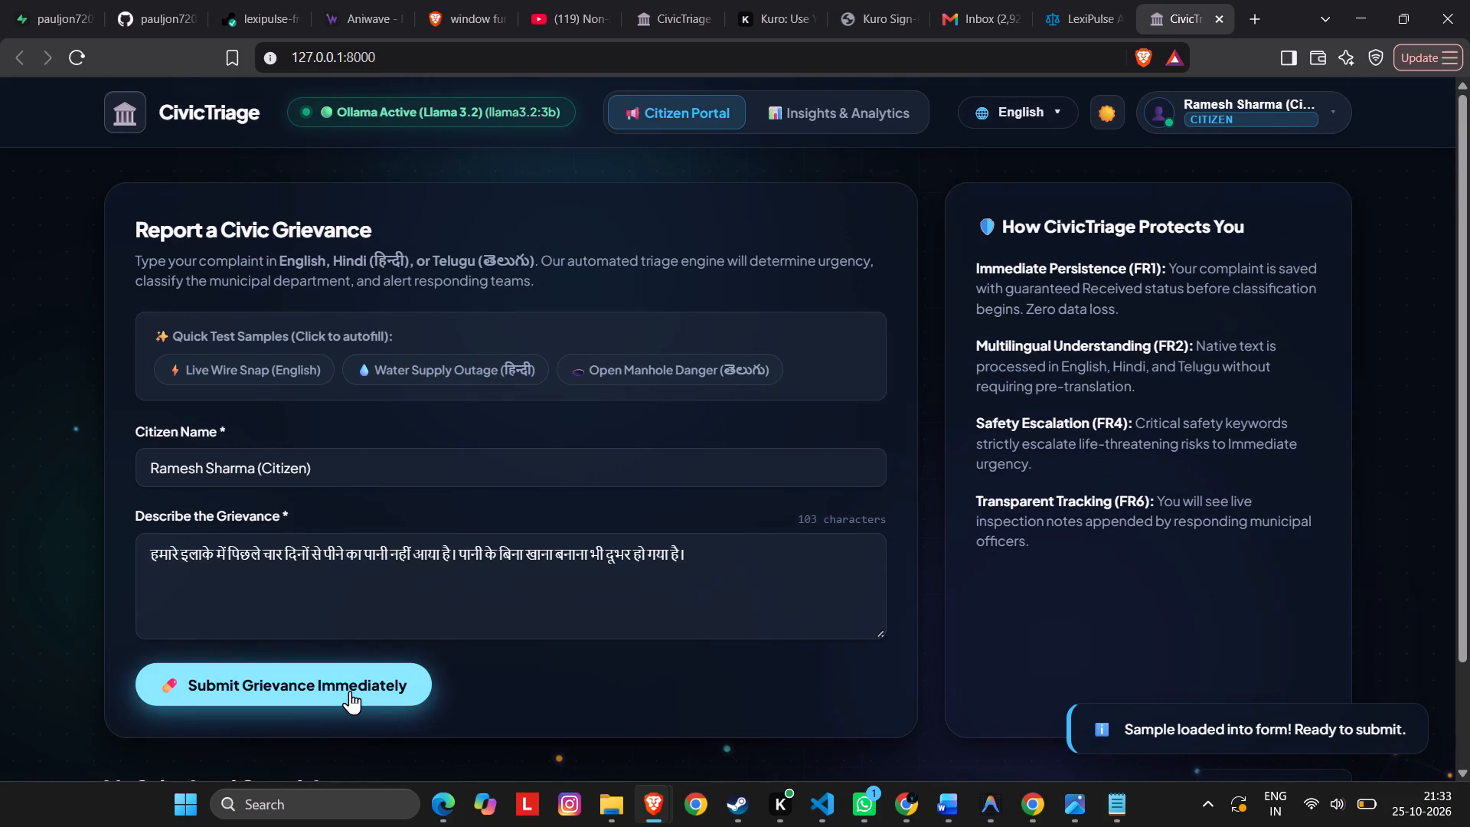
pyautogui.click(350, 691)
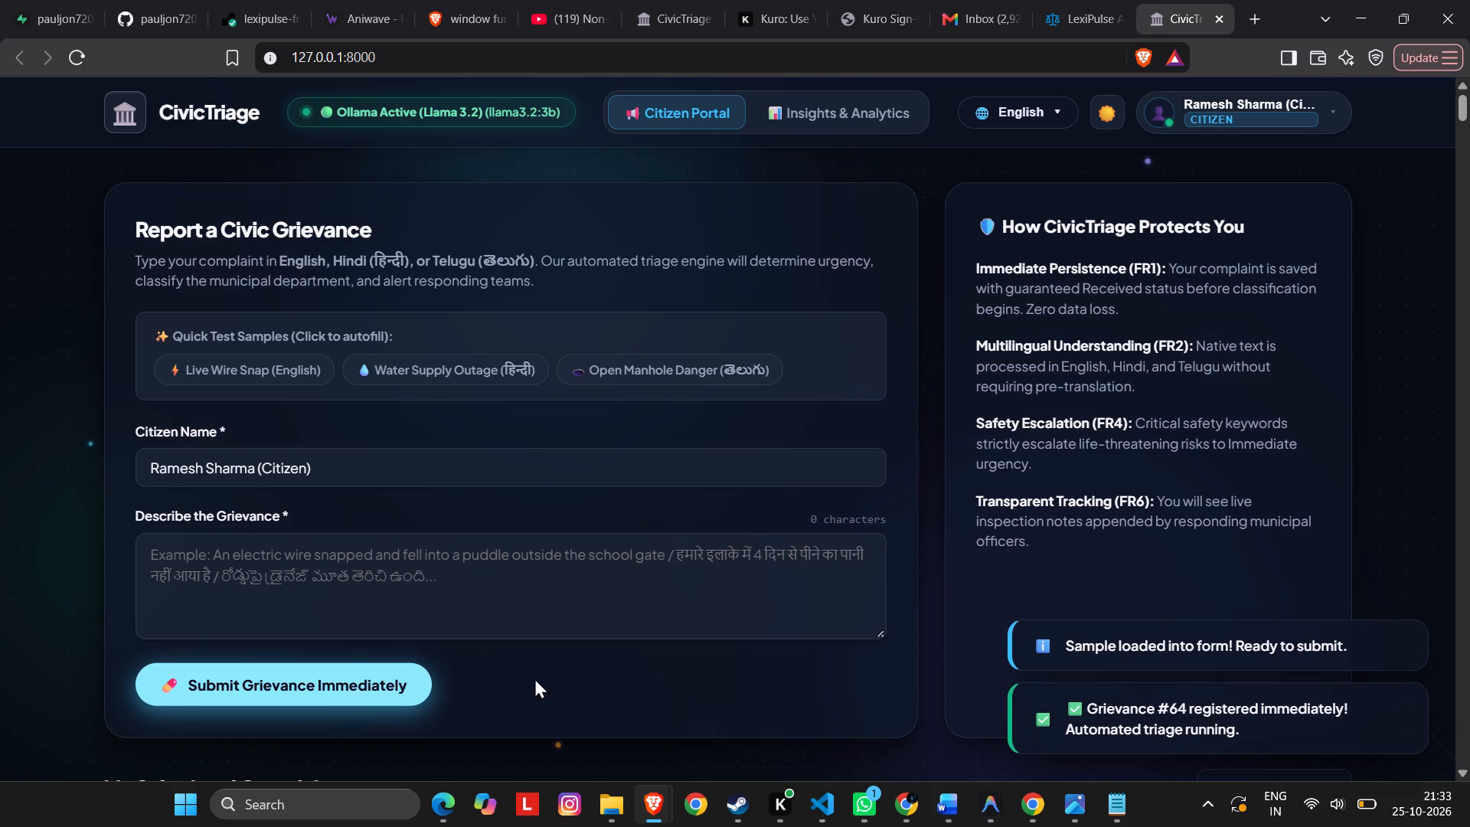
# Capture a screenshot of the CivicTriage page area showing the My Submitted Complaints list, from the site header down.
pyautogui.scroll(-18, 831, 665)
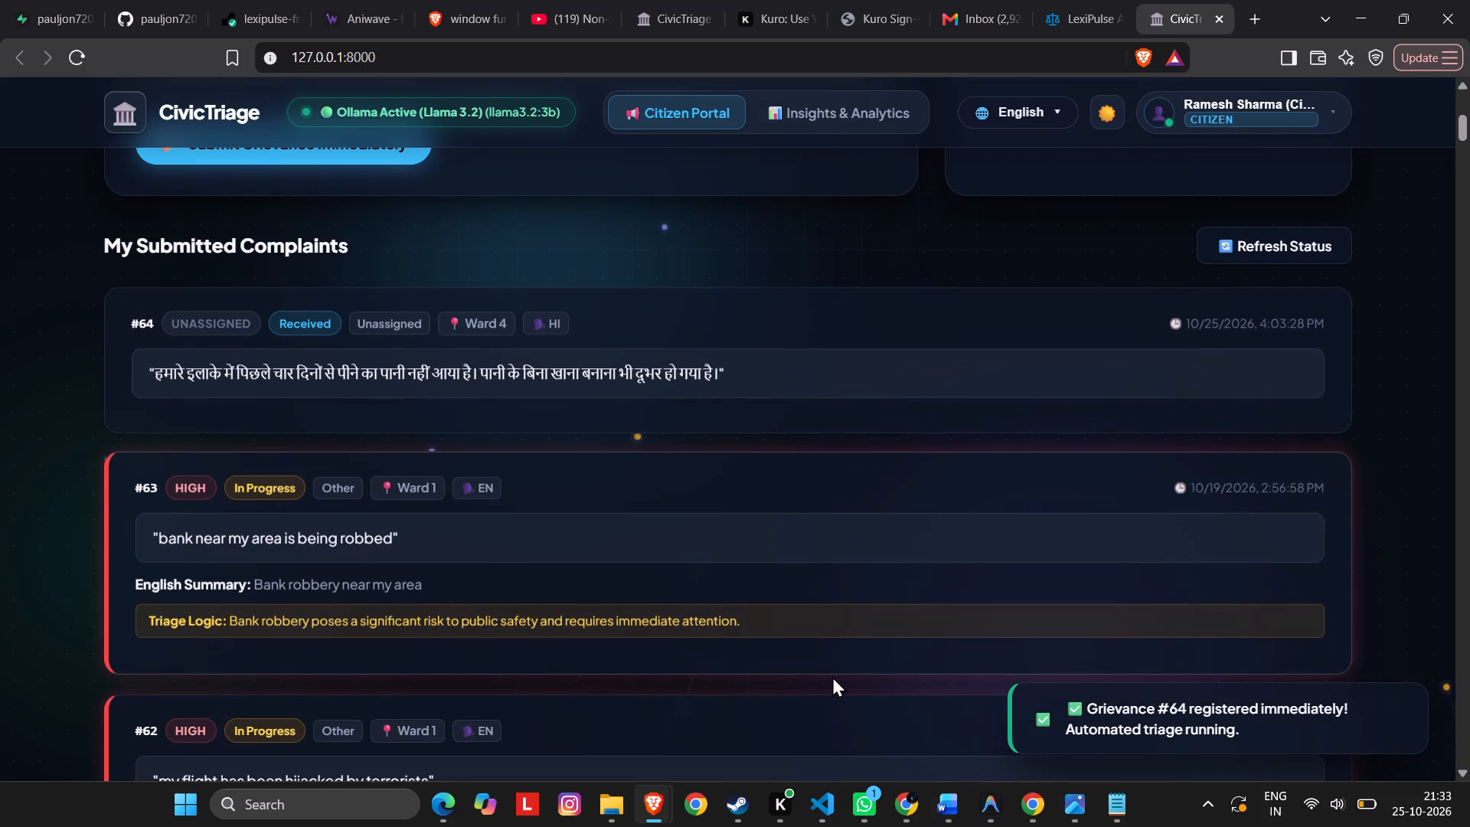
pyautogui.scroll(1, 832, 676)
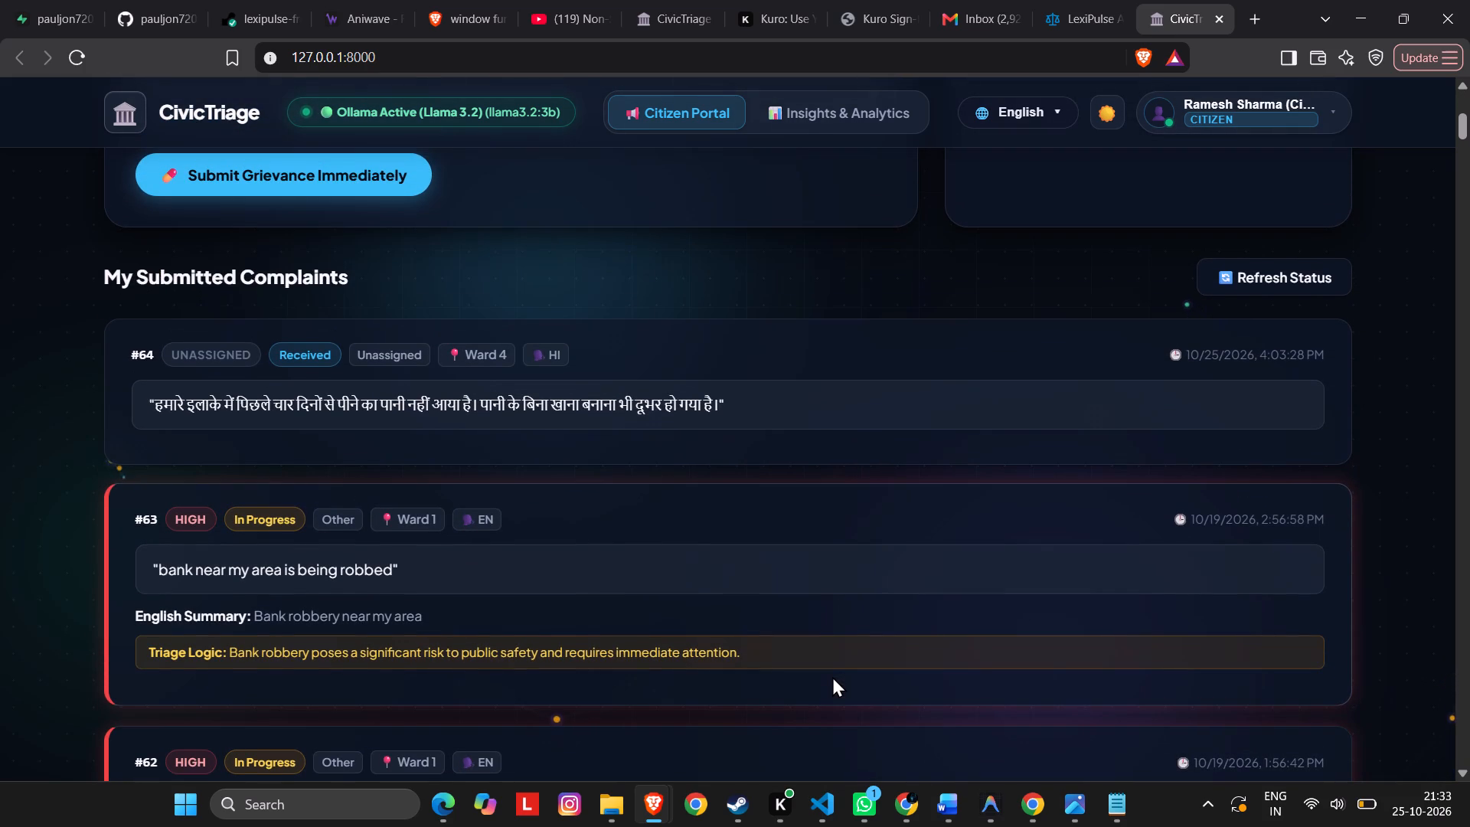
pyautogui.scroll(-2, 832, 676)
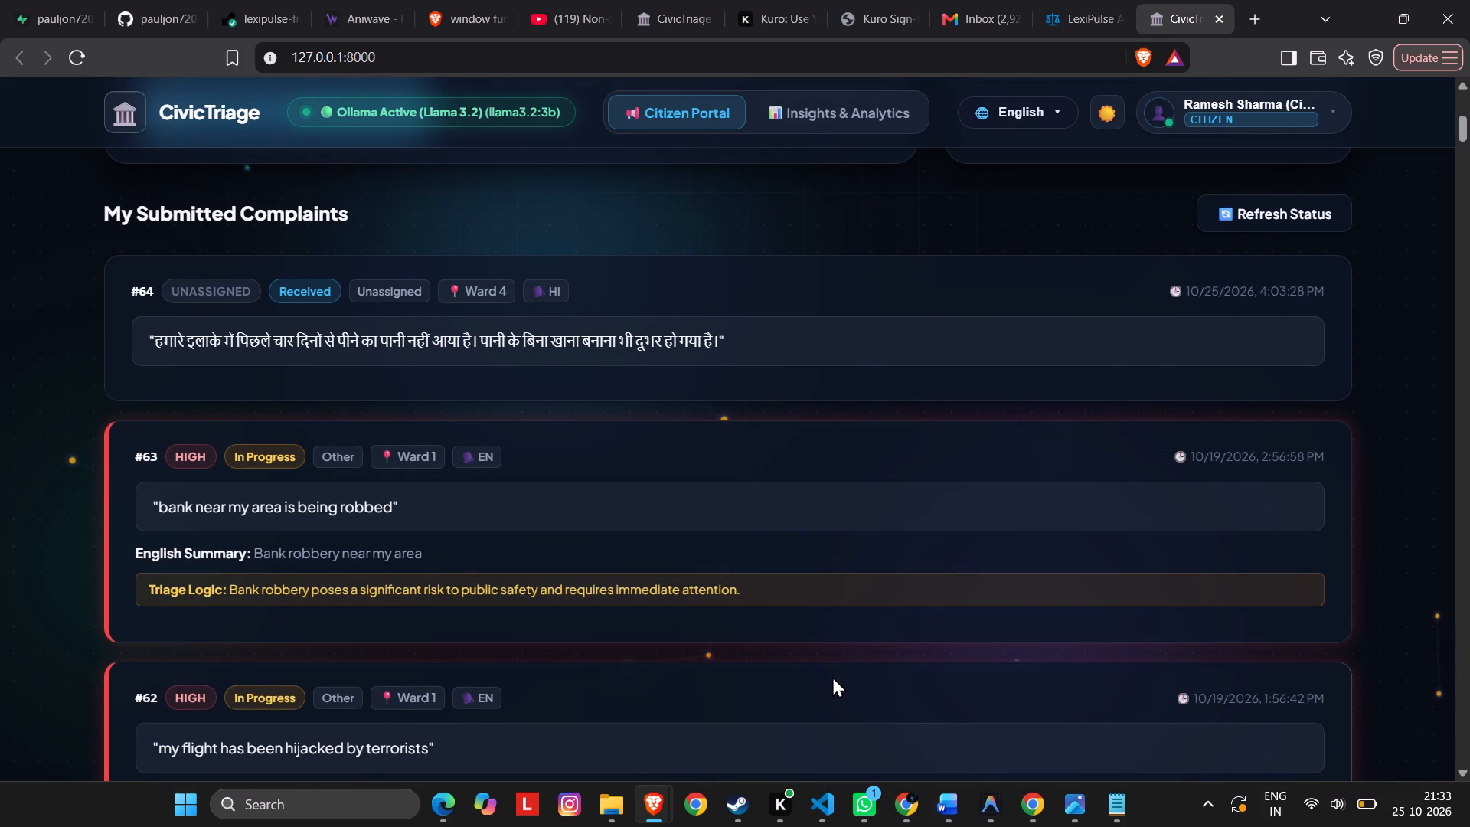
pyautogui.press('Print')
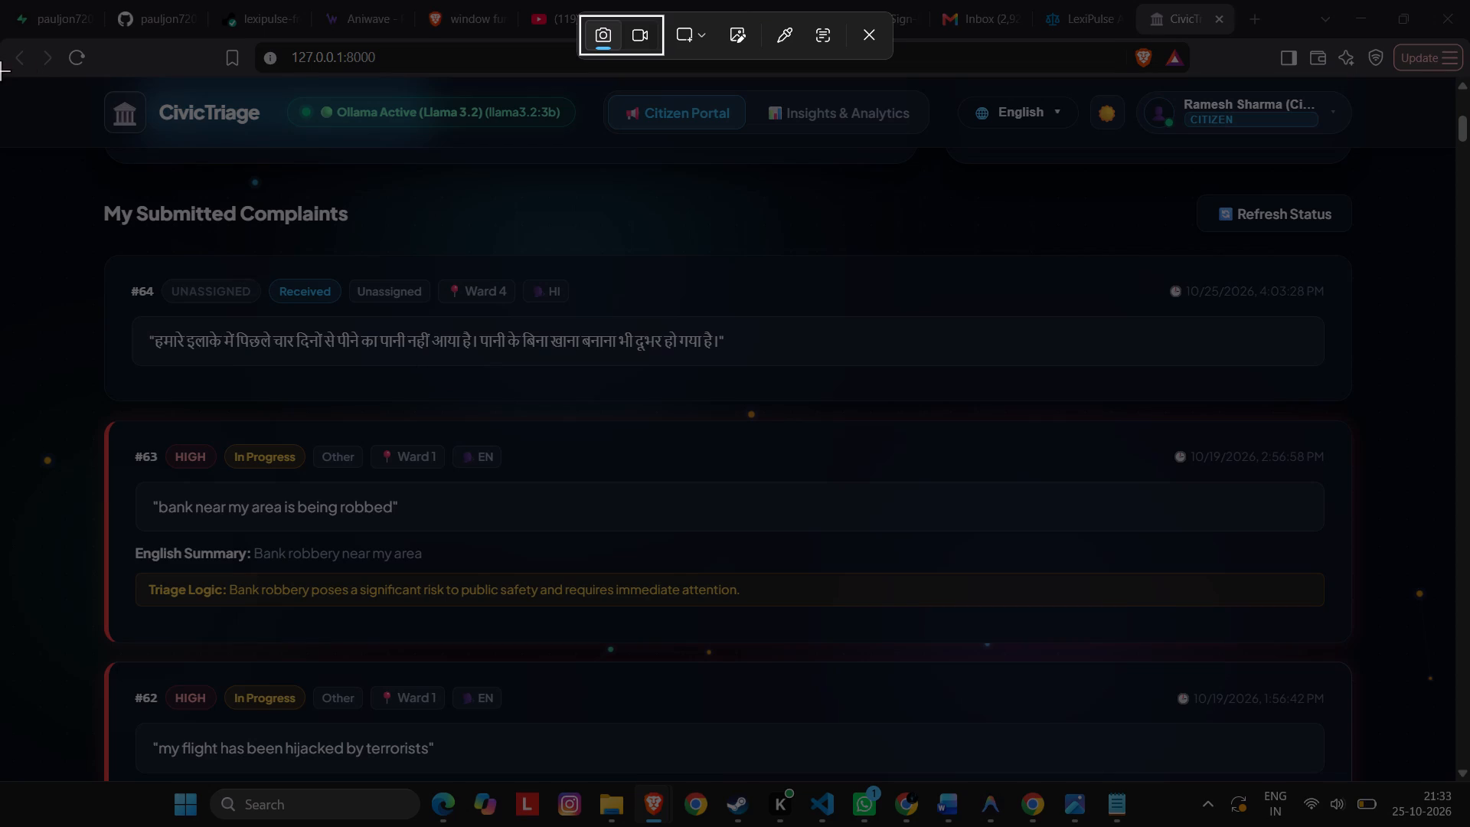
pyautogui.moveTo(5, 82); pyautogui.dragTo(1344, 785)
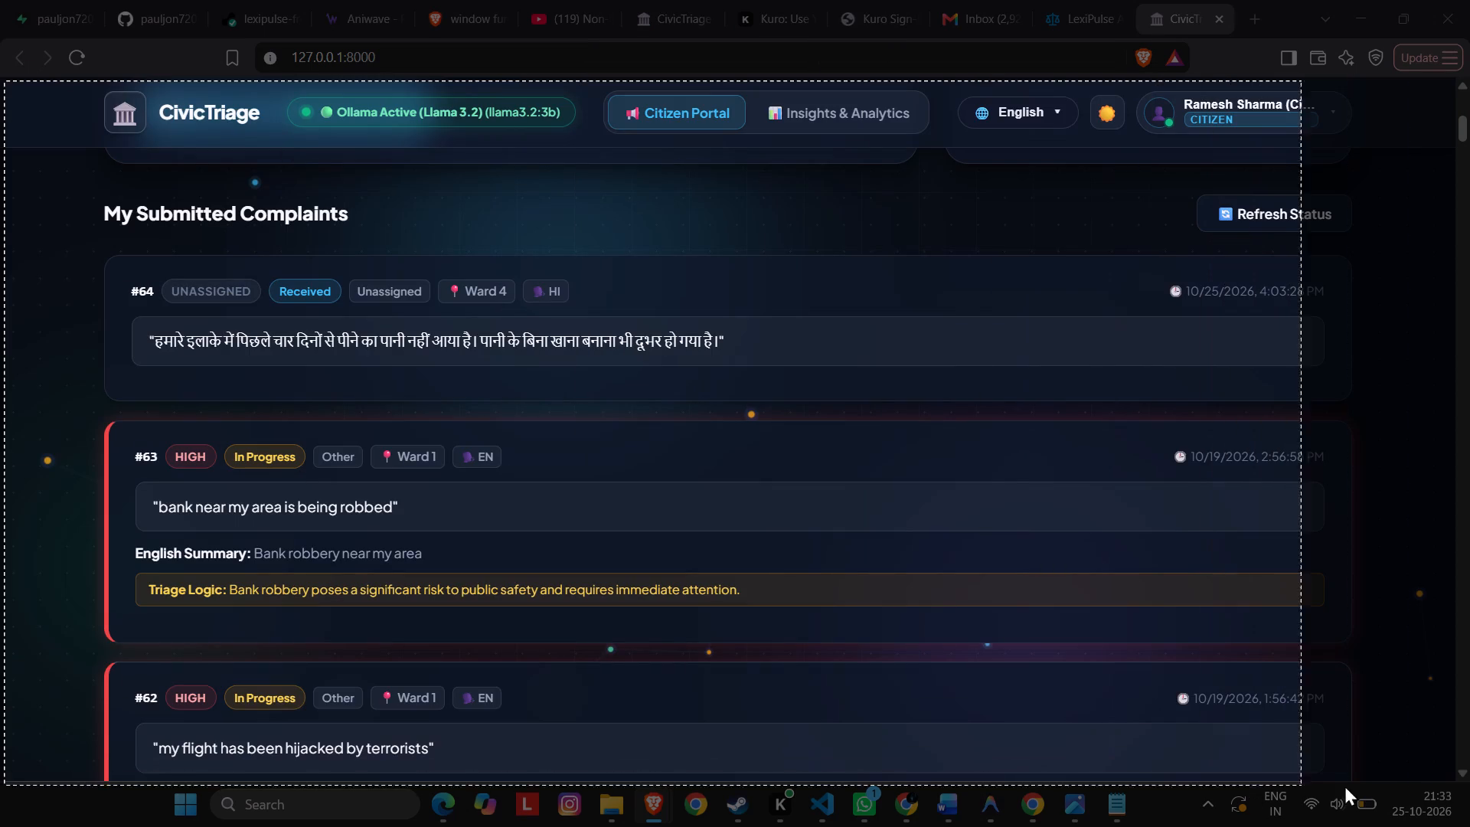
pyautogui.moveTo(1344, 785); pyautogui.dragTo(1448, 783)
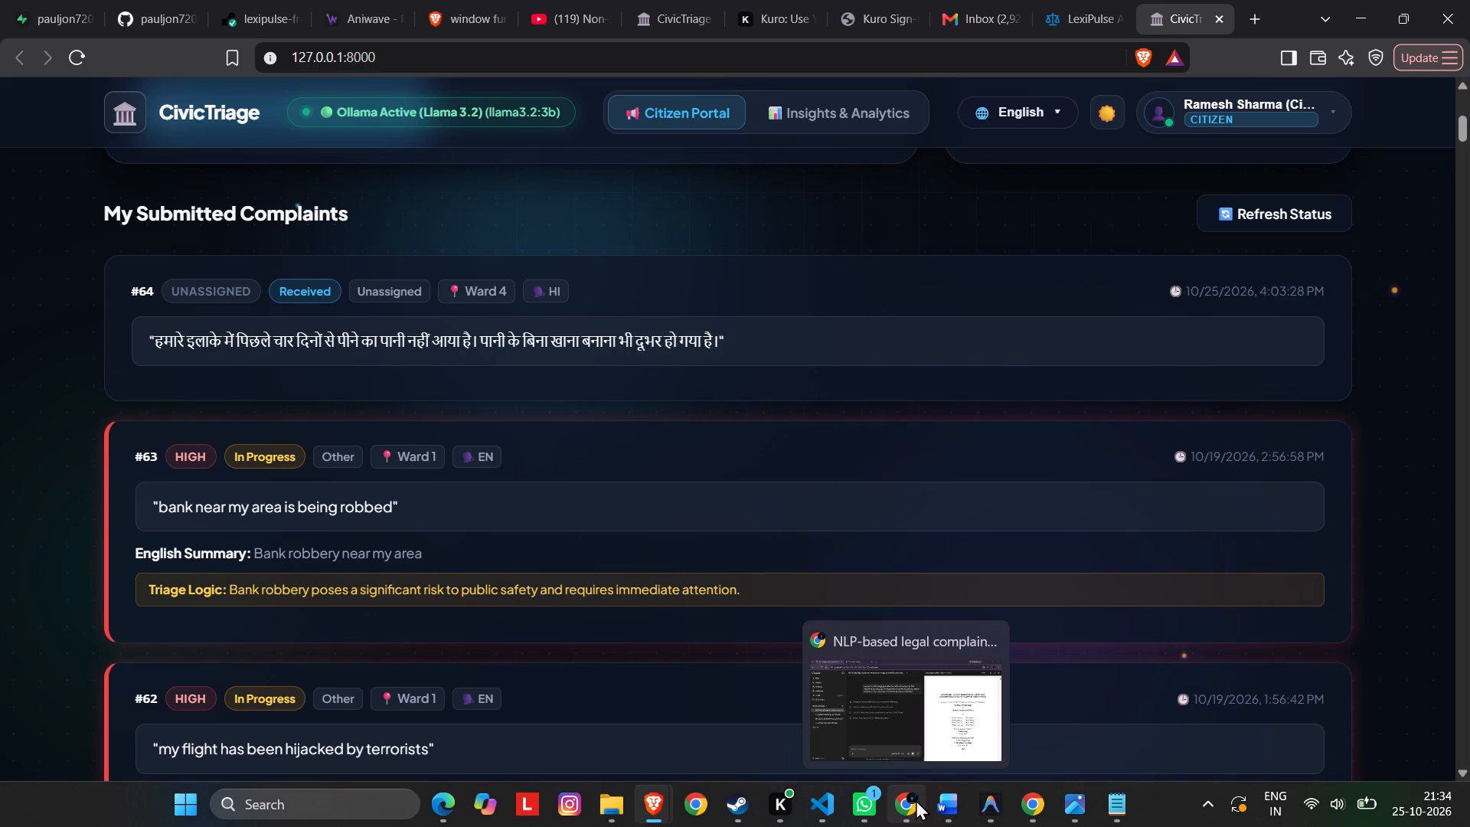
# Switch to the LexTriage_Project_Report document in Word and go to the pages just before Appendix VI: Selected Source Code.
pyautogui.rightClick(916, 799)
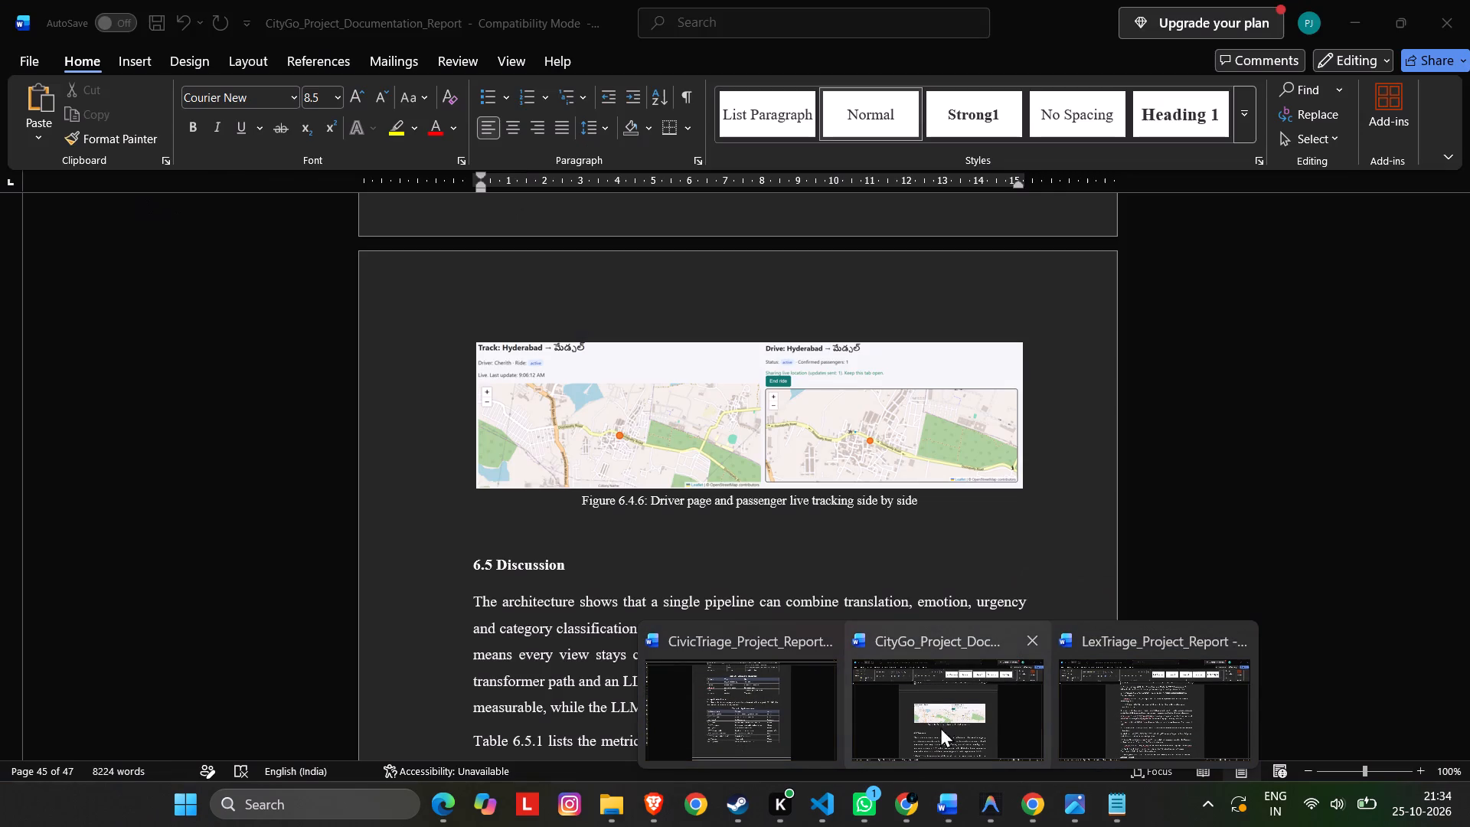
pyautogui.click(1152, 695)
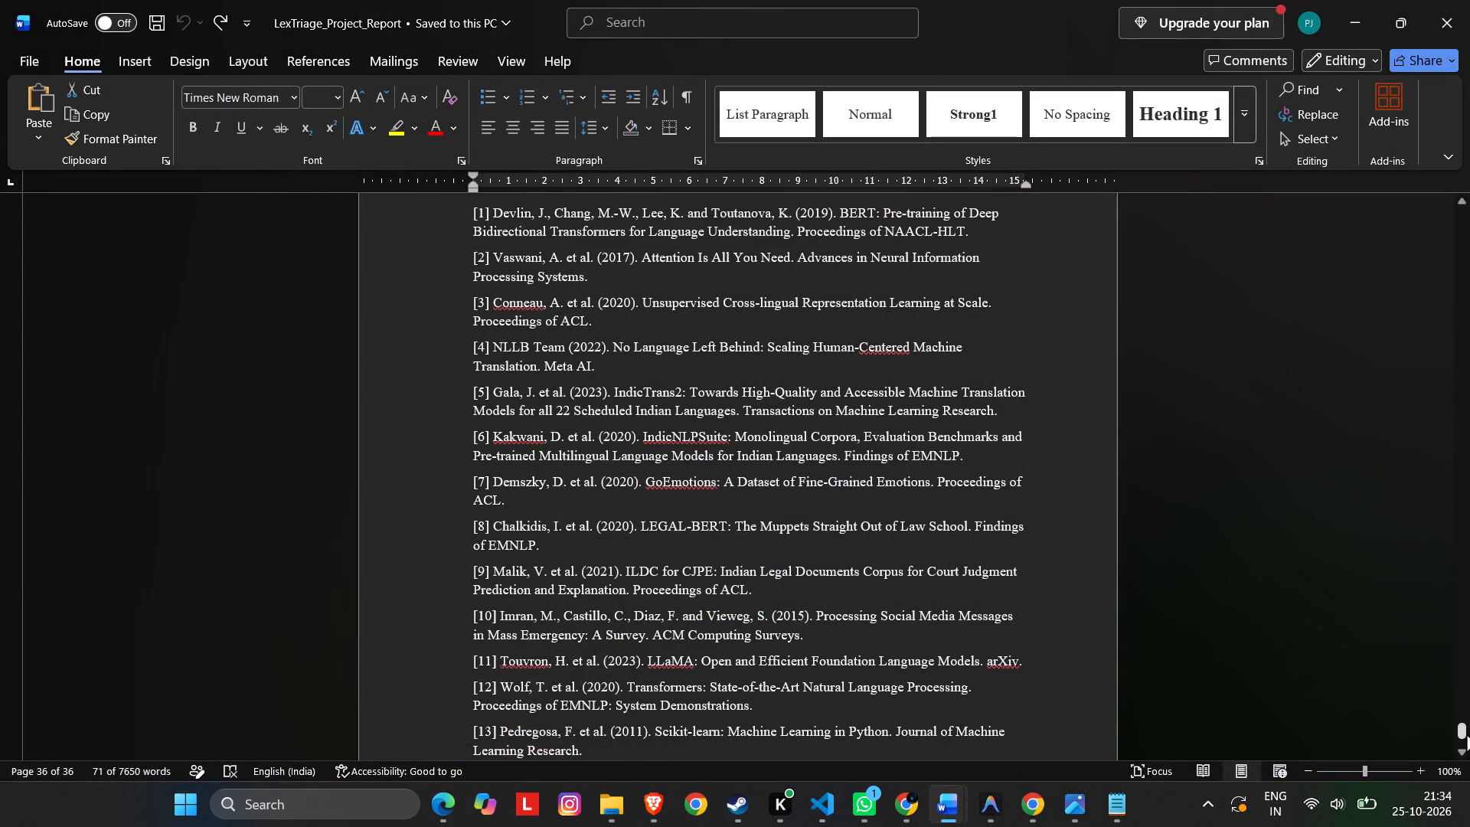
pyautogui.moveTo(1462, 730); pyautogui.dragTo(1462, 708)
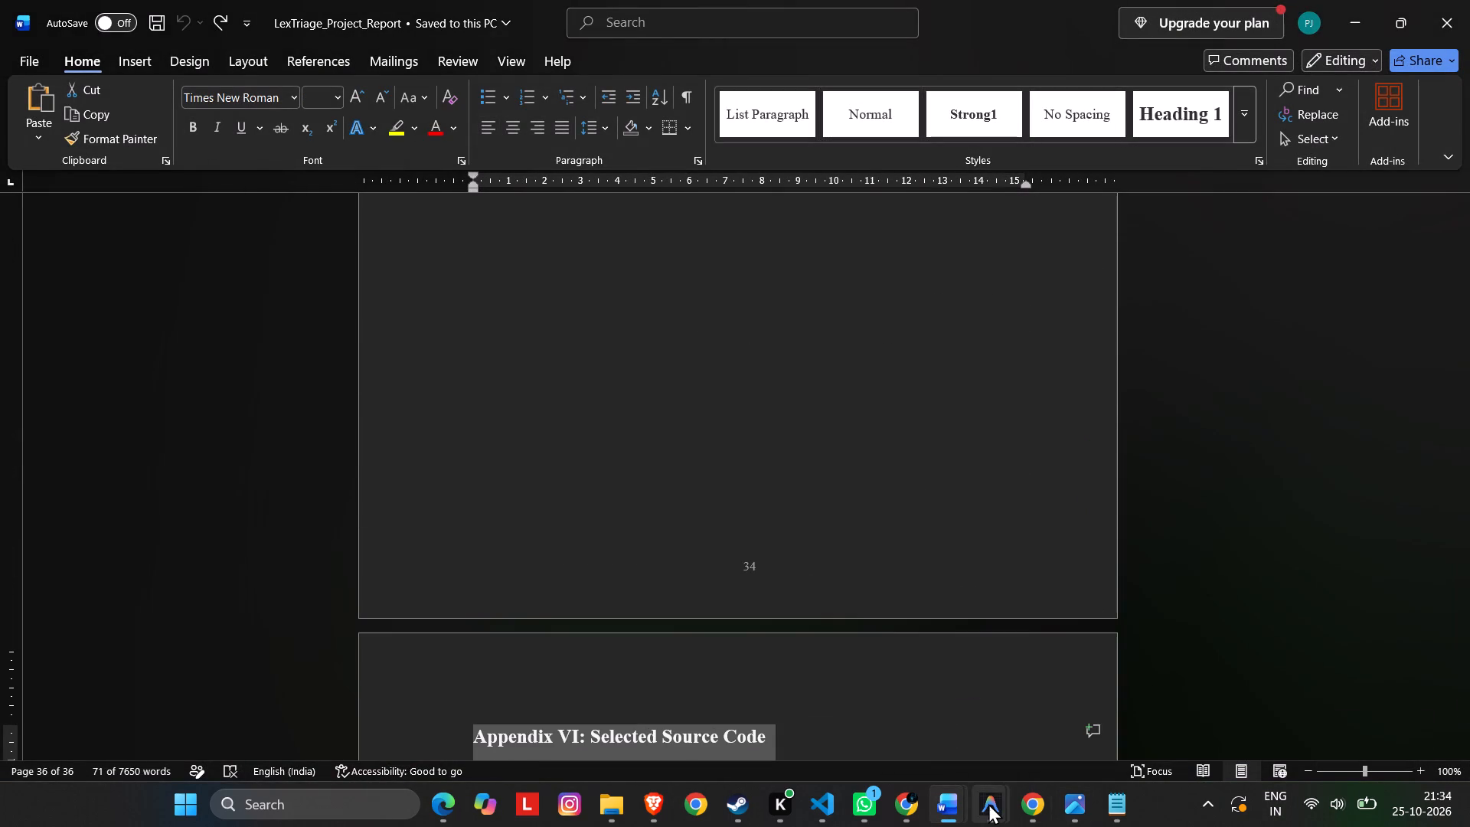
pyautogui.click(988, 803)
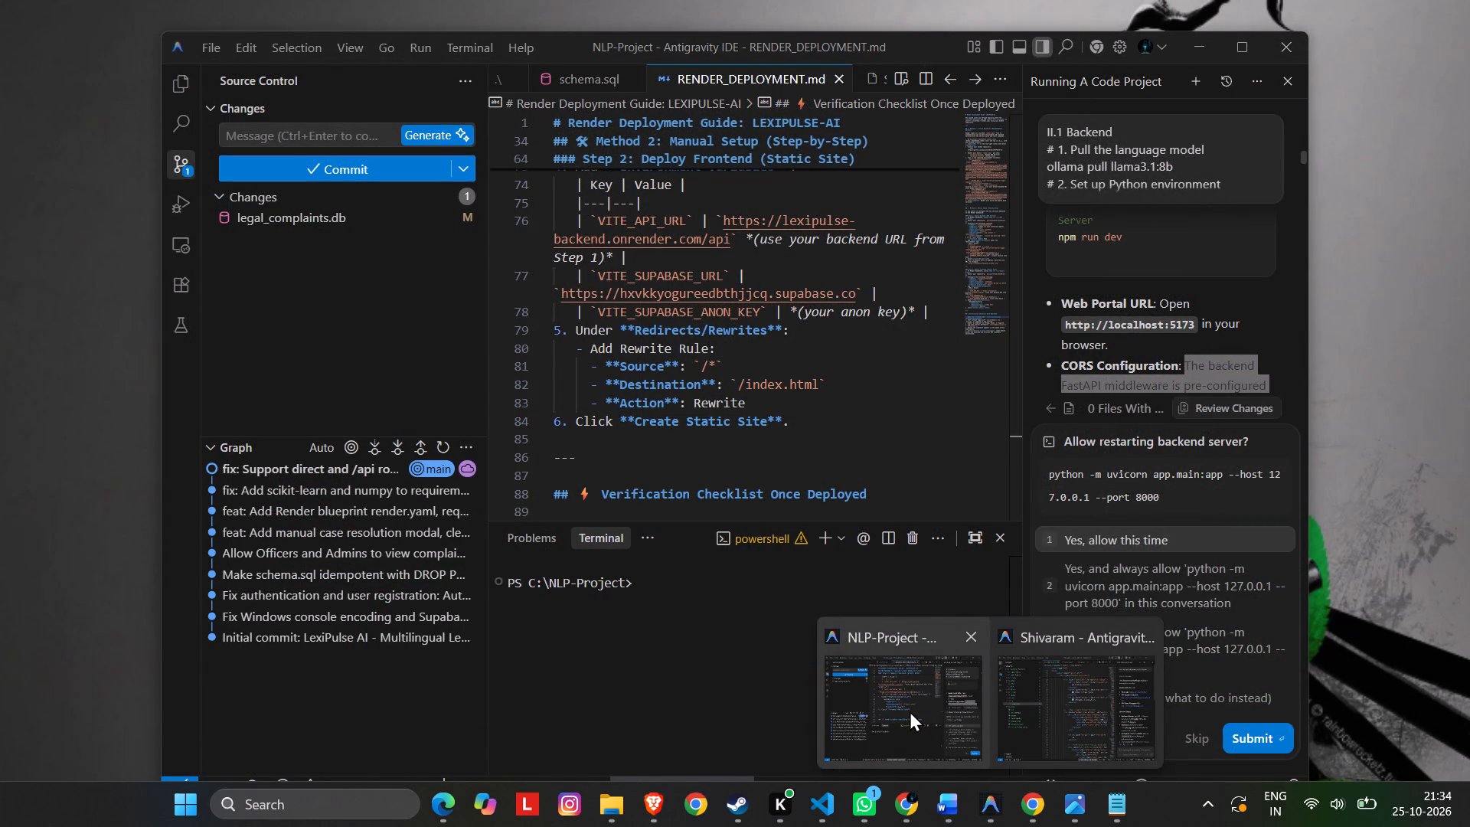
pyautogui.click(910, 711)
pyautogui.scroll(-6, 1185, 410)
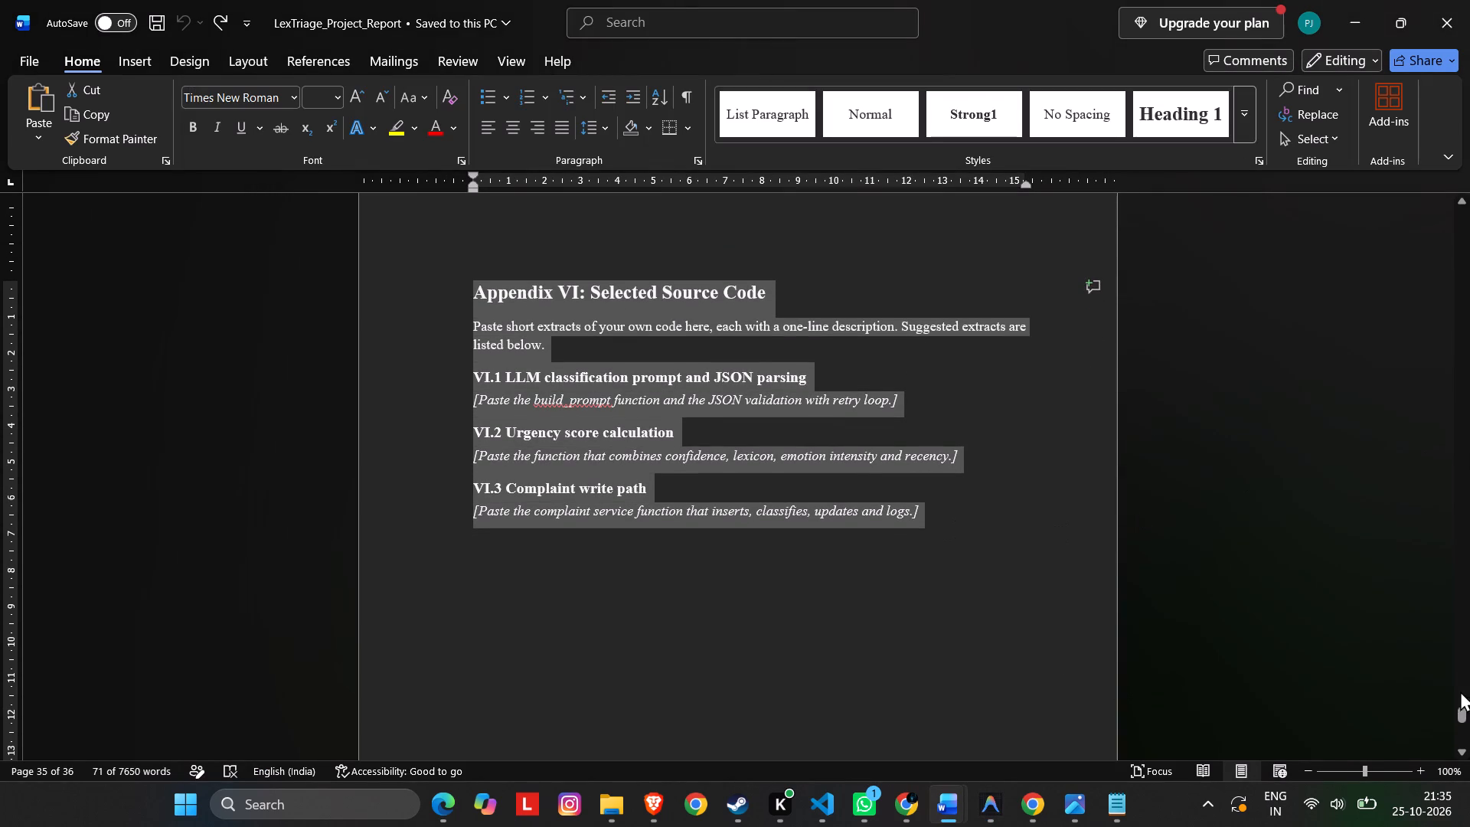
pyautogui.moveTo(1457, 715); pyautogui.dragTo(1455, 621)
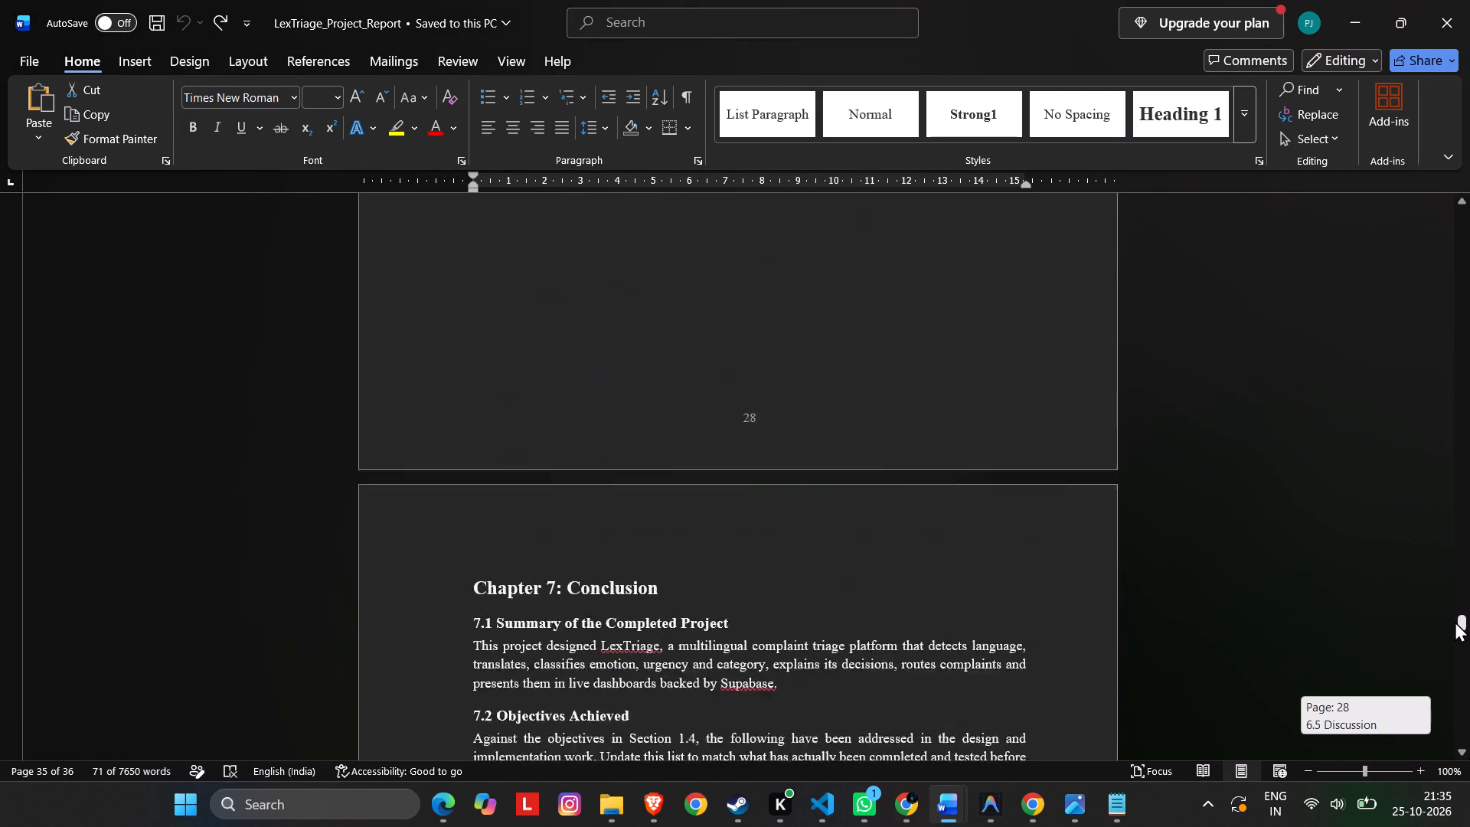
pyautogui.moveTo(1455, 621); pyautogui.dragTo(1469, 510)
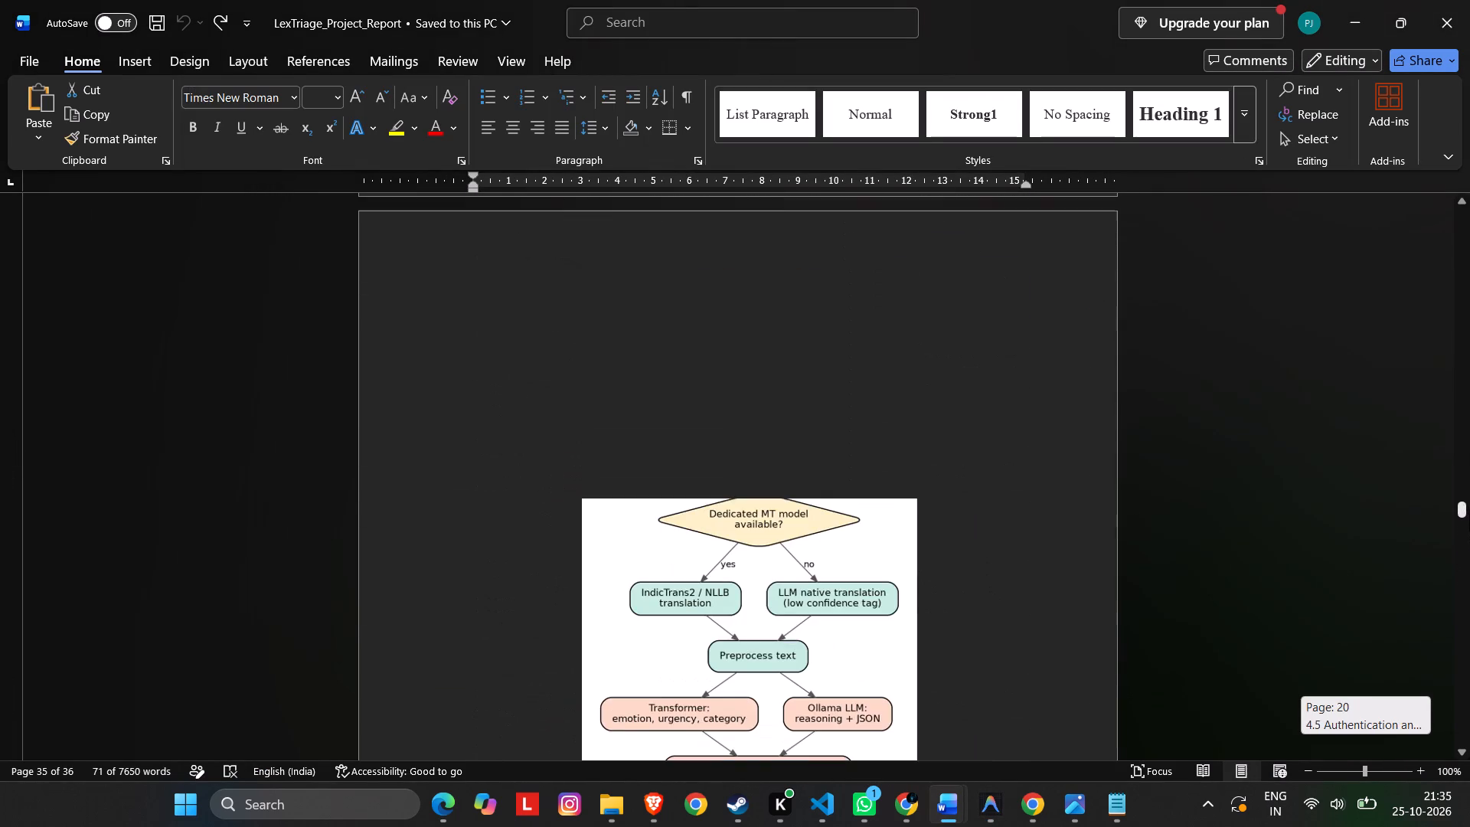
pyautogui.moveTo(1469, 510); pyautogui.dragTo(1469, 687)
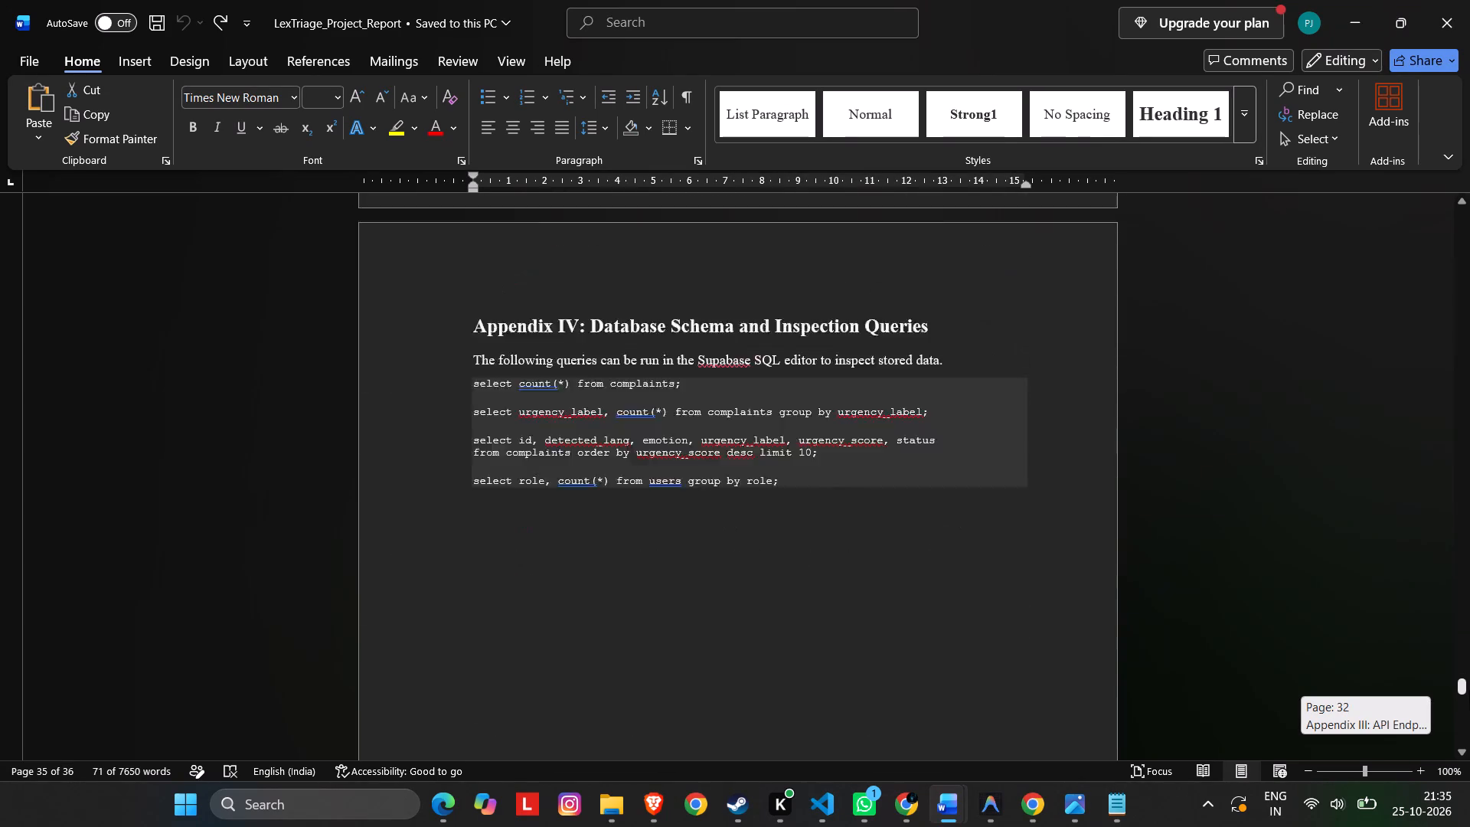
pyautogui.moveTo(1469, 687); pyautogui.dragTo(1469, 723)
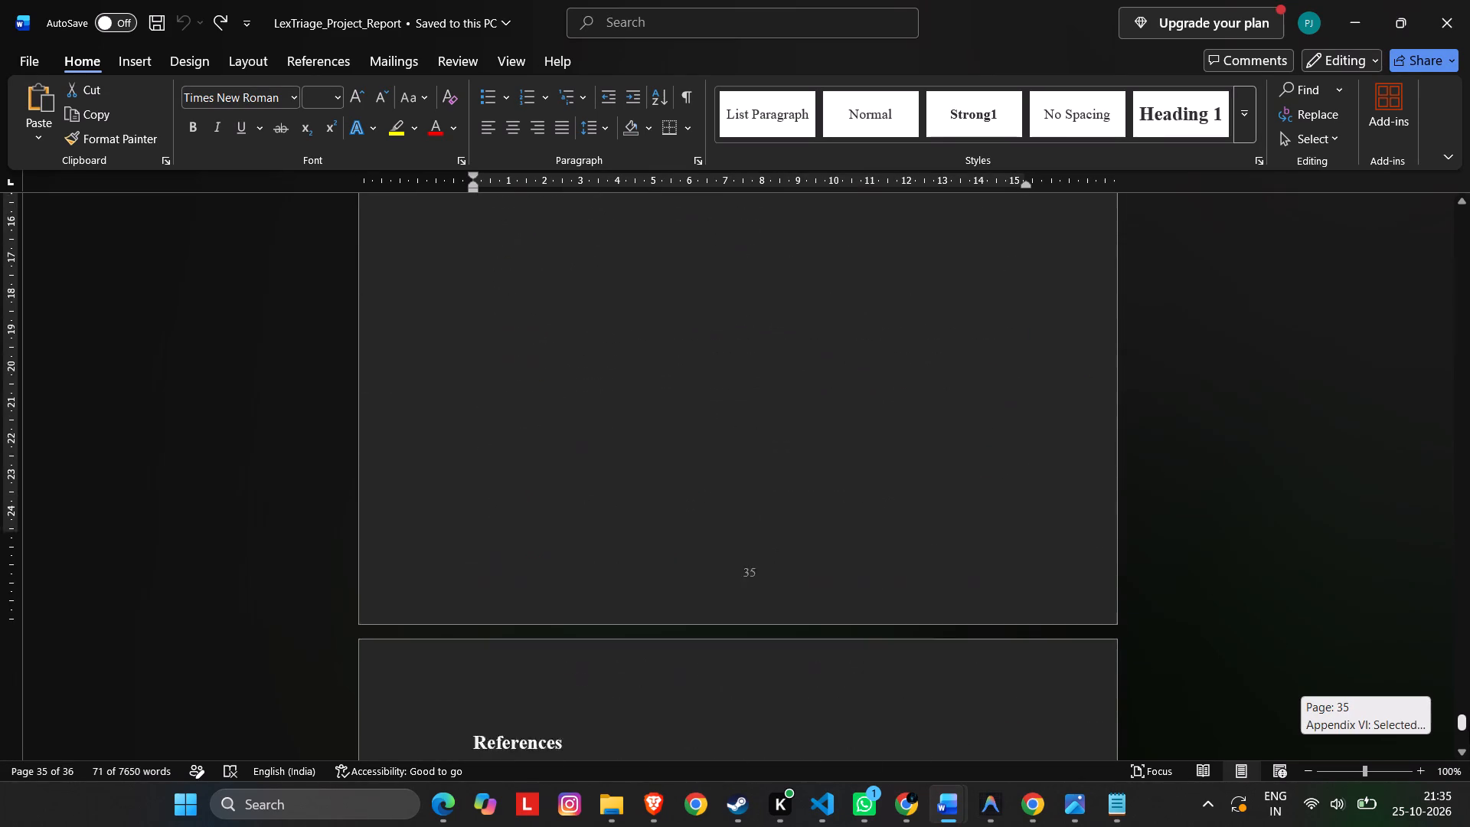
pyautogui.moveTo(1469, 723); pyautogui.dragTo(1469, 718)
pyautogui.hotkey('alt', 'Tab')
pyautogui.hotkey('alt', 'Tab')
pyautogui.hotkey('alt', 'Tab')
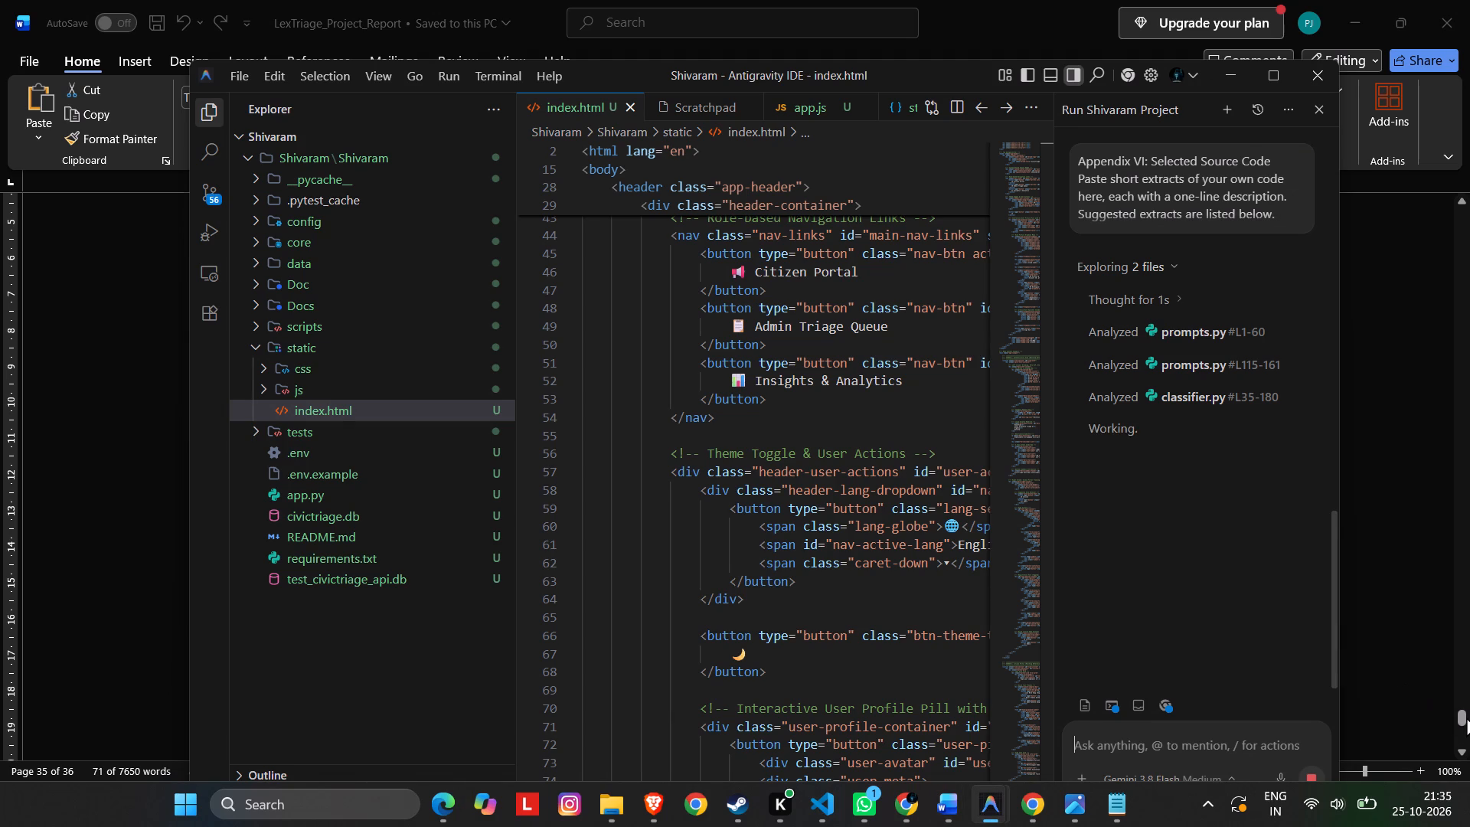
pyautogui.hotkey('alt', 'Tab')
# Go to section 6.4 Screenshots of the Application, with its screenshot placeholders, in the LexTriage report.
pyautogui.moveTo(1461, 713); pyautogui.dragTo(1458, 672)
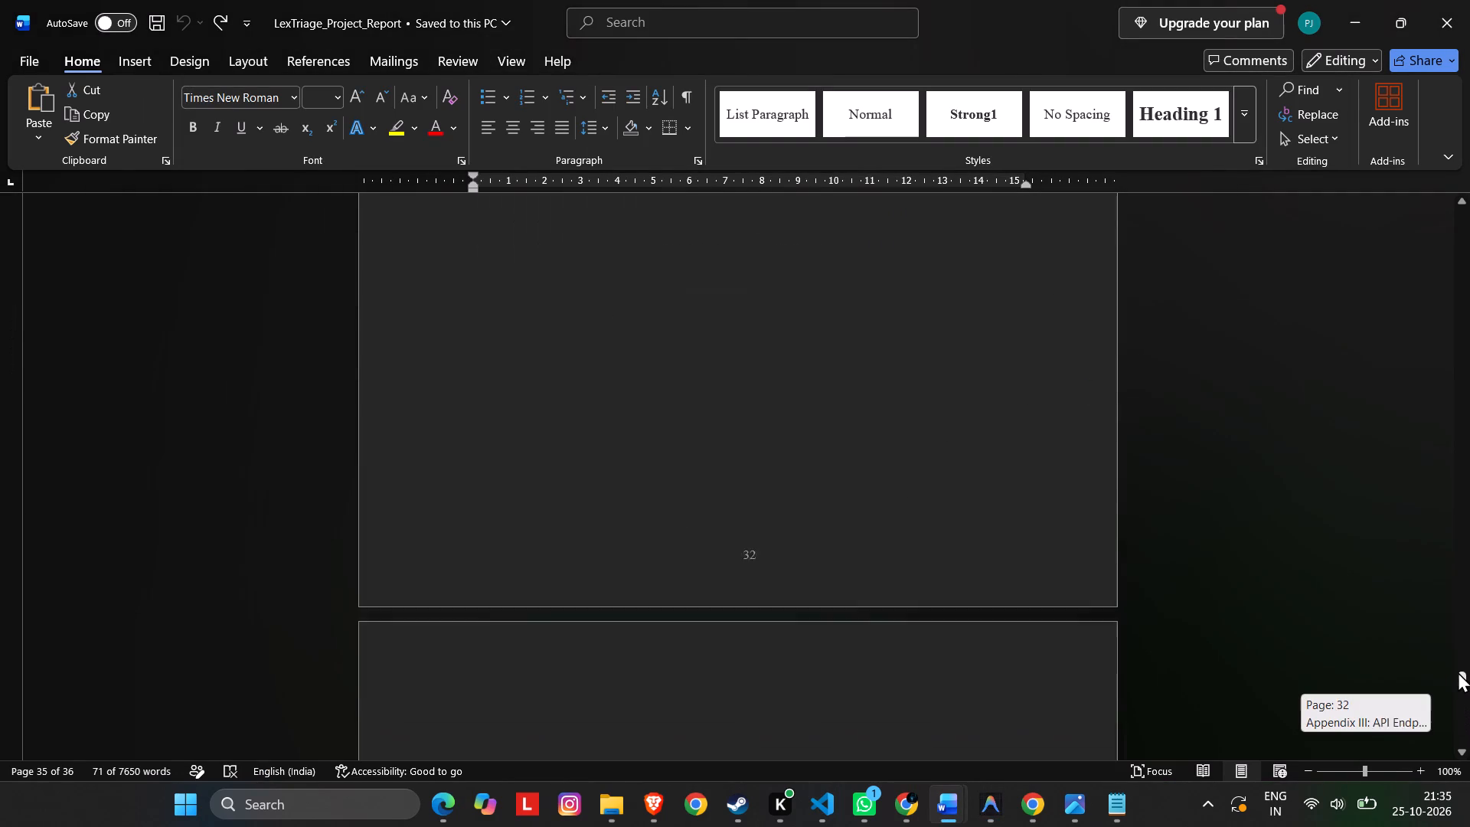
pyautogui.moveTo(1458, 672); pyautogui.dragTo(1462, 636)
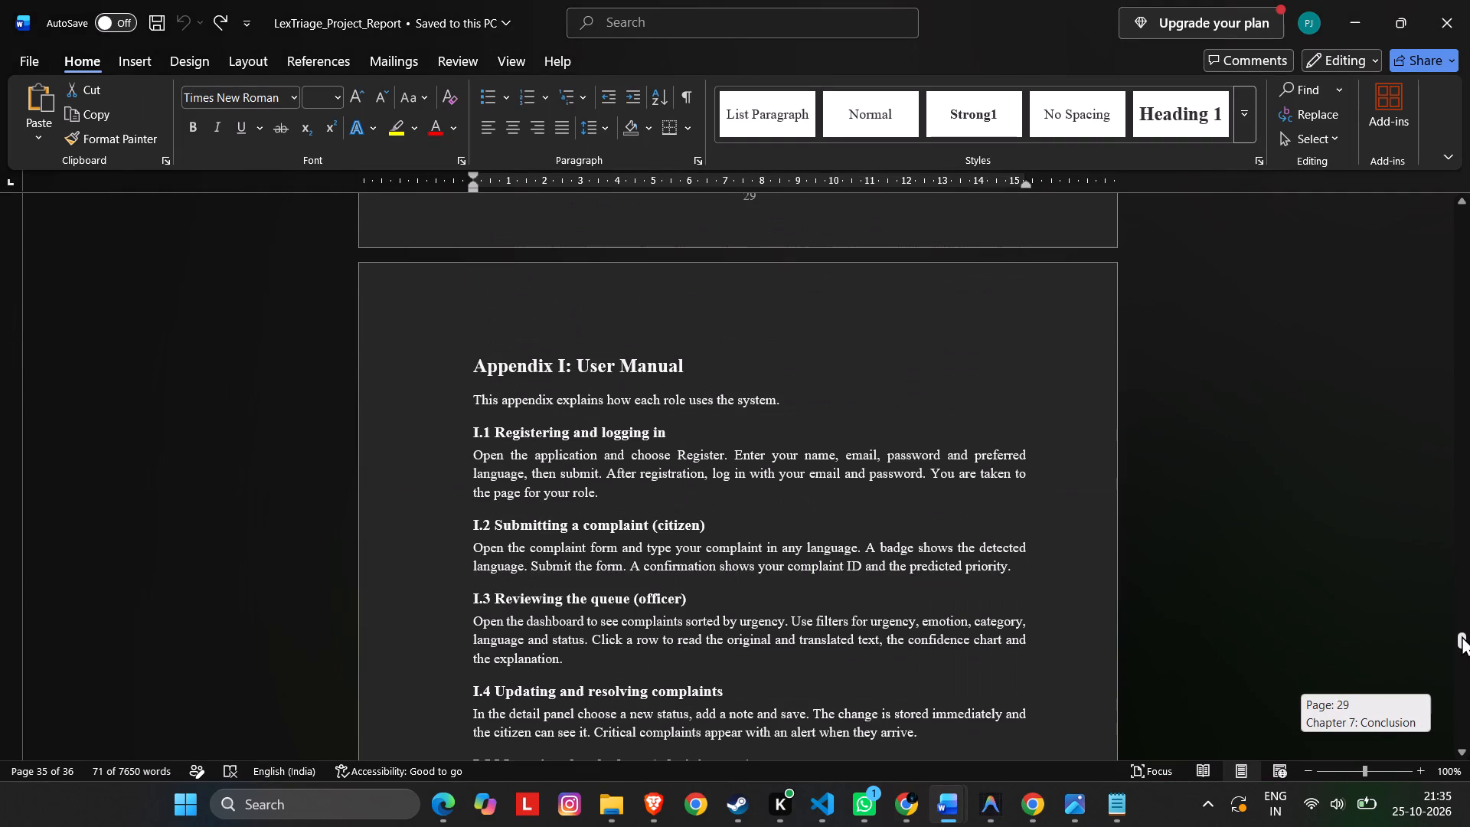
pyautogui.moveTo(1462, 636); pyautogui.dragTo(1464, 623)
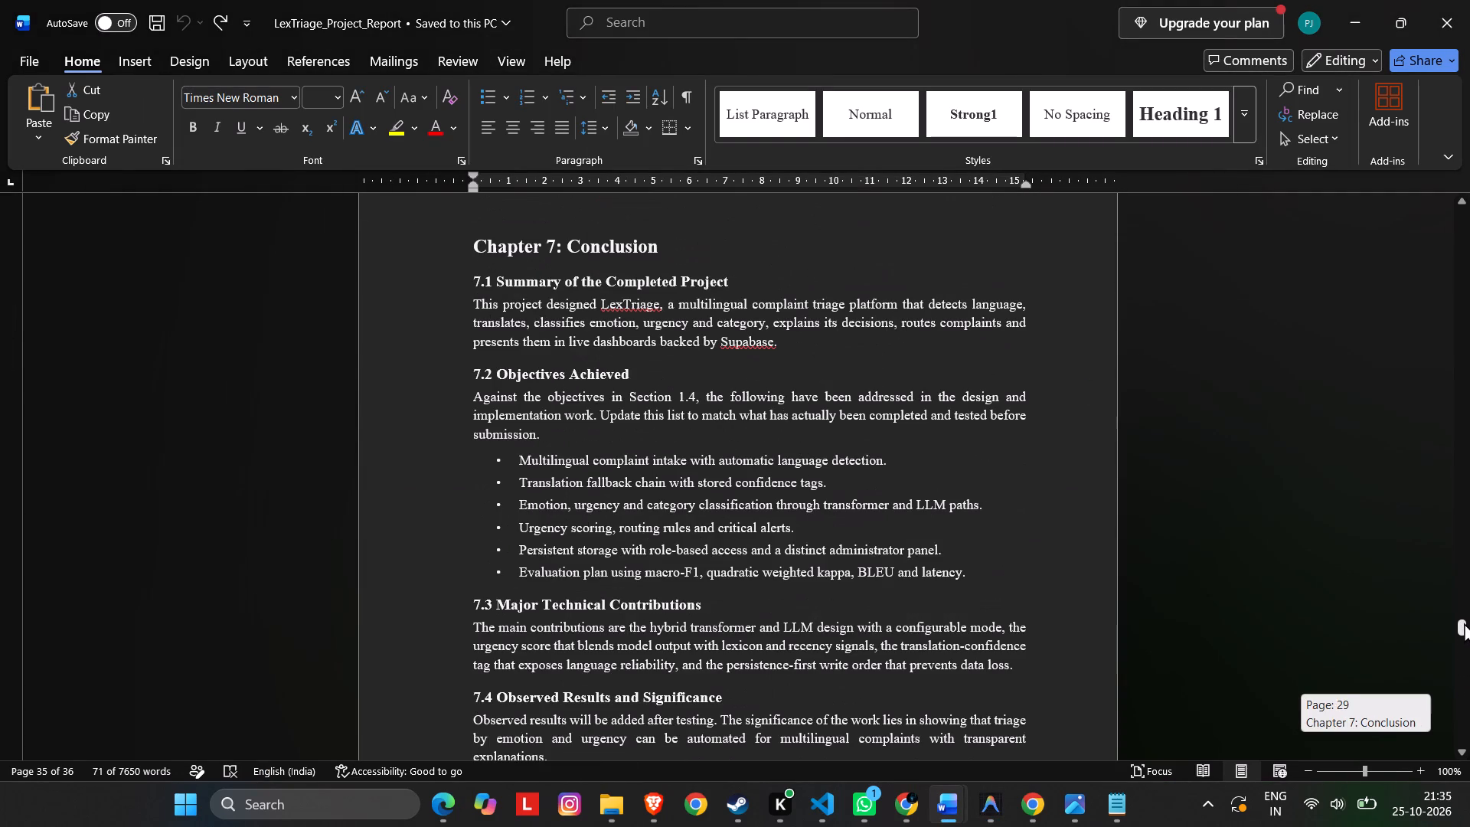
pyautogui.moveTo(1464, 623); pyautogui.dragTo(1465, 600)
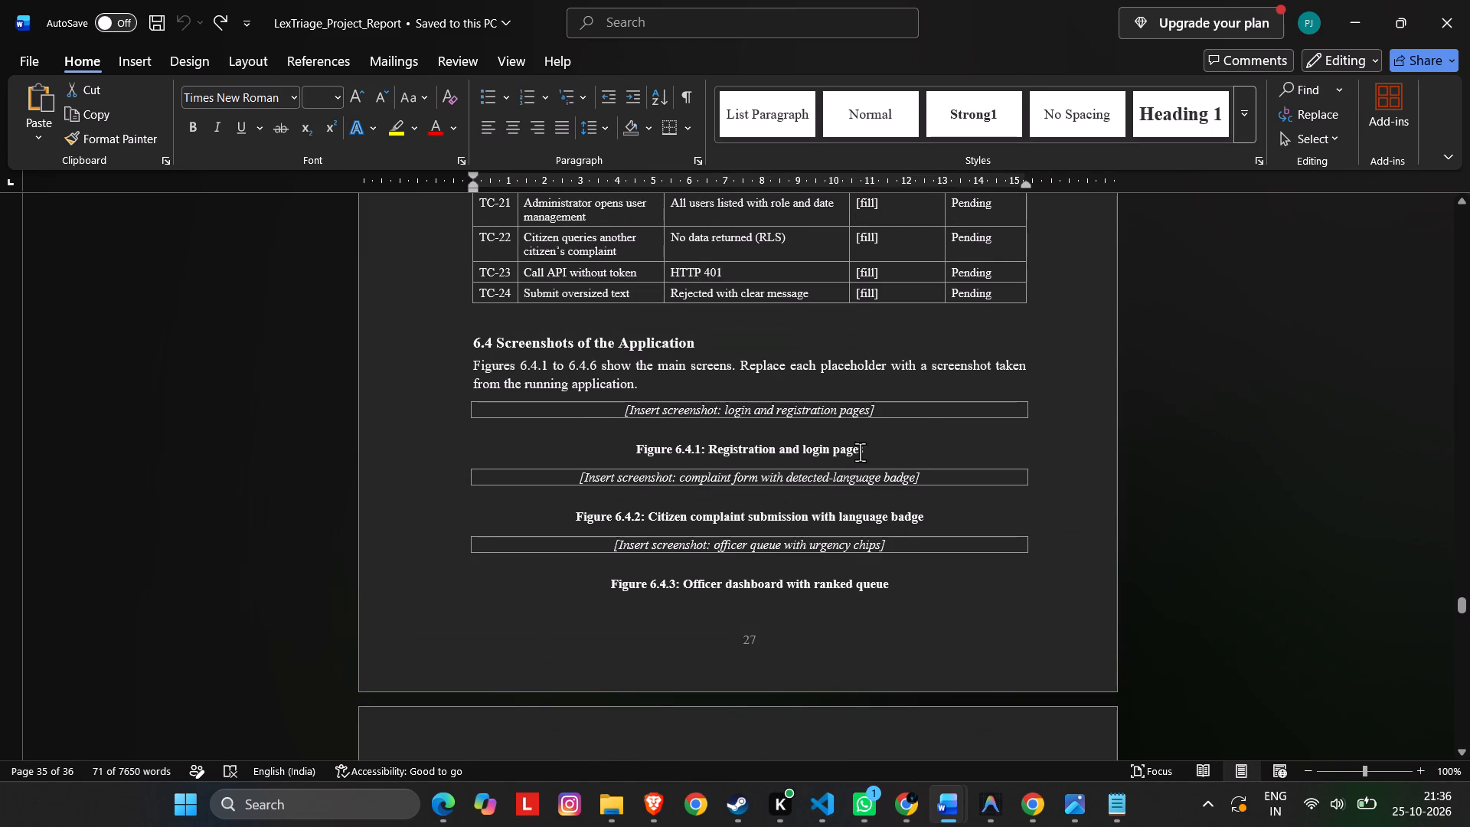
# Replace the Figure 6.4.1 caption text in the CityGo report with "Registration and login pages" copied from the LexTriage report.
pyautogui.moveTo(867, 449); pyautogui.dragTo(732, 447)
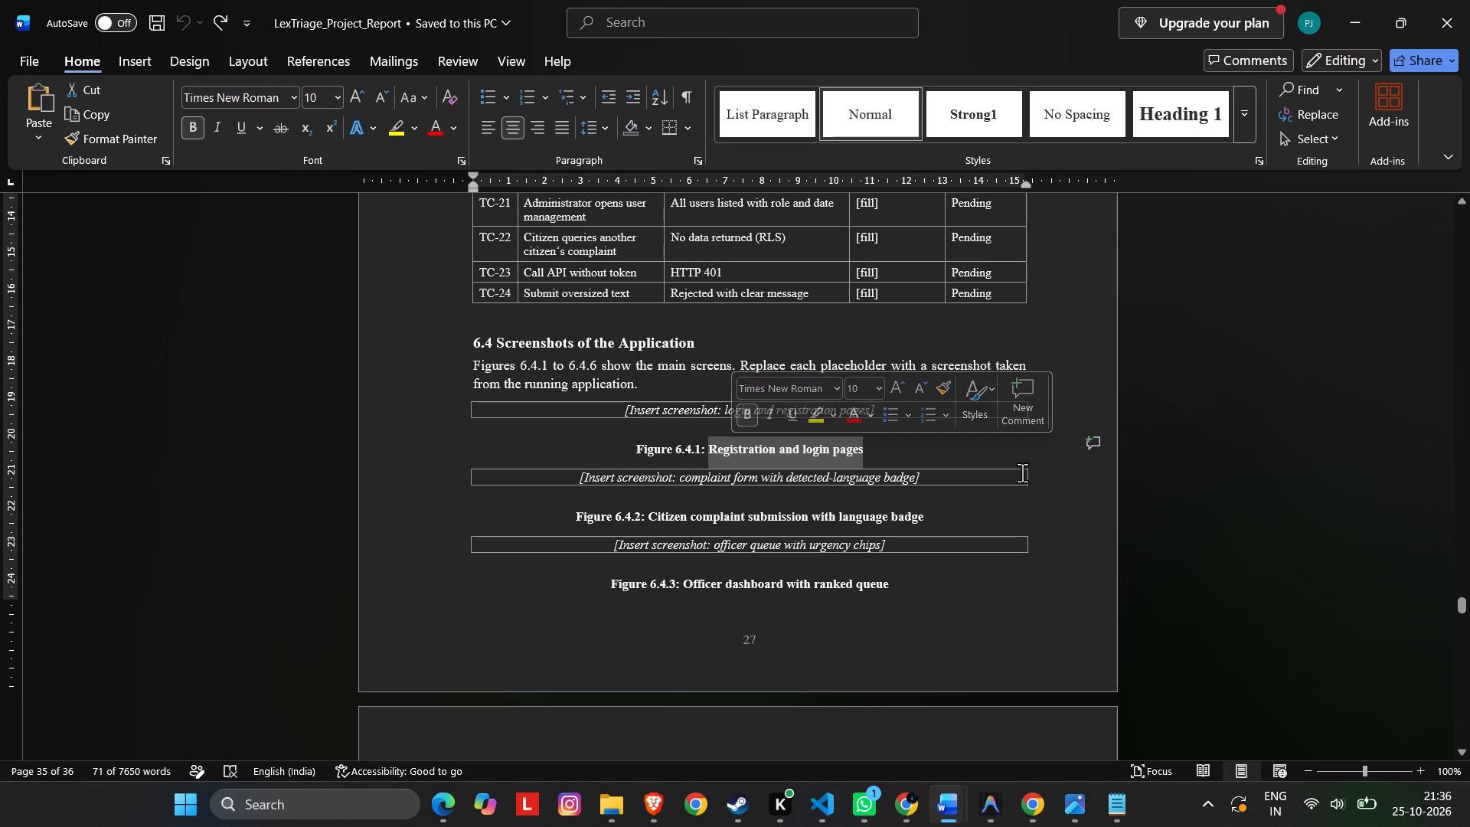
pyautogui.hotkey('ctrl', 'c')
pyautogui.hotkey('alt', 'Tab')
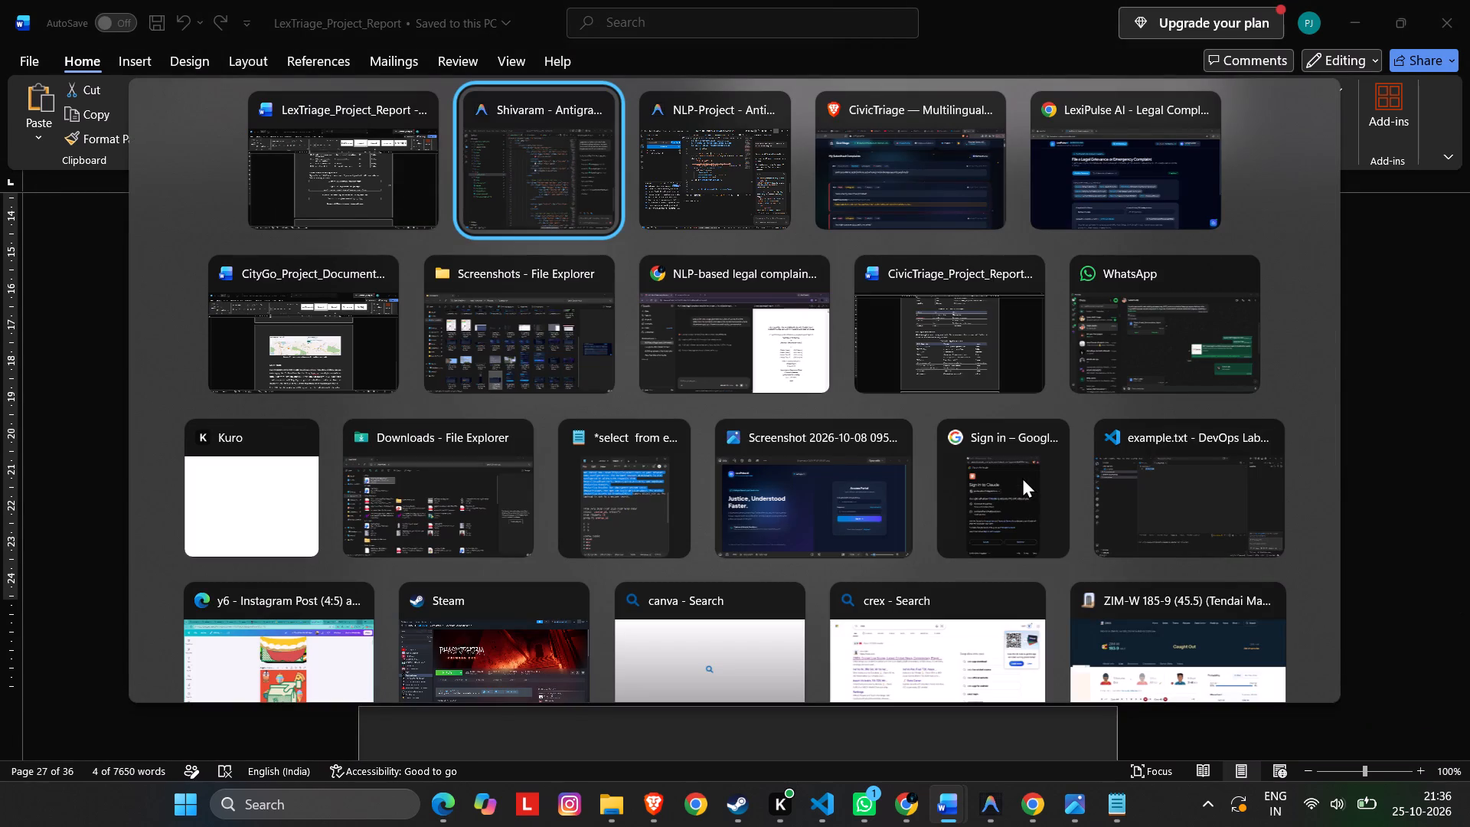
pyautogui.hotkey('alt', 'Tab')
pyautogui.hotkey('alt', 'Tab')
pyautogui.hotkey('alt', 'Tab')
pyautogui.hotkey('alt', 'Tab')
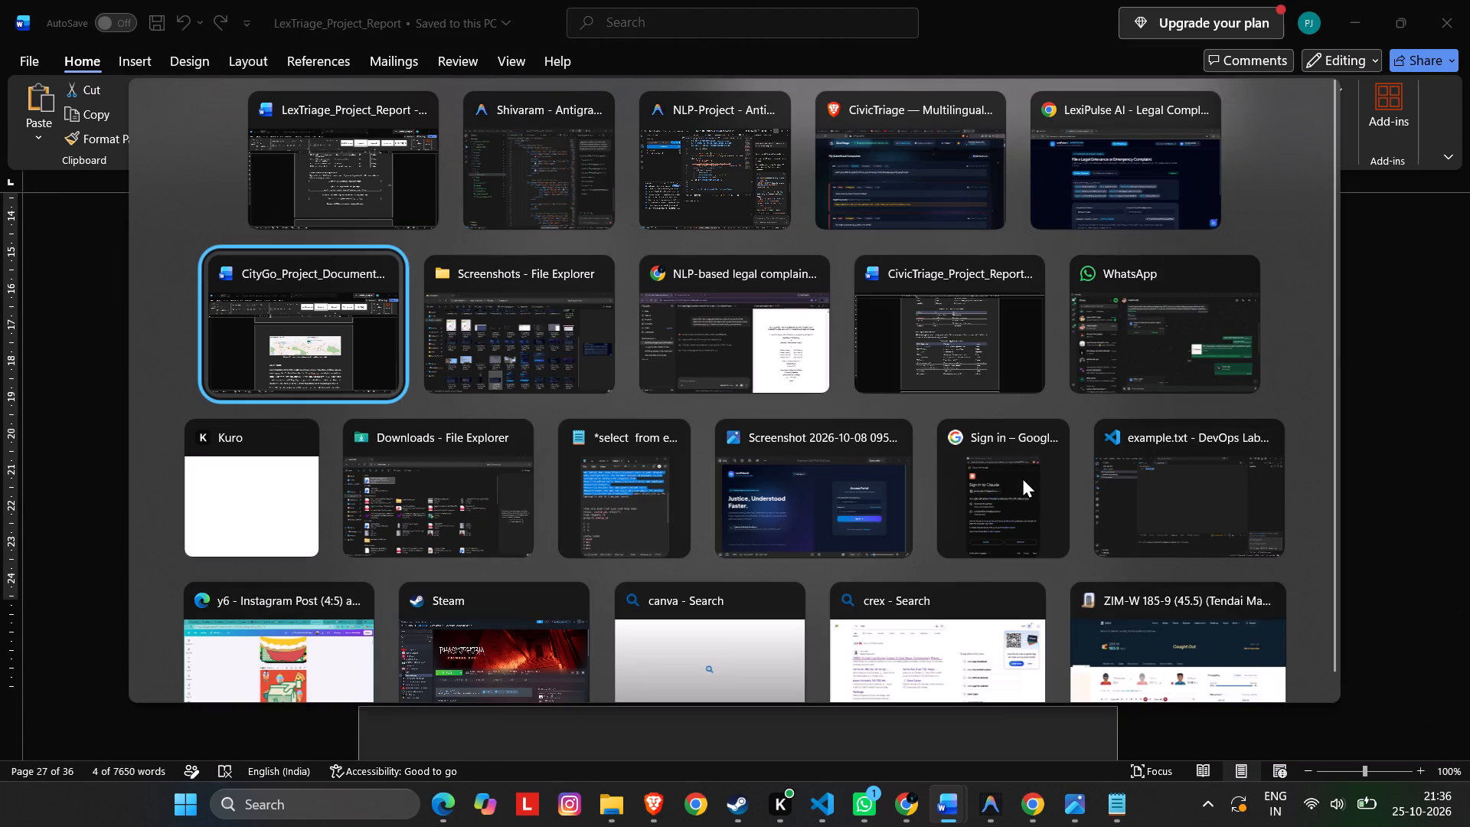
pyautogui.scroll(20, 737, 615)
pyautogui.scroll(3, 737, 615)
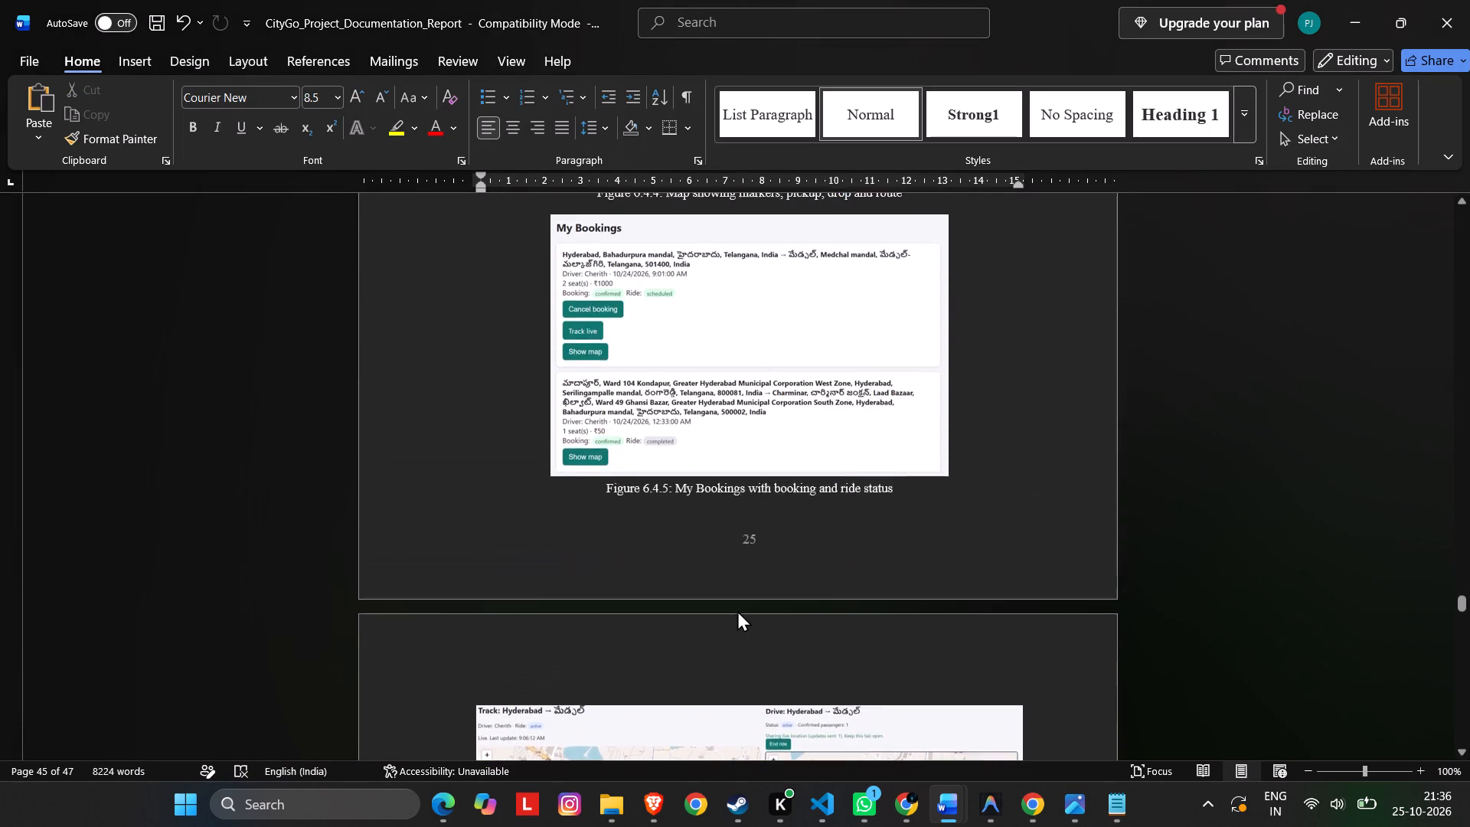
pyautogui.scroll(20, 737, 610)
pyautogui.scroll(17, 737, 610)
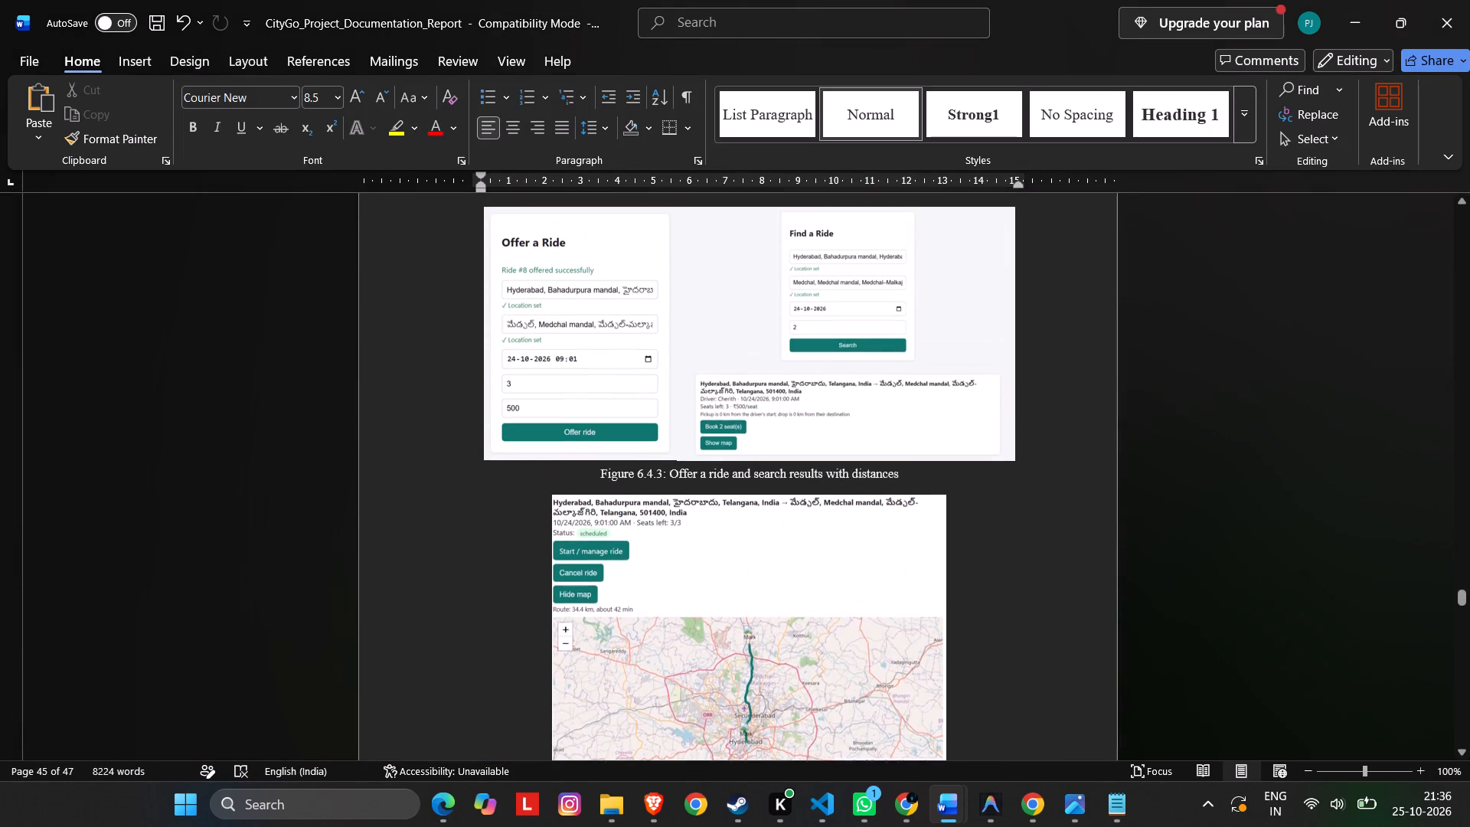
pyautogui.scroll(20, 737, 610)
pyautogui.scroll(17, 737, 610)
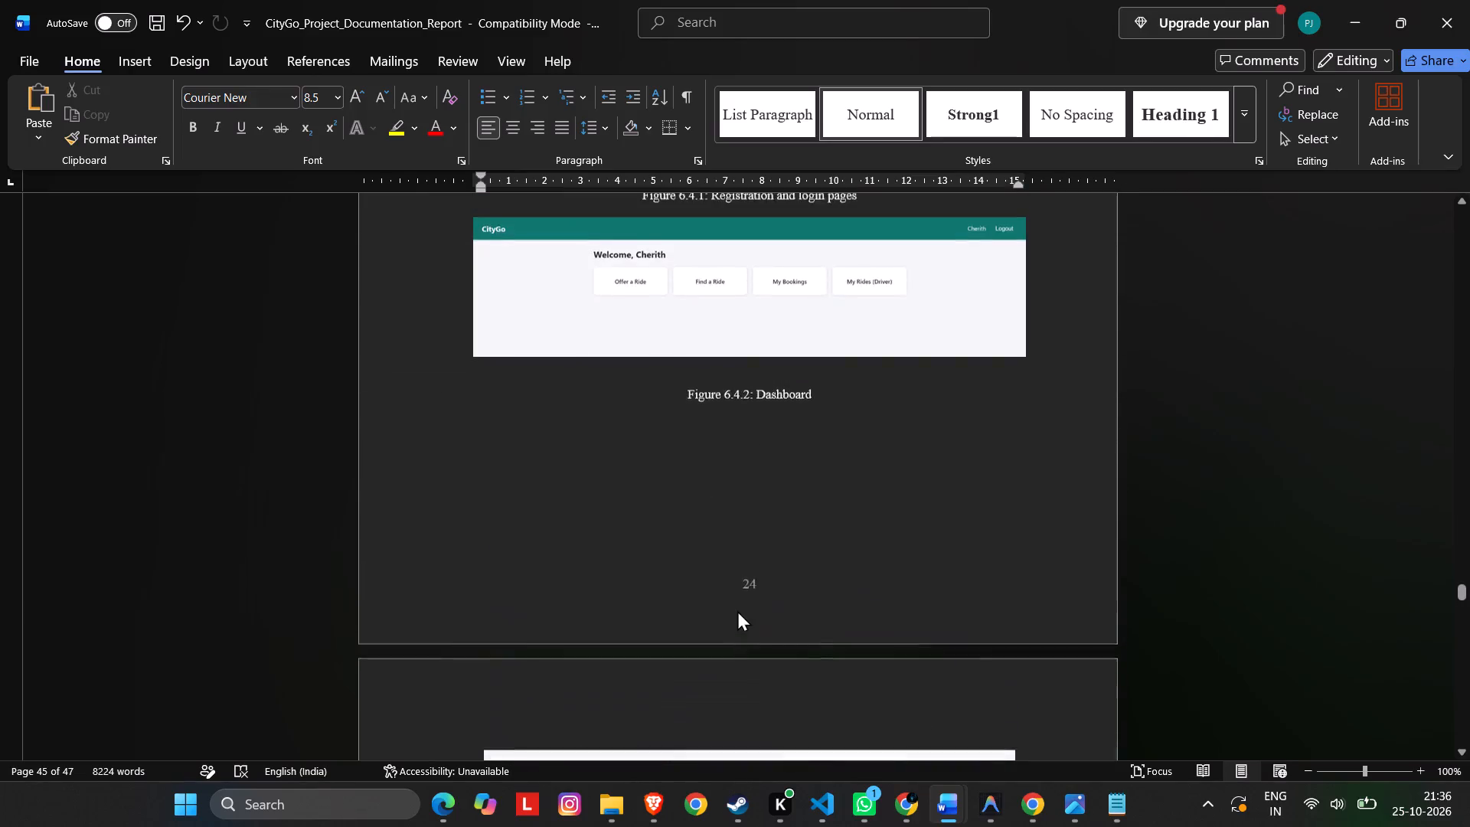
pyautogui.scroll(17, 737, 610)
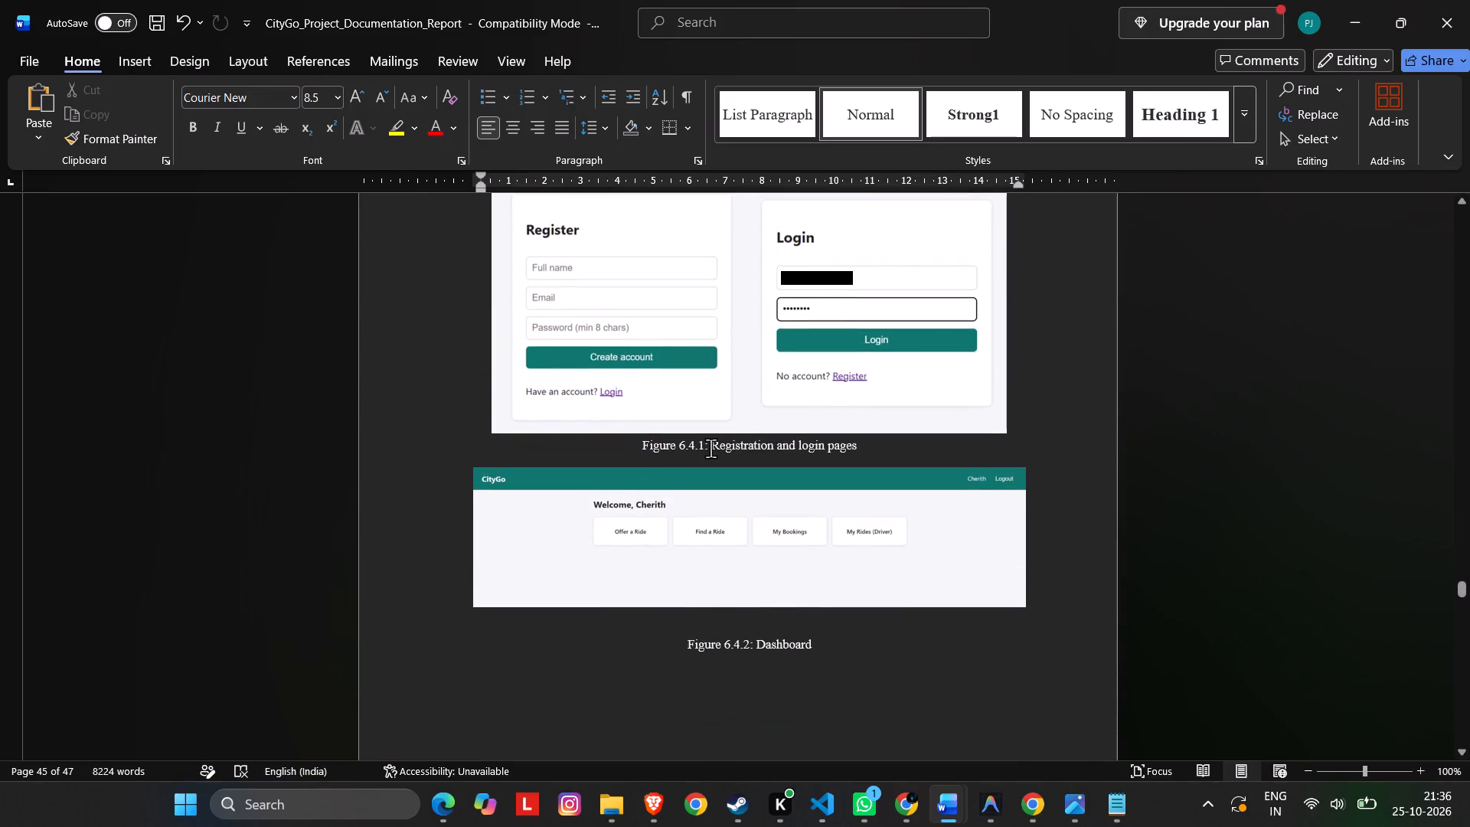
pyautogui.moveTo(710, 446); pyautogui.dragTo(874, 446)
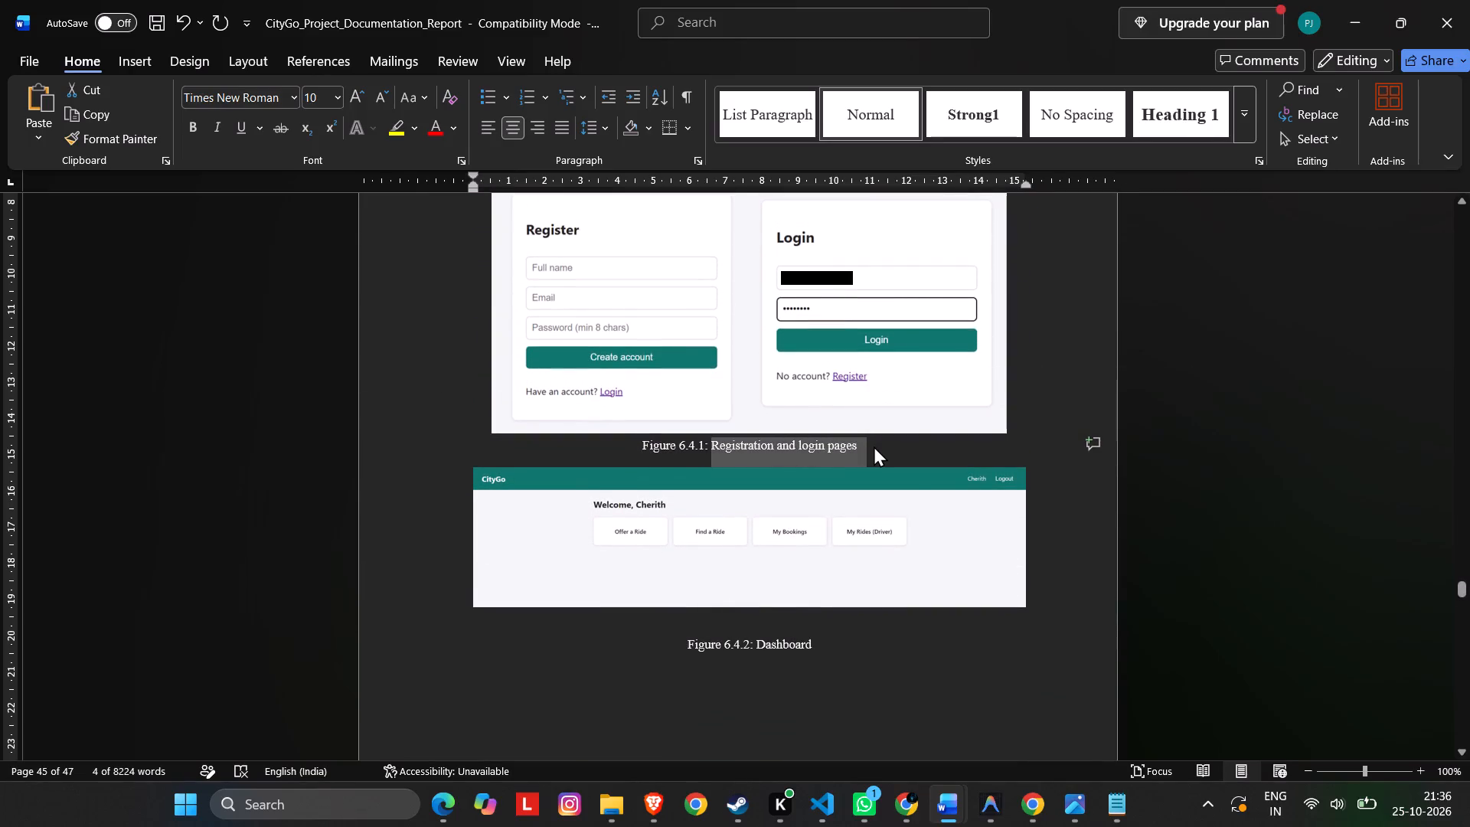
pyautogui.hotkey('ctrl', 'v')
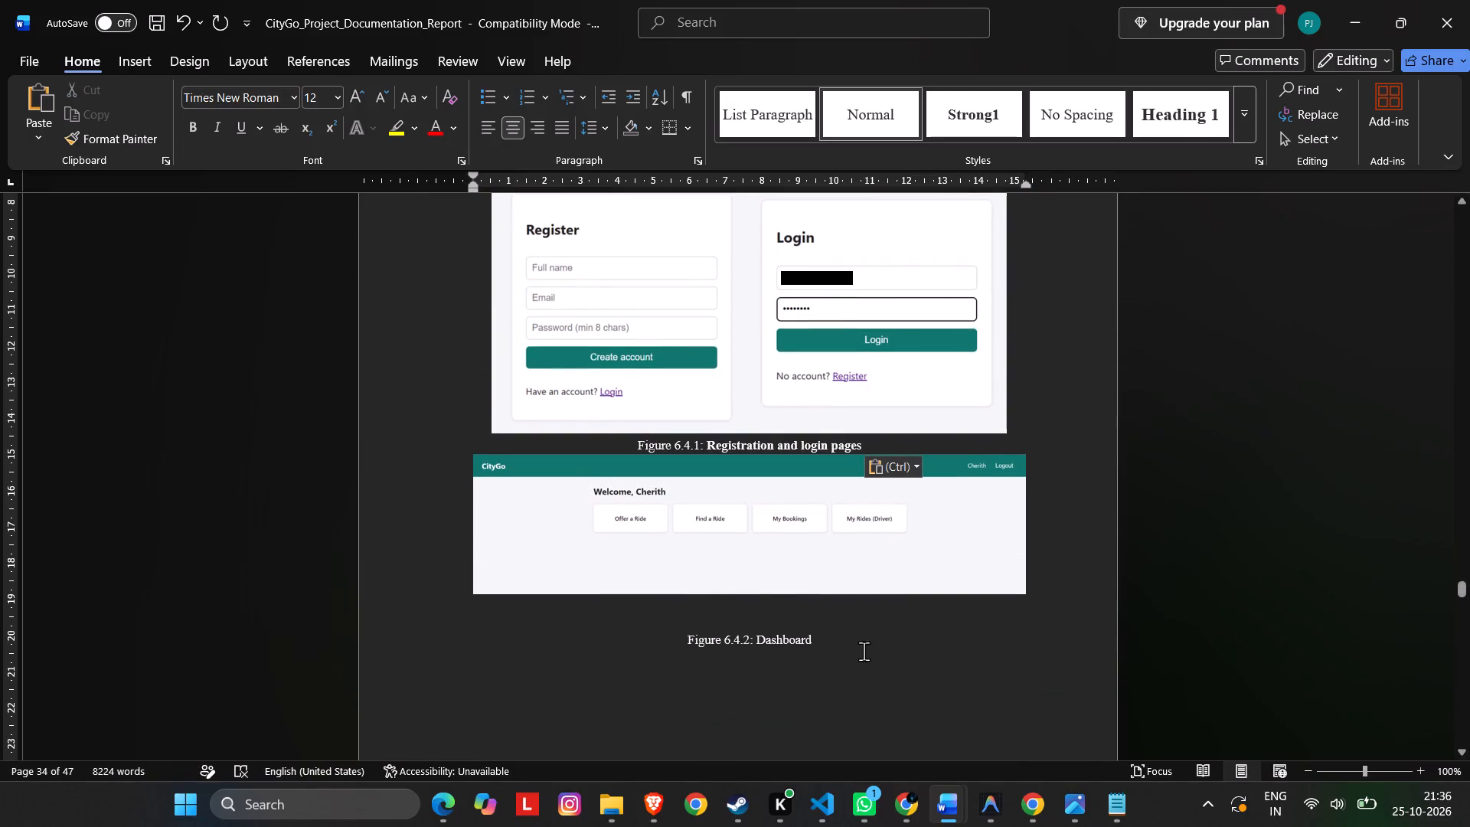
# Replace the Figure 6.4.3 caption text in the CityGo report with "Citizen complaint submission with language badge", copied from LexTriage's Figure 6.4.2.
pyautogui.hotkey('alt', 'Tab')
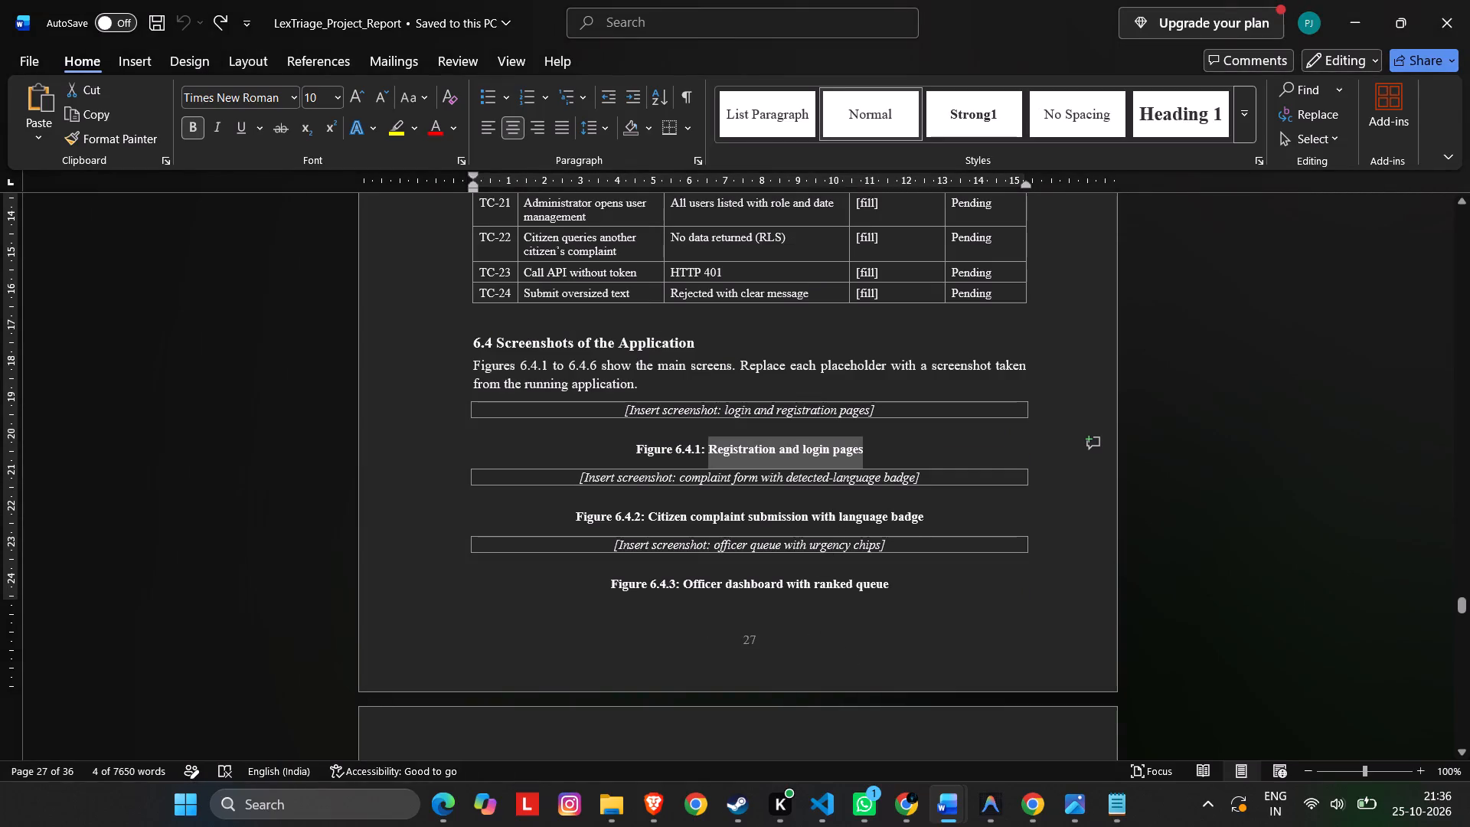
pyautogui.moveTo(933, 515); pyautogui.dragTo(652, 514)
pyautogui.hotkey('ctrl', 'c')
pyautogui.hotkey('alt', 'Tab')
pyautogui.scroll(-4, 900, 584)
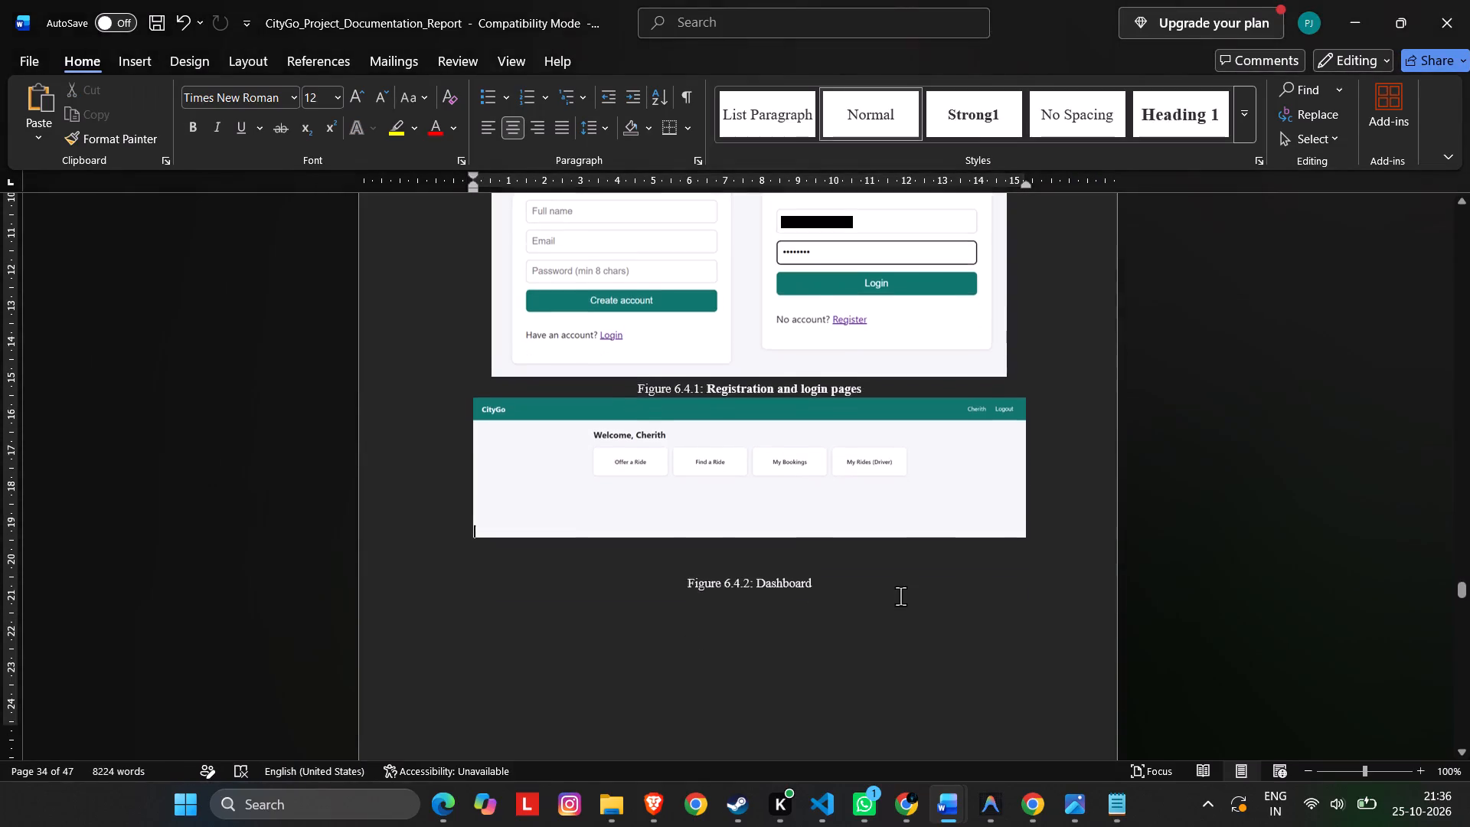
pyautogui.scroll(-20, 900, 596)
pyautogui.scroll(-18, 900, 596)
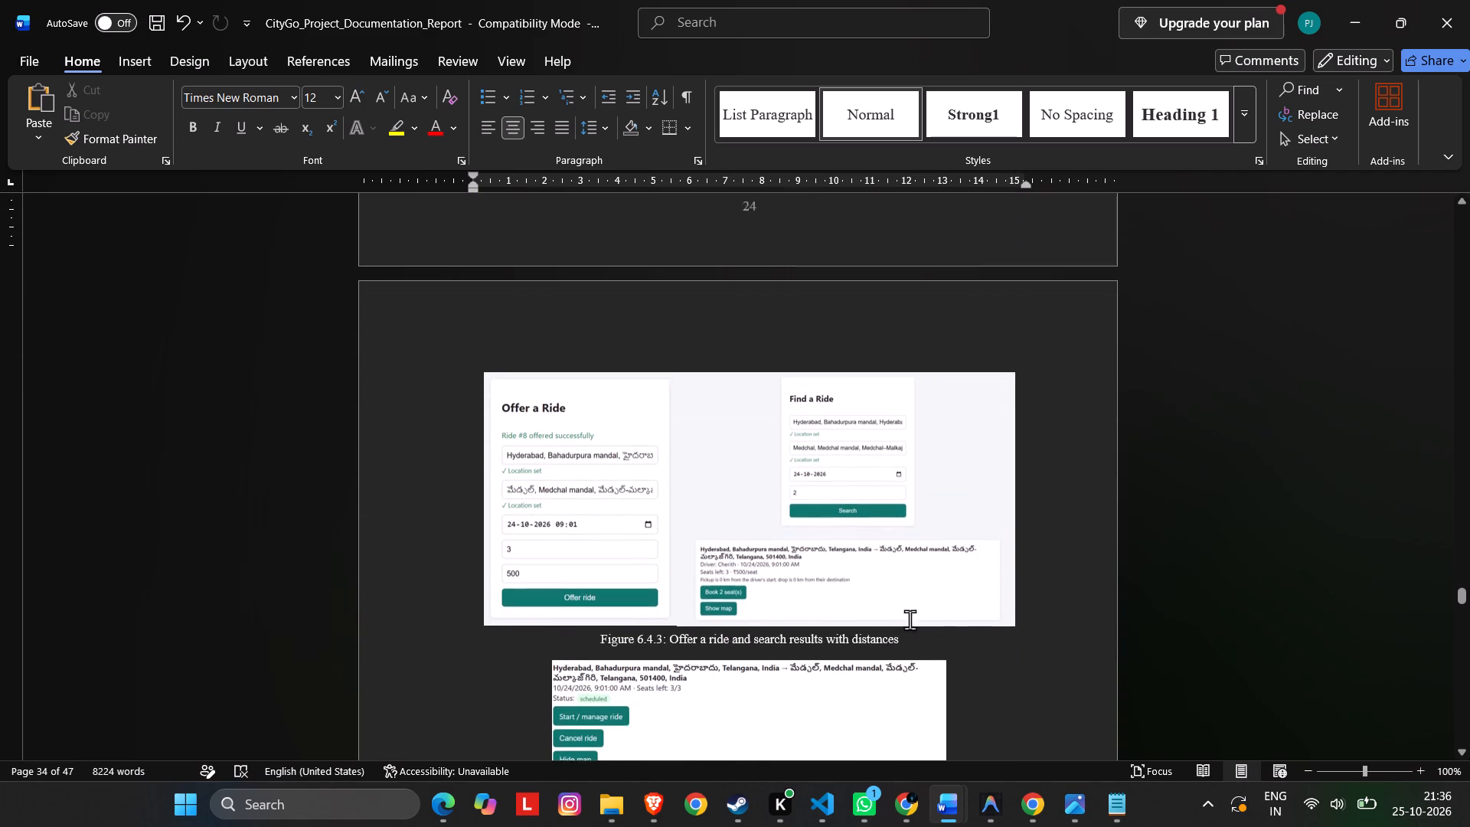
pyautogui.moveTo(916, 624); pyautogui.dragTo(679, 634)
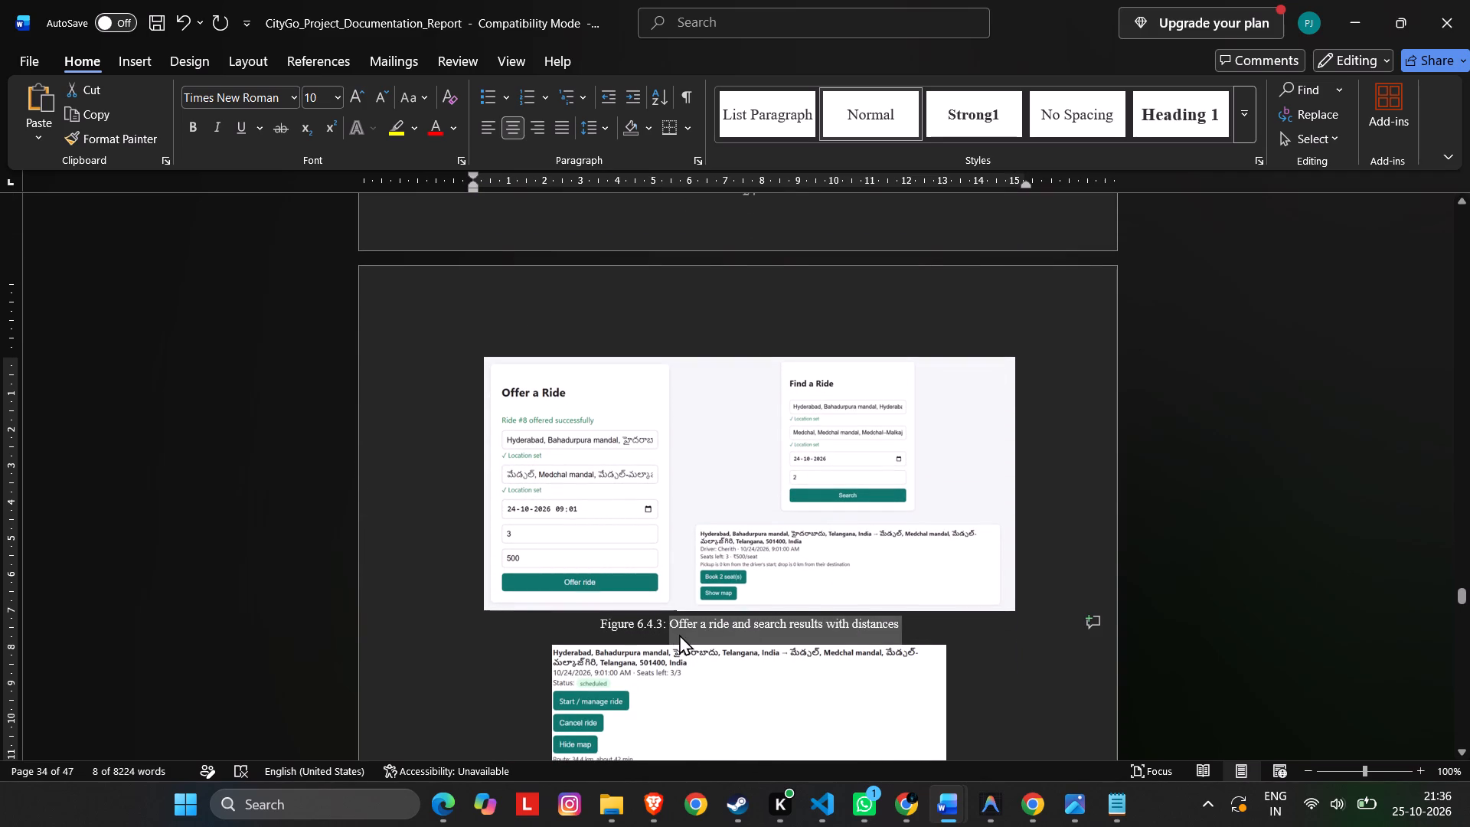
pyautogui.hotkey('ctrl', 'v')
# Replace the Figure 6.4.4 caption text in the CityGo report with "Complaint detail panel with explanation" copied from the LexTriage report.
pyautogui.scroll(-10, 942, 678)
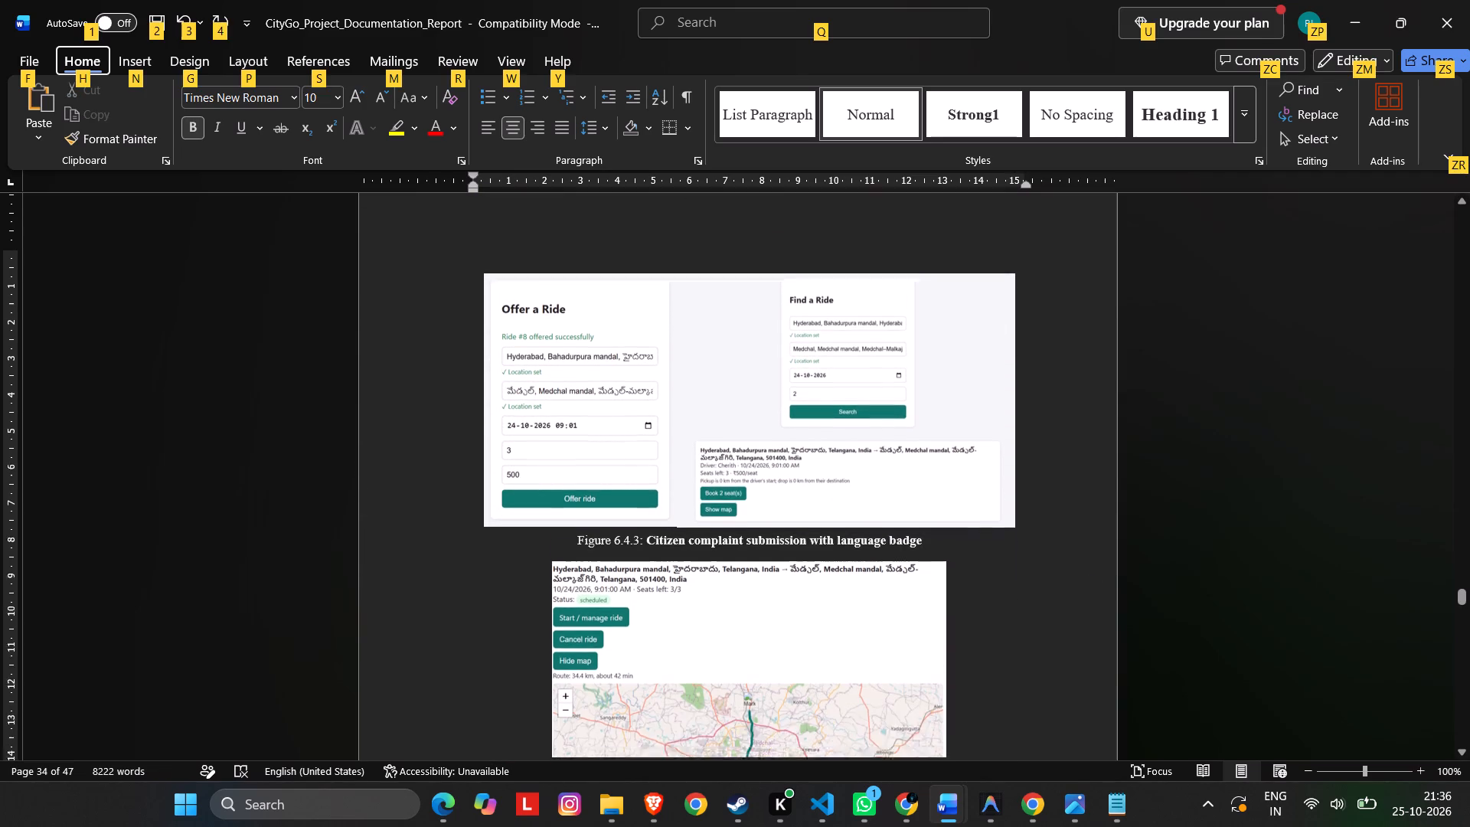
pyautogui.scroll(-3, 938, 691)
pyautogui.click(978, 607)
pyautogui.scroll(-11, 978, 639)
pyautogui.hotkey('alt', 'Tab')
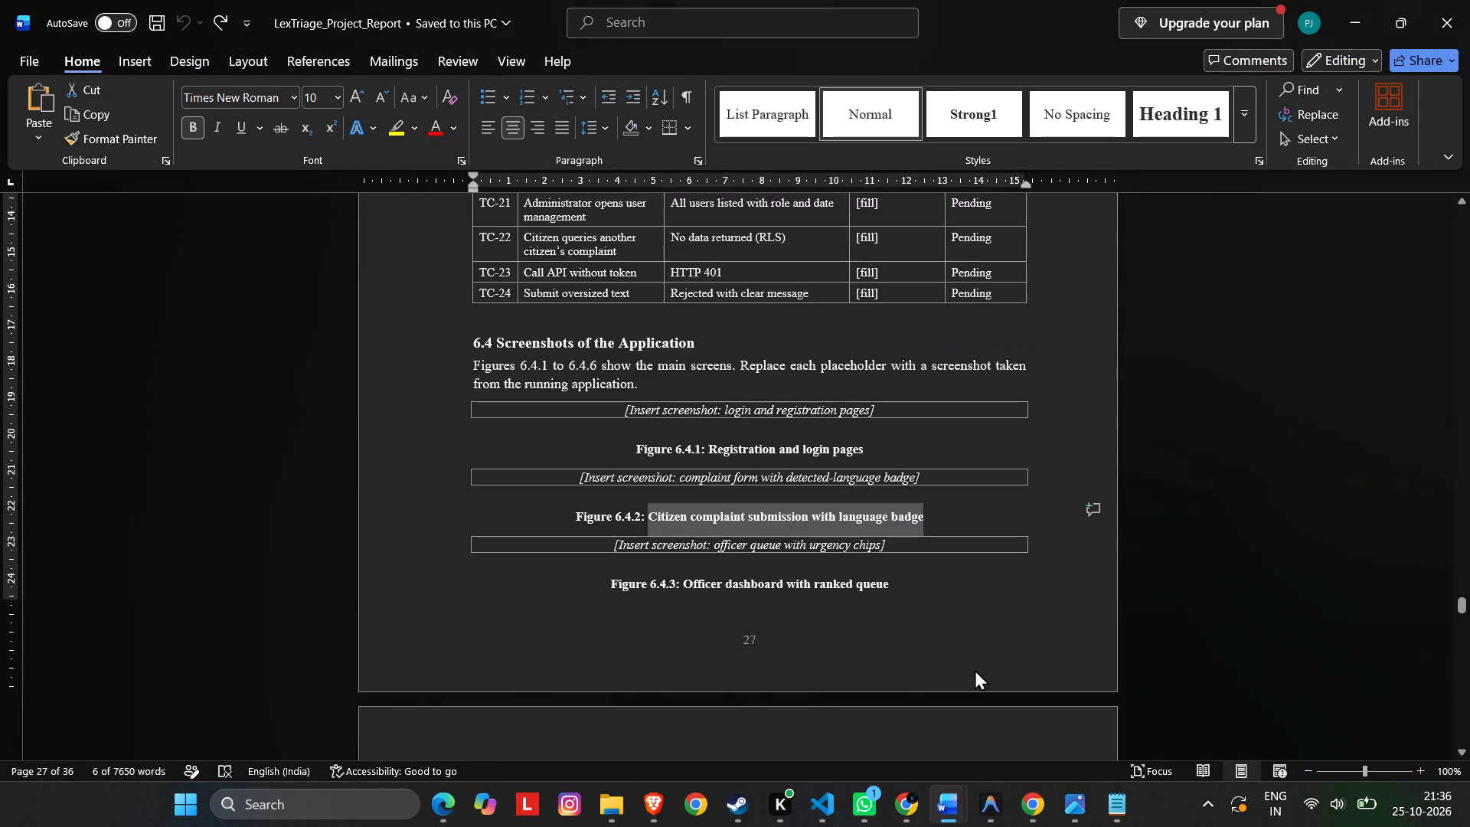
pyautogui.scroll(-15, 975, 669)
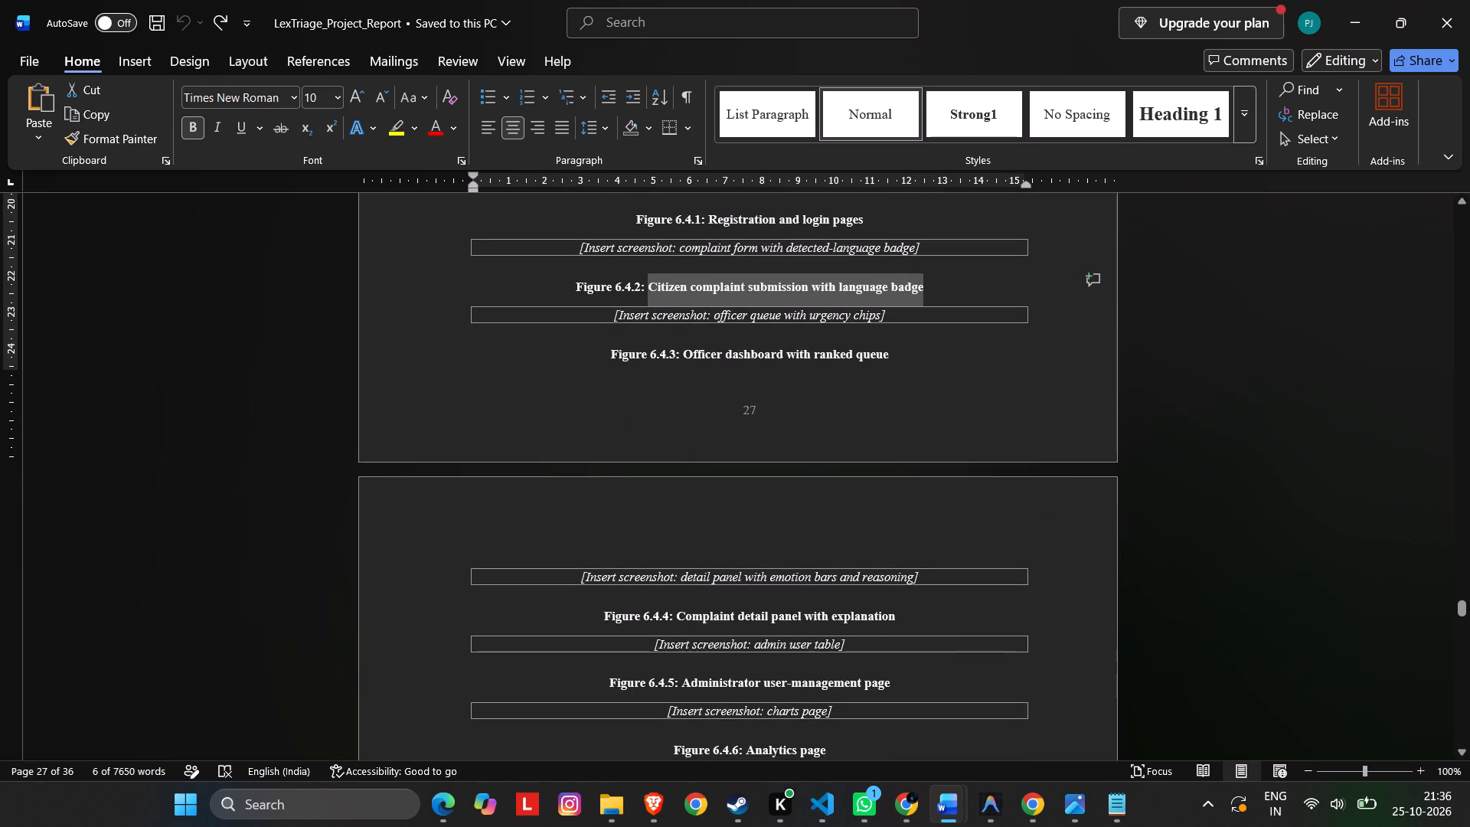
pyautogui.moveTo(903, 616); pyautogui.dragTo(688, 616)
pyautogui.hotkey('ctrl', 'c')
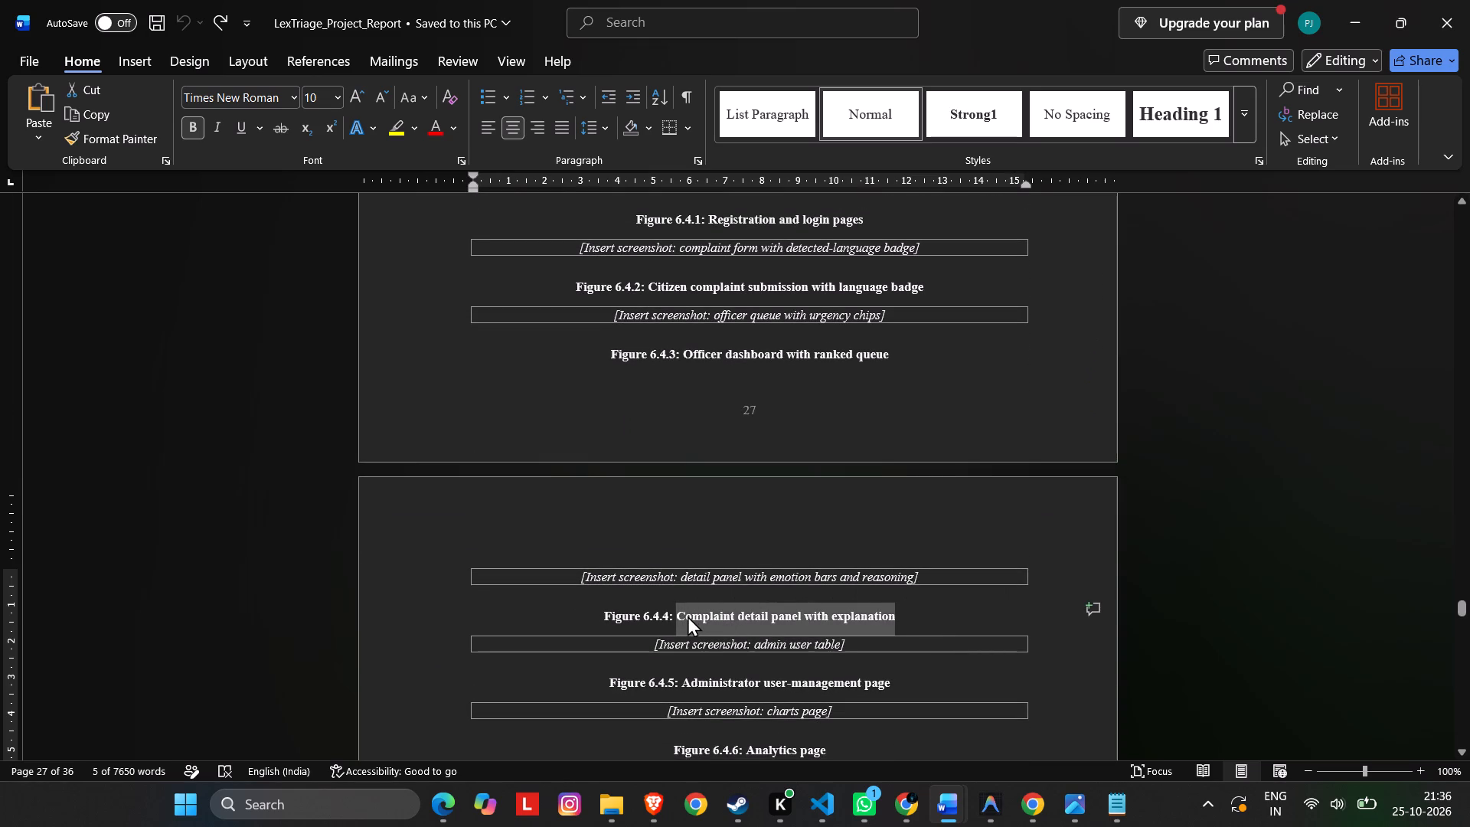
pyautogui.hotkey('alt', 'Tab')
pyautogui.scroll(-6, 823, 668)
pyautogui.moveTo(922, 474); pyautogui.dragTo(750, 485)
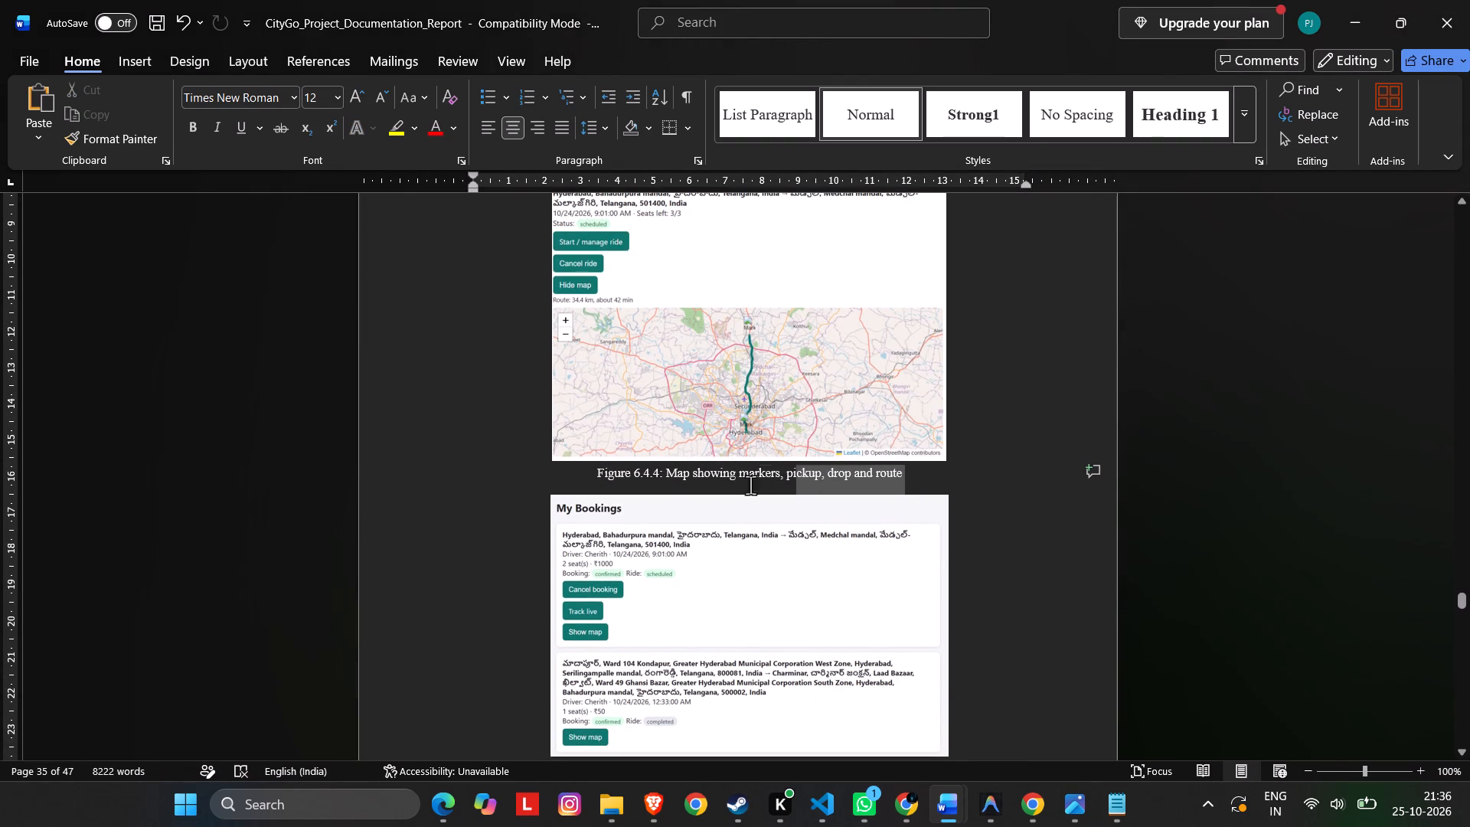
pyautogui.moveTo(750, 485); pyautogui.dragTo(674, 483)
pyautogui.hotkey('ctrl', 'v')
# Replace the Figure 6.4.5 caption text in the CityGo report with "Administrator user-management page" copied from the LexTriage report.
pyautogui.scroll(-10, 769, 575)
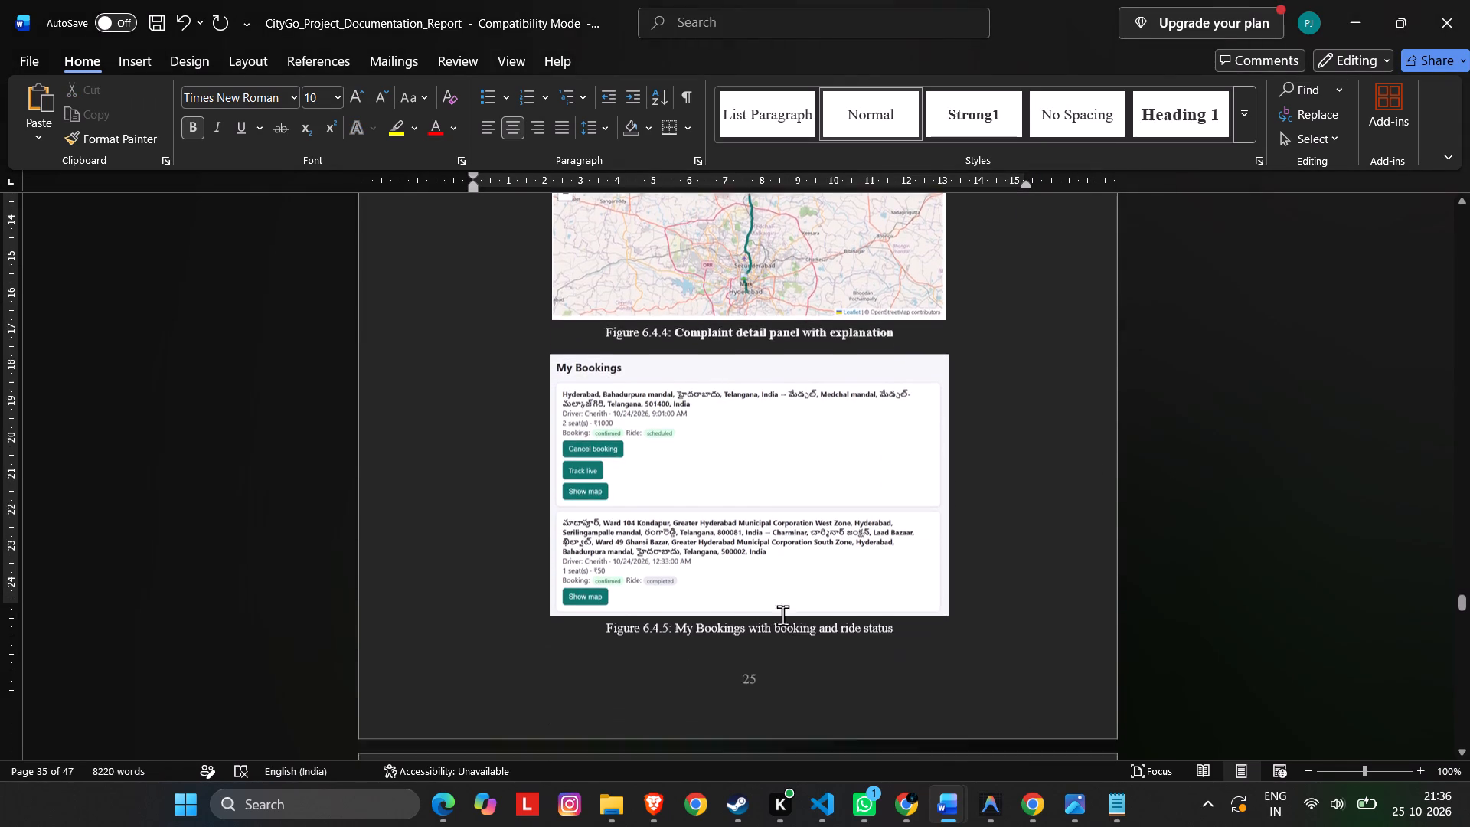
pyautogui.scroll(-13, 782, 615)
pyautogui.hotkey('alt', 'Tab')
pyautogui.scroll(-5, 790, 623)
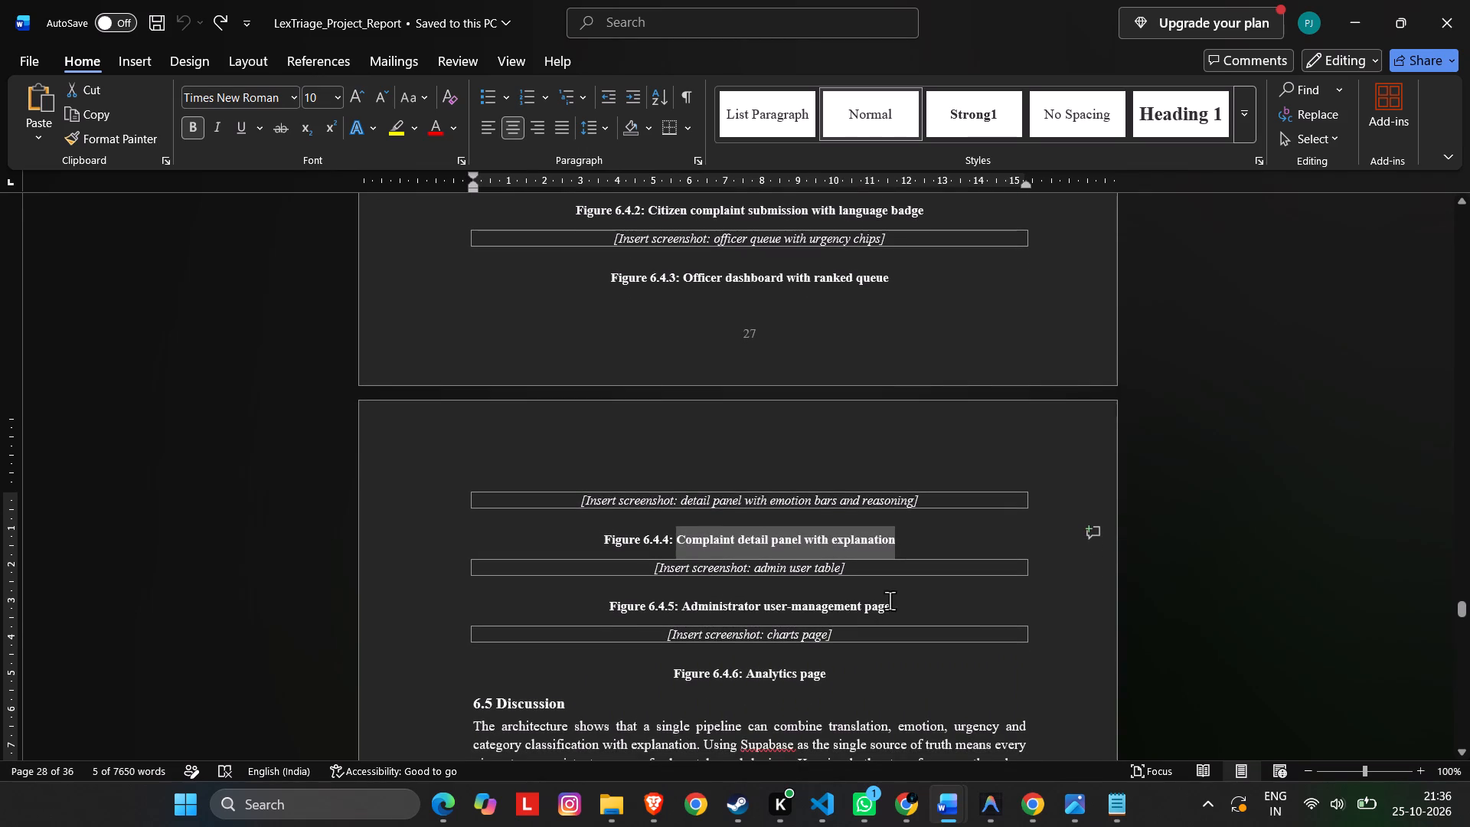
pyautogui.moveTo(904, 602); pyautogui.dragTo(705, 606)
pyautogui.hotkey('ctrl', 'c')
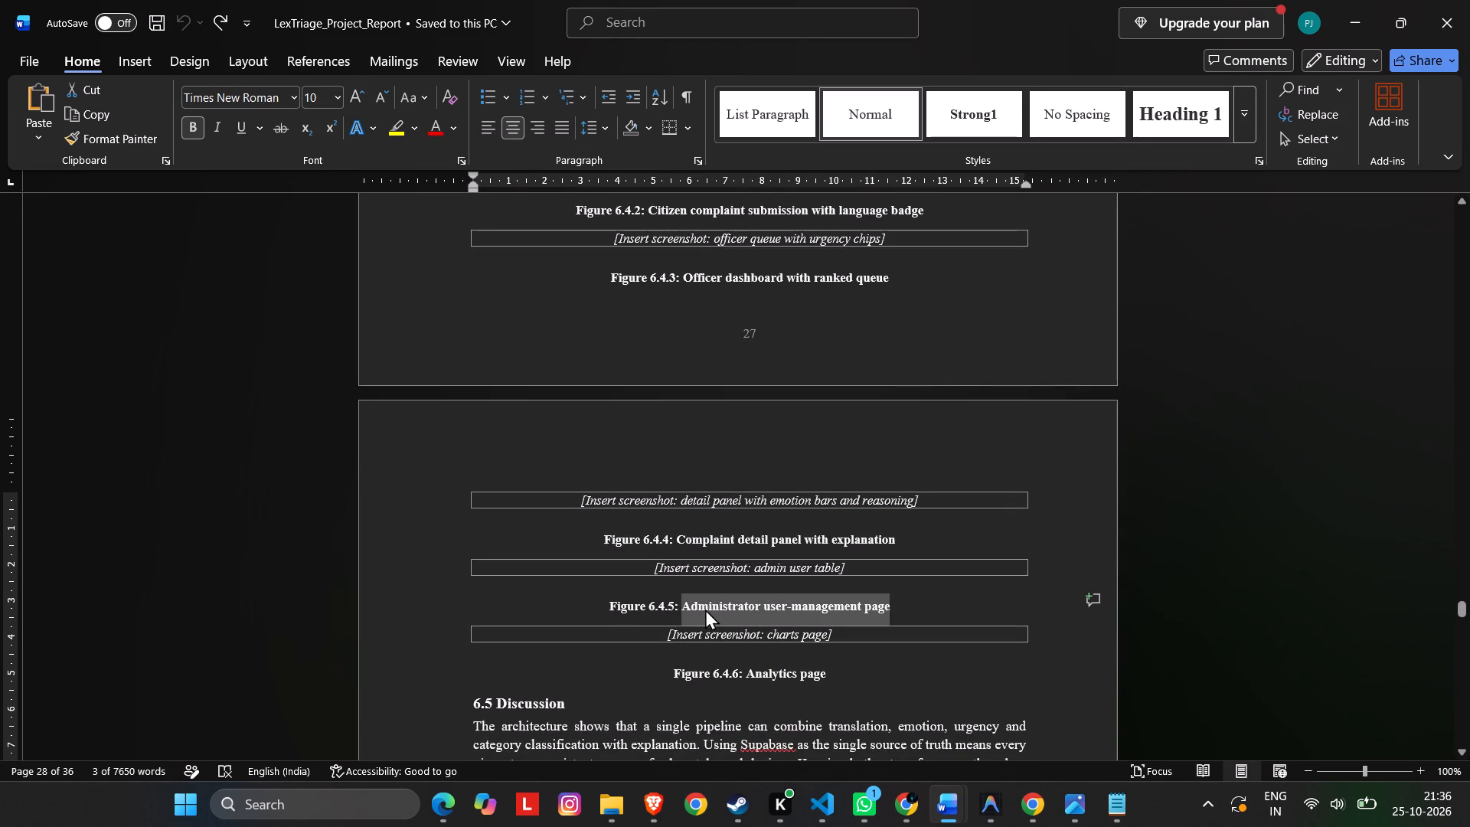
pyautogui.hotkey('alt', 'Tab')
pyautogui.scroll(-1, 854, 594)
pyautogui.moveTo(911, 403); pyautogui.dragTo(884, 407)
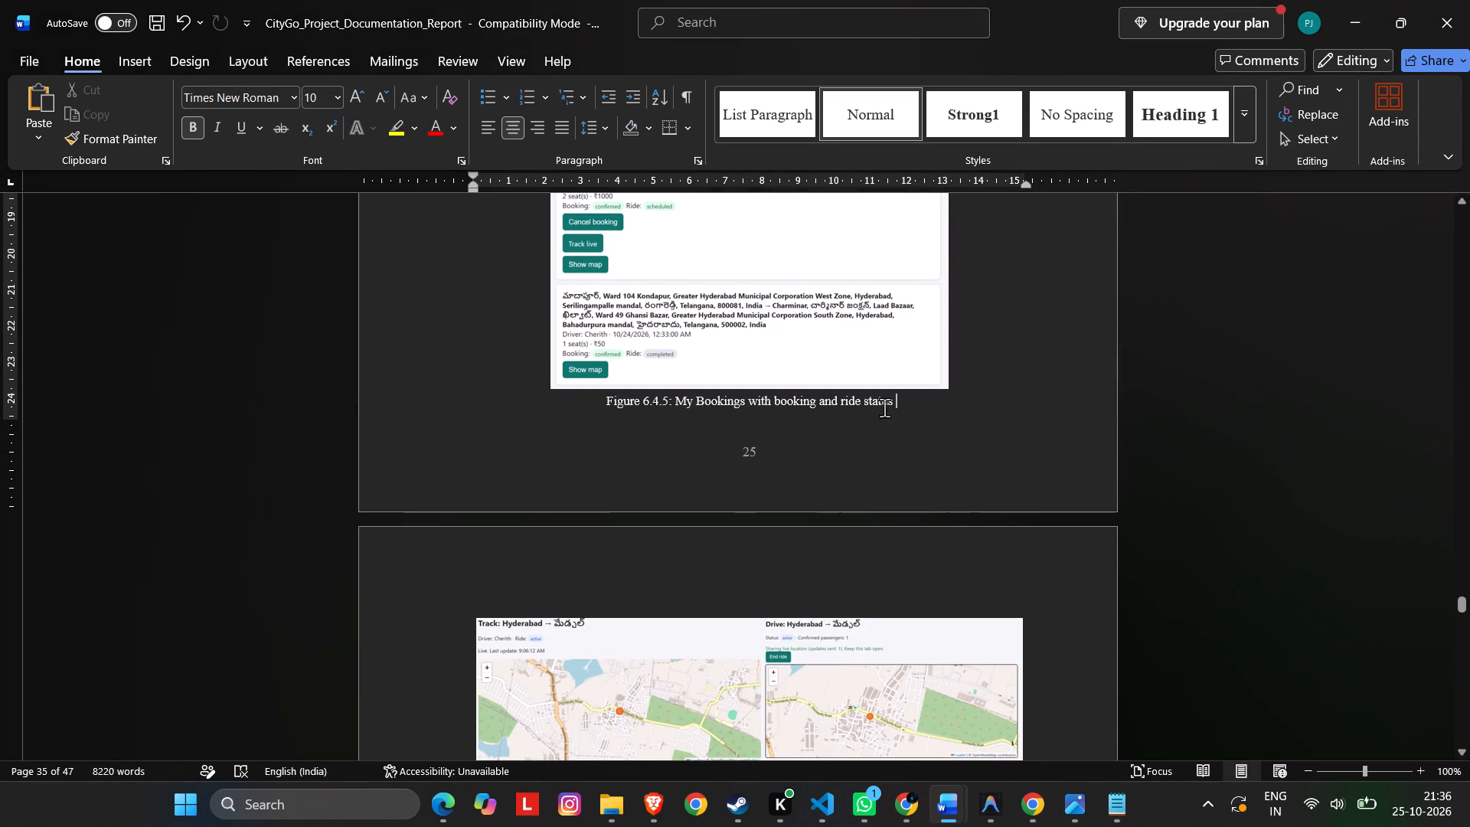
pyautogui.moveTo(884, 407); pyautogui.dragTo(688, 407)
pyautogui.hotkey('ctrl', 'v')
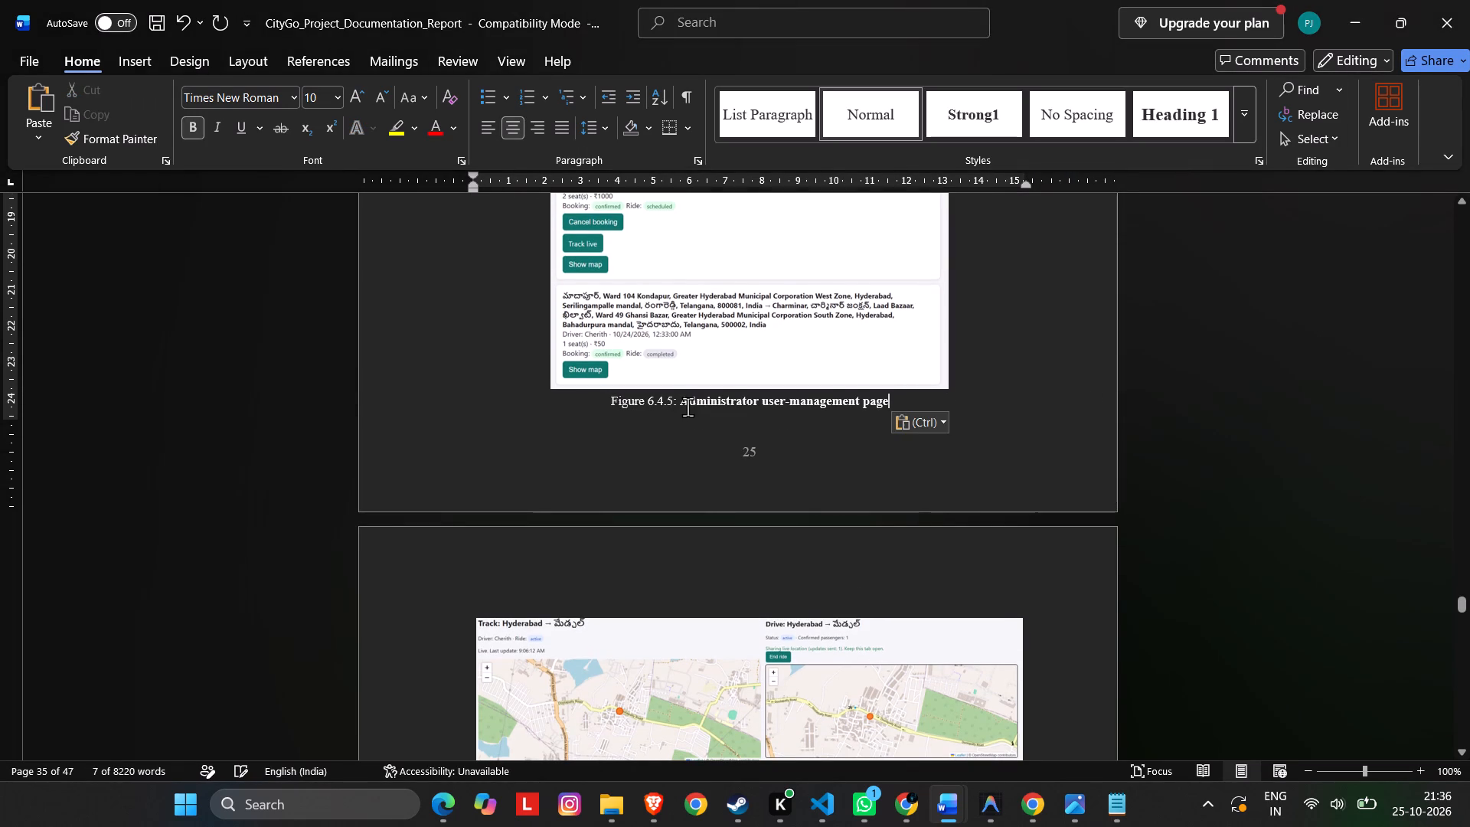
# Replace the Figure 6.4.6 caption text in the CityGo report with "Analytics page" copied from the LexTriage report.
pyautogui.hotkey('alt', 'Tab')
pyautogui.scroll(-10, 879, 553)
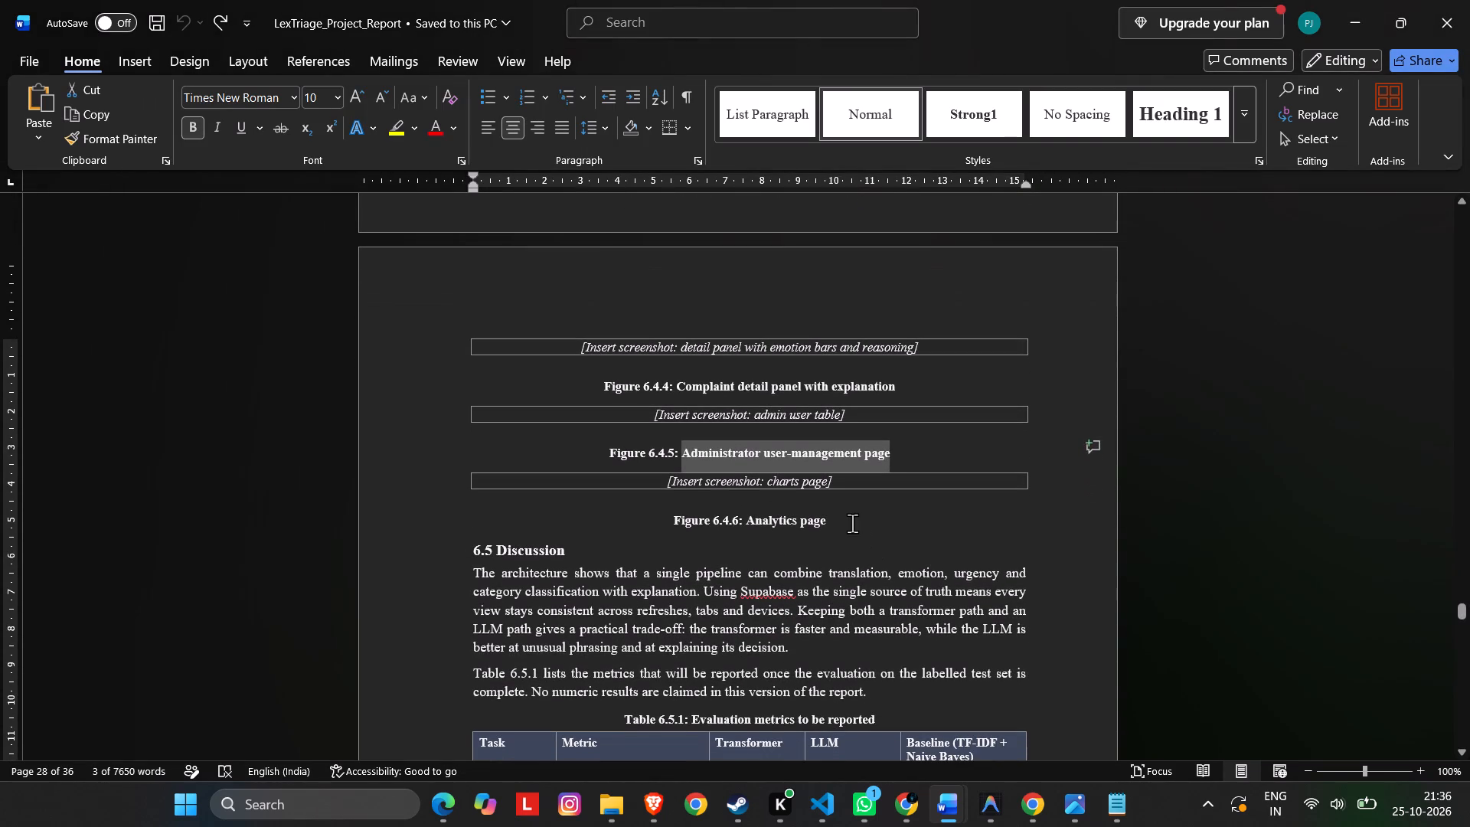
pyautogui.moveTo(848, 521); pyautogui.dragTo(760, 520)
pyautogui.hotkey('ctrl', 'c')
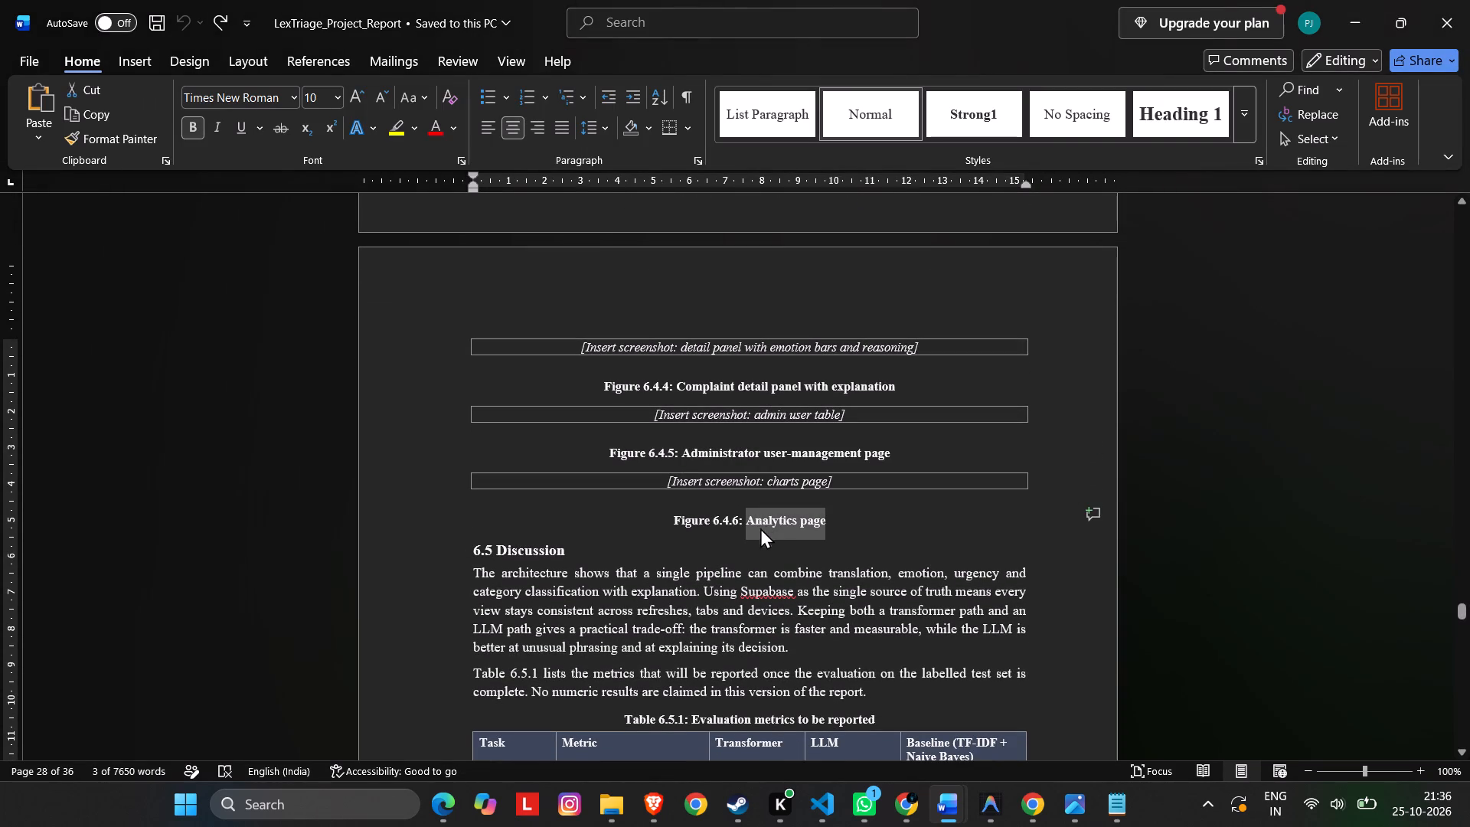
pyautogui.hotkey('alt', 'Tab')
pyautogui.scroll(-12, 782, 577)
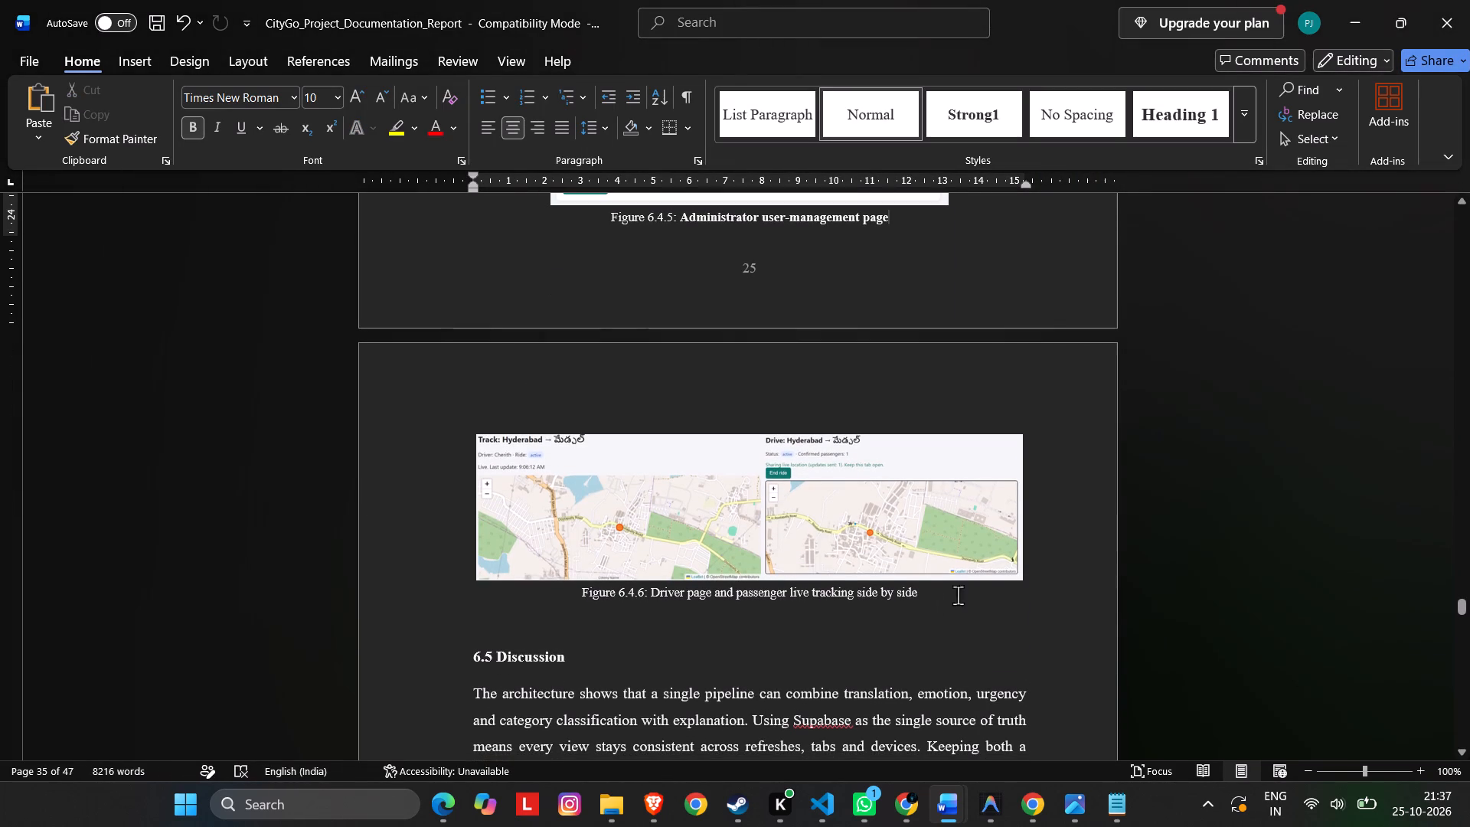
pyautogui.moveTo(939, 589); pyautogui.dragTo(645, 589)
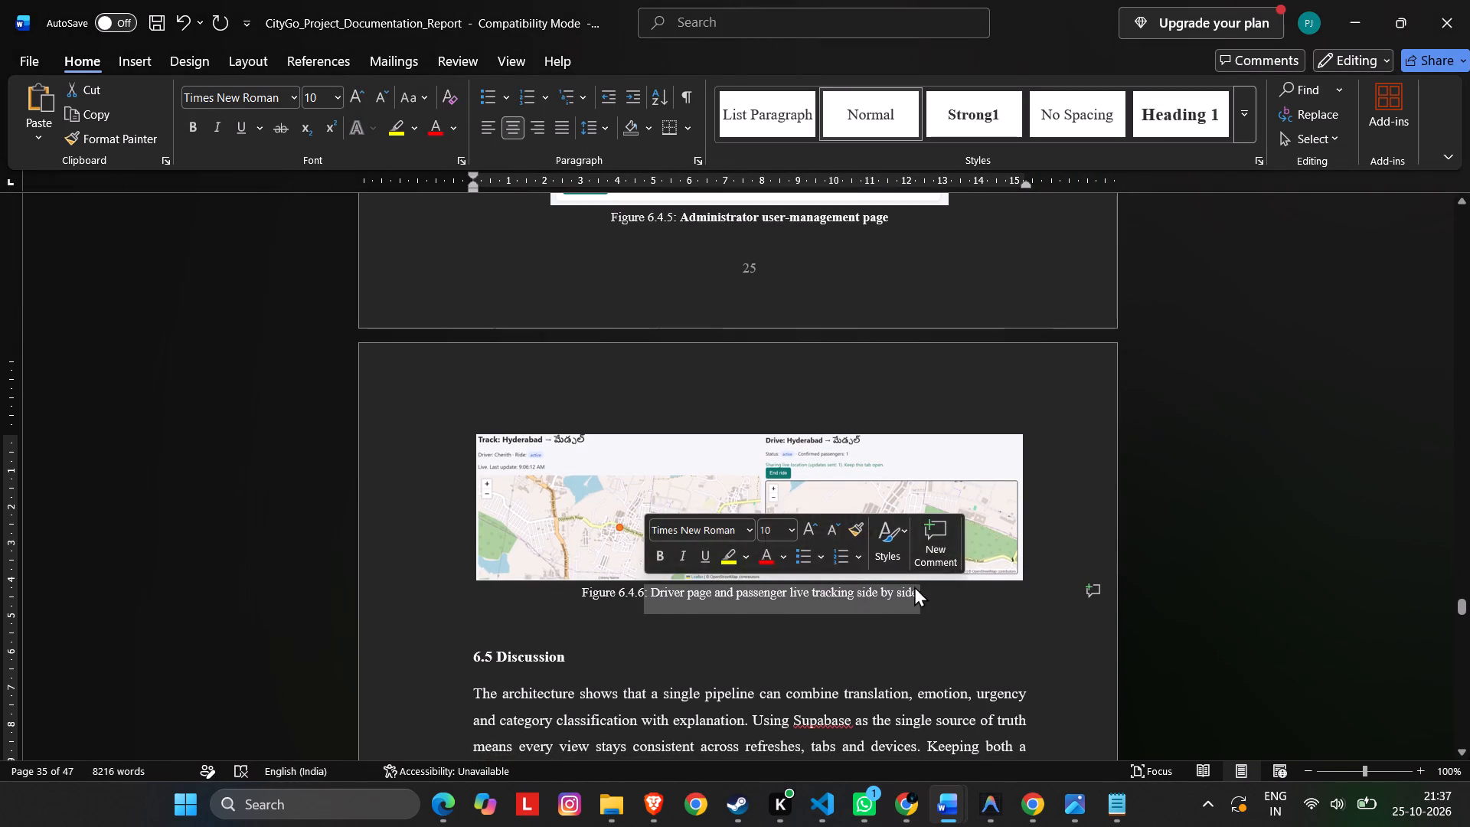
pyautogui.click(921, 586)
pyautogui.moveTo(929, 590); pyautogui.dragTo(661, 591)
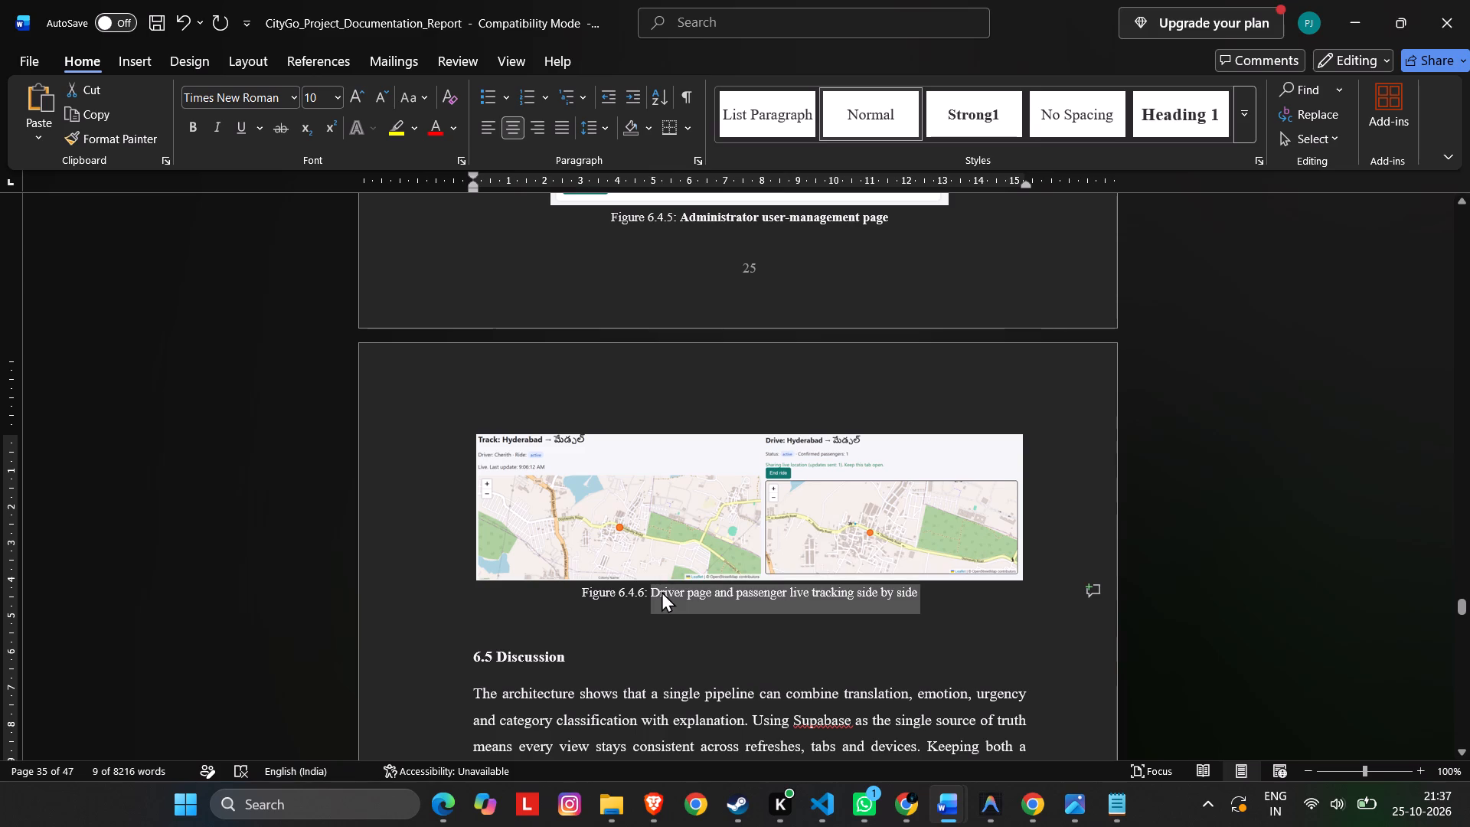
pyautogui.hotkey('ctrl', 'v')
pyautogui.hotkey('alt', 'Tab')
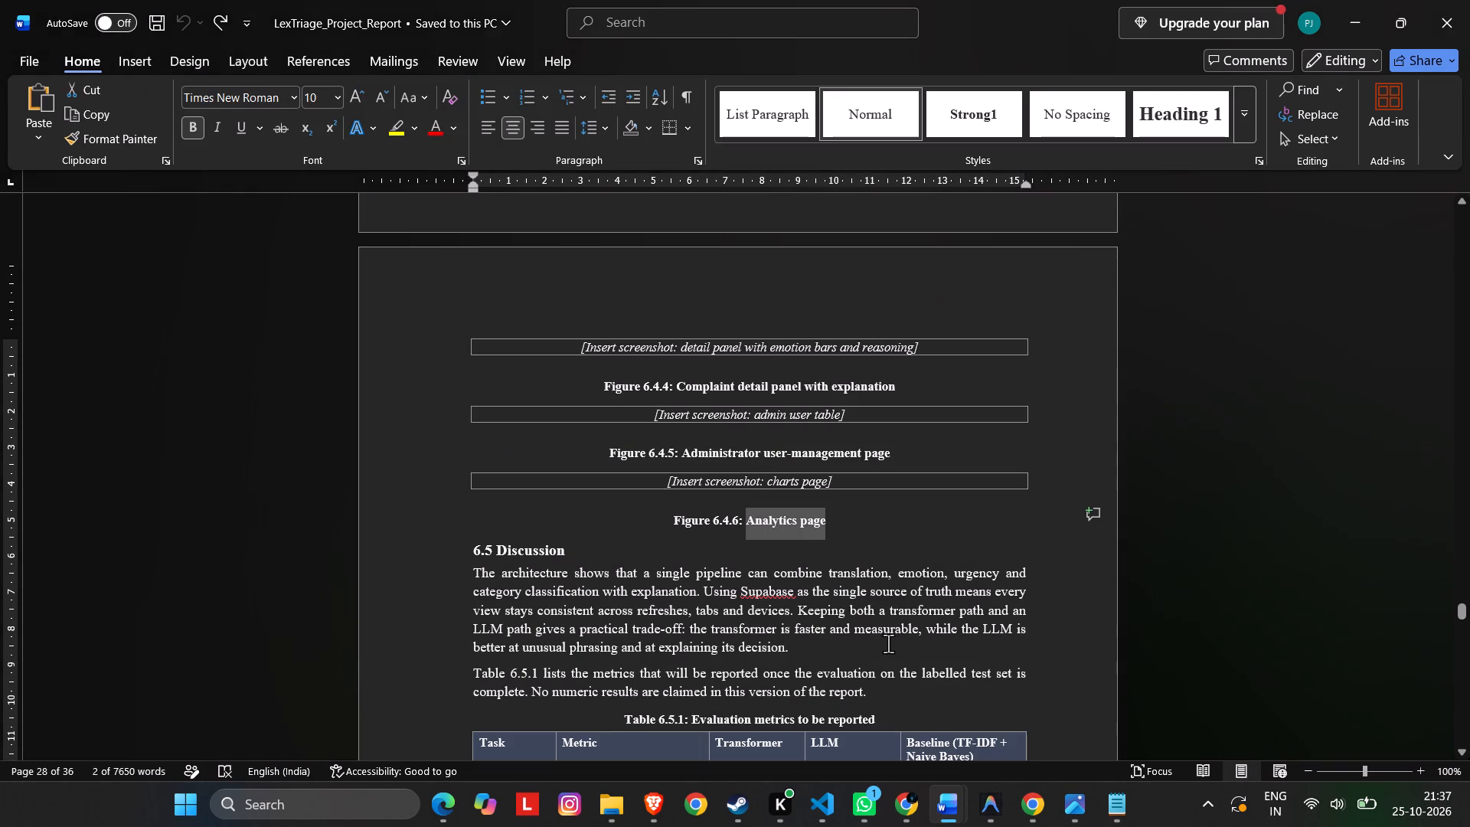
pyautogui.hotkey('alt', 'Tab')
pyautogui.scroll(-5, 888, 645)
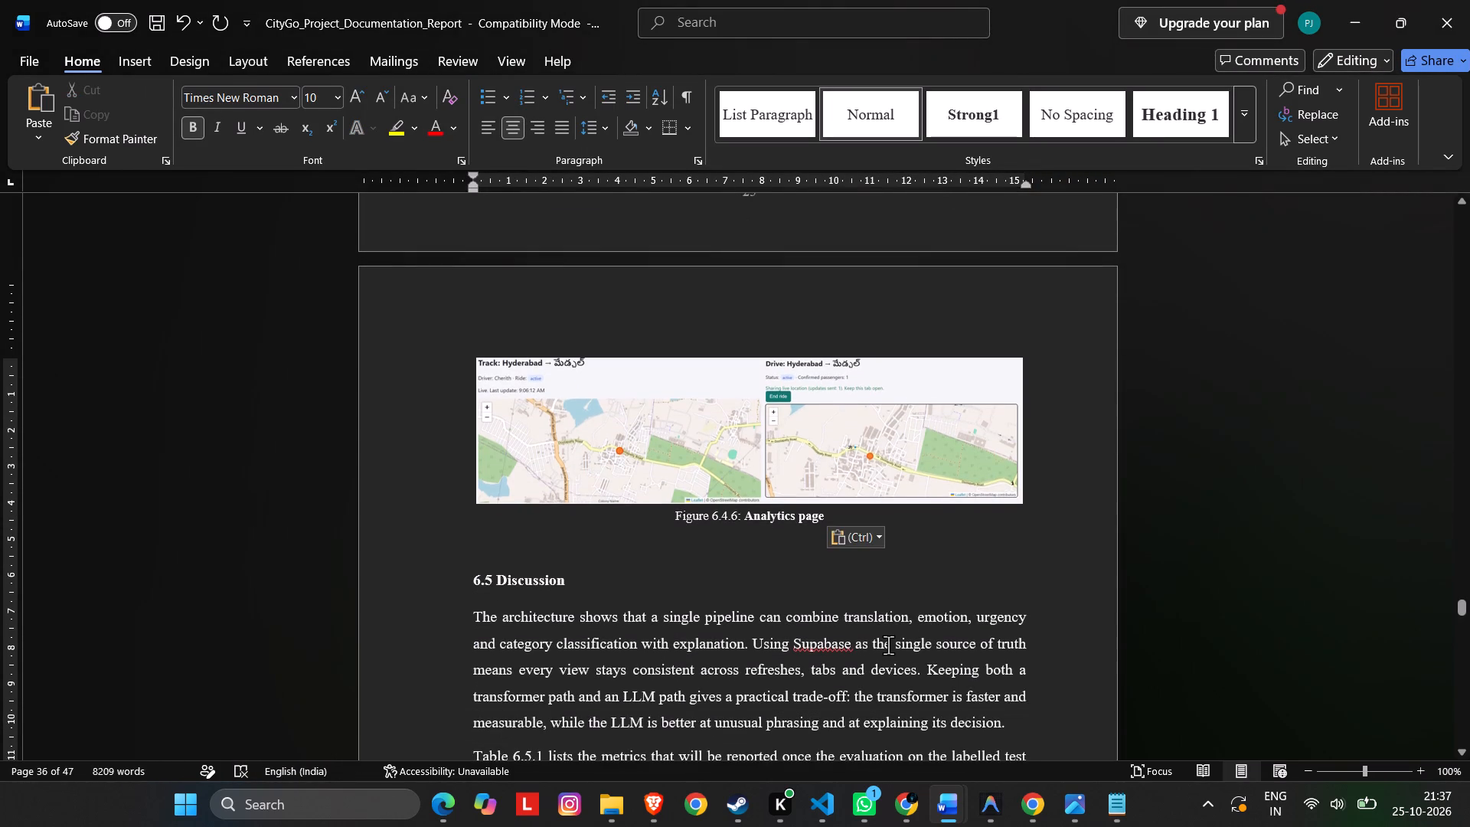
pyautogui.scroll(20, 889, 649)
pyautogui.scroll(13, 889, 649)
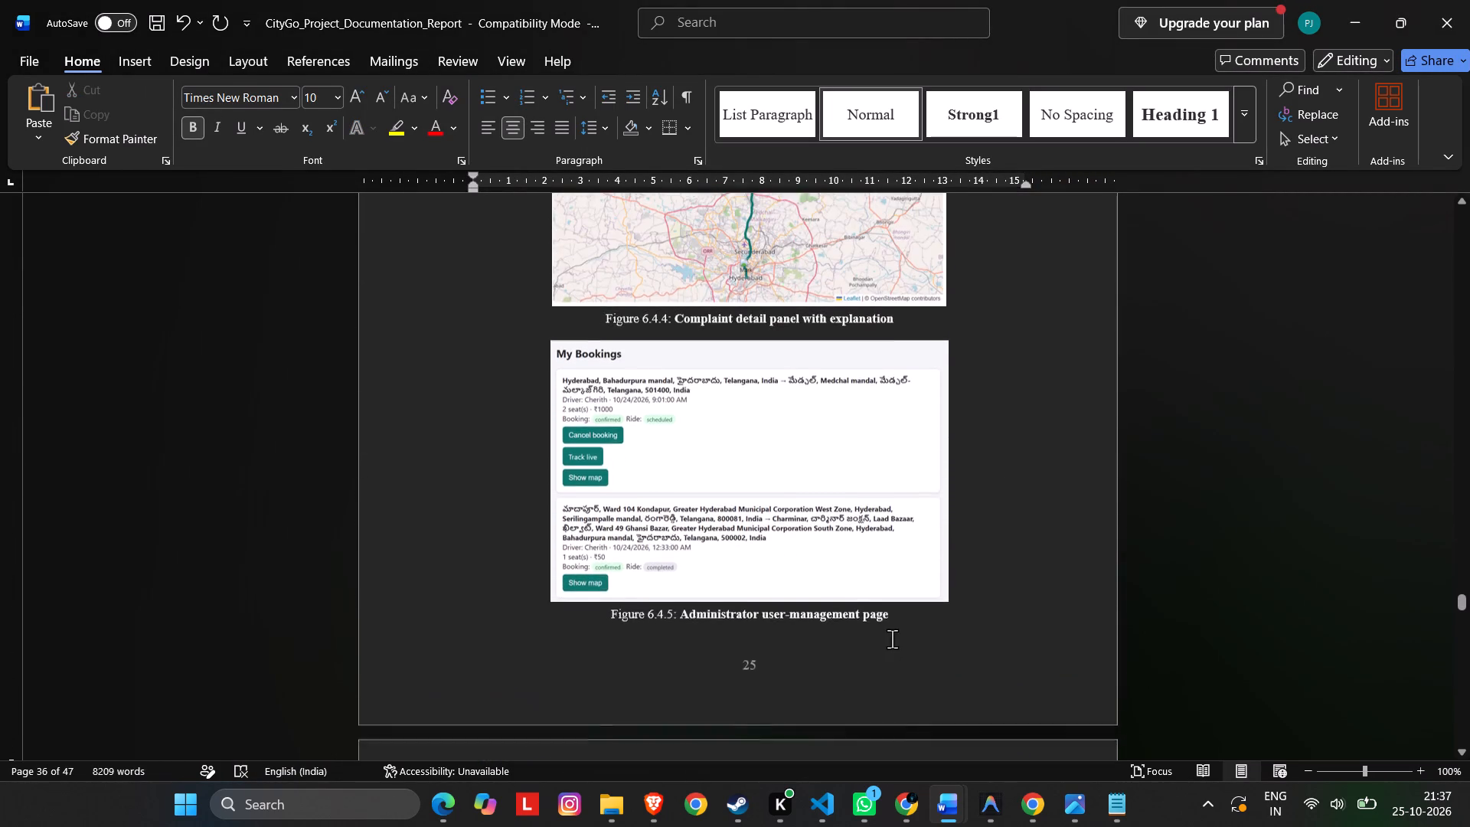
pyautogui.scroll(20, 892, 639)
pyautogui.scroll(17, 892, 639)
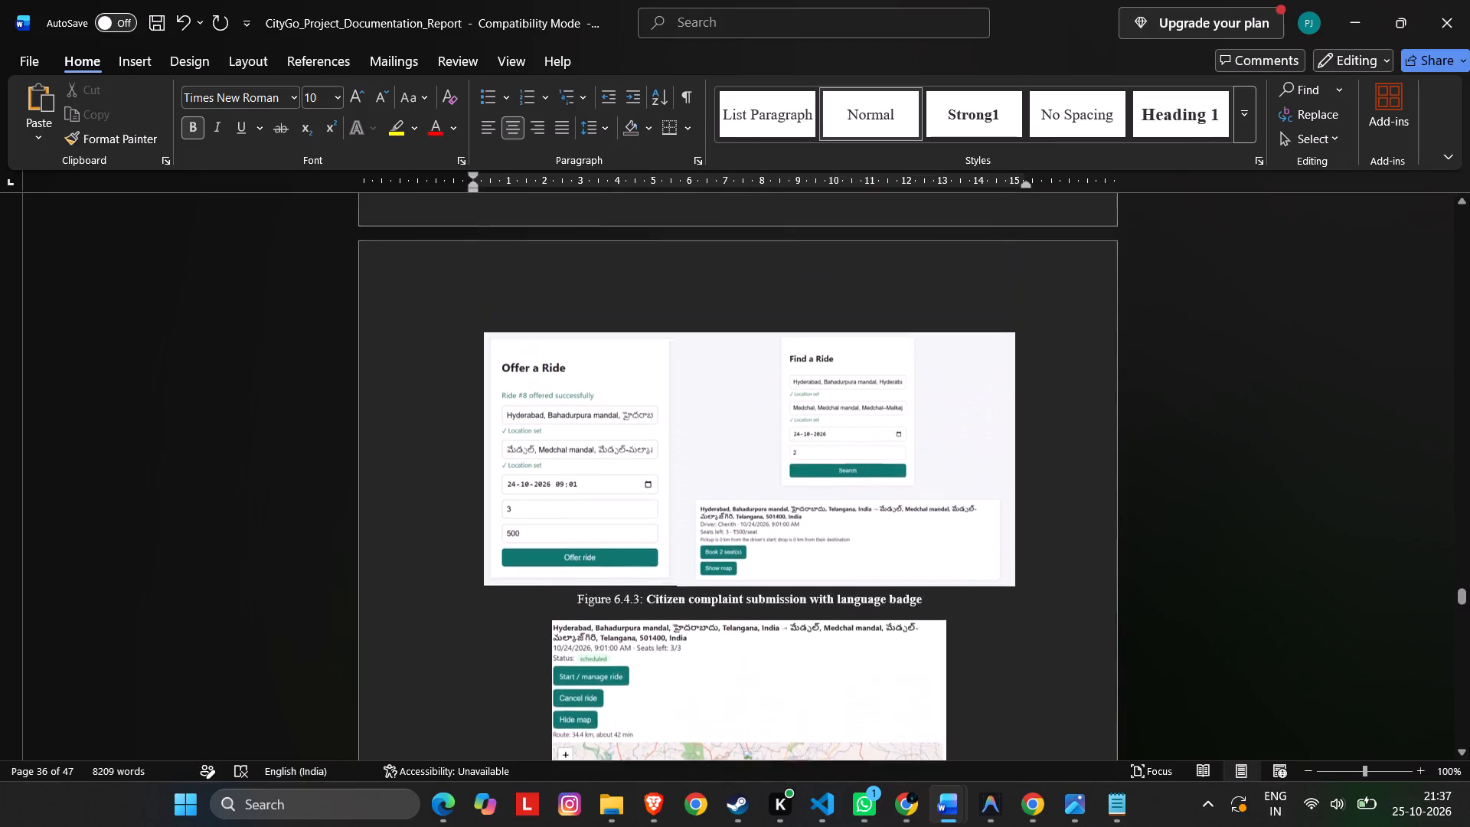
pyautogui.scroll(20, 892, 639)
pyautogui.scroll(17, 892, 639)
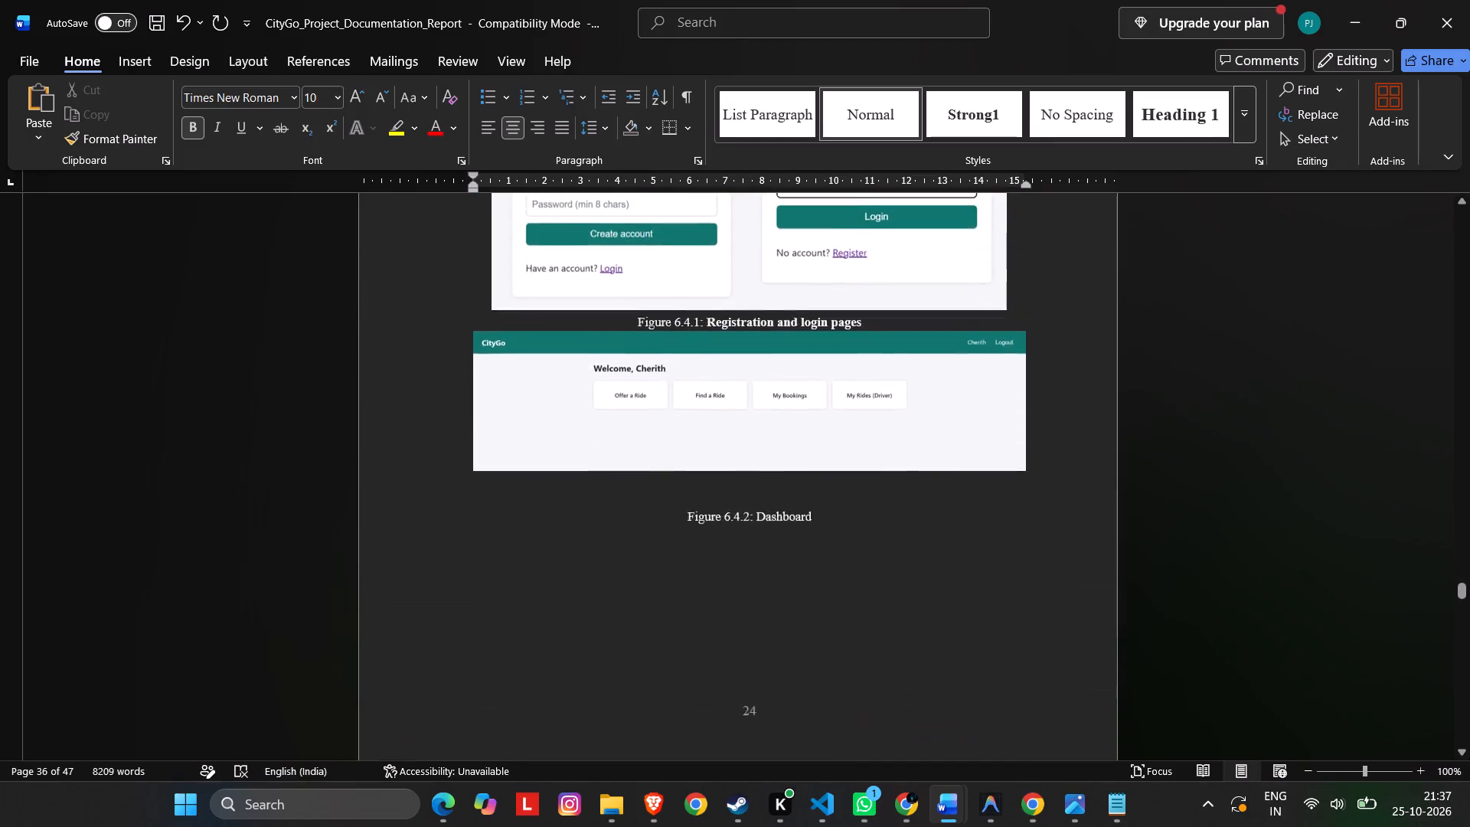
pyautogui.scroll(13, 892, 639)
pyautogui.click(637, 449)
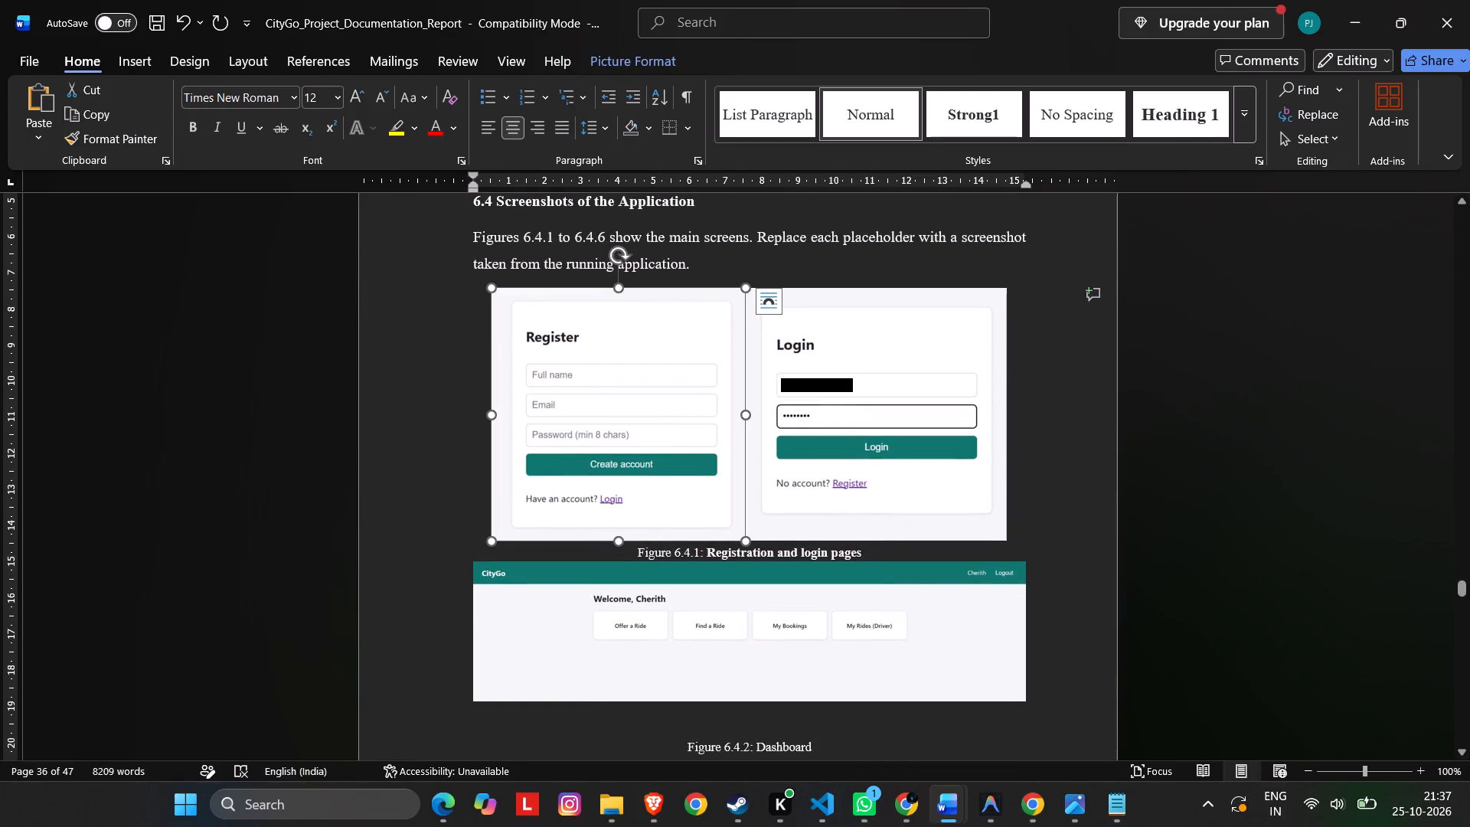
pyautogui.hotkey('alt', 'Tab')
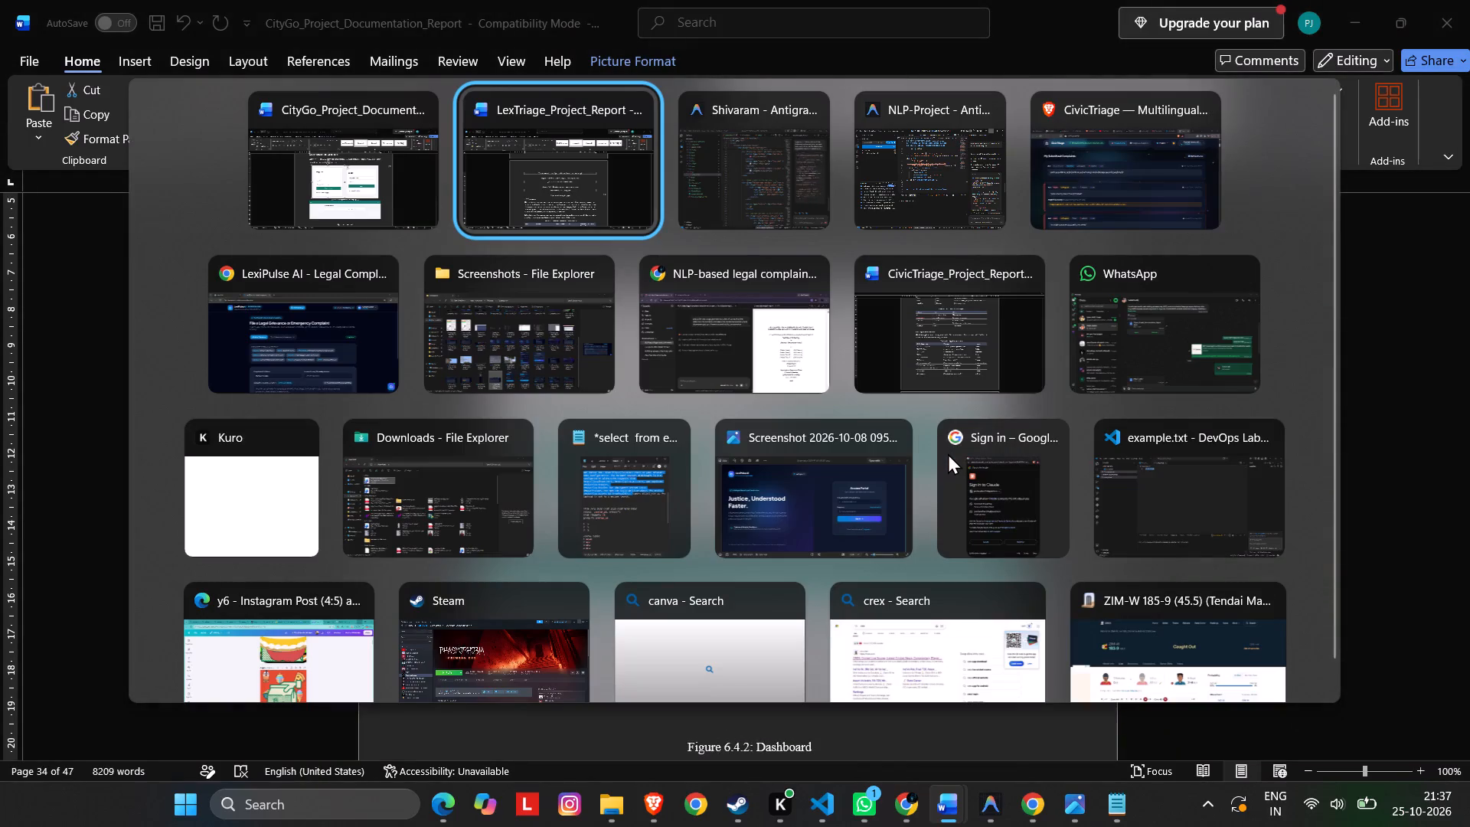
pyautogui.hotkey('alt', 'Tab')
pyautogui.hotkey('alt', 'Tab')
pyautogui.hotkey('alt', 'Tab')
pyautogui.hotkey('alt', 'Tab')
pyautogui.hotkey('alt', 'Tab')
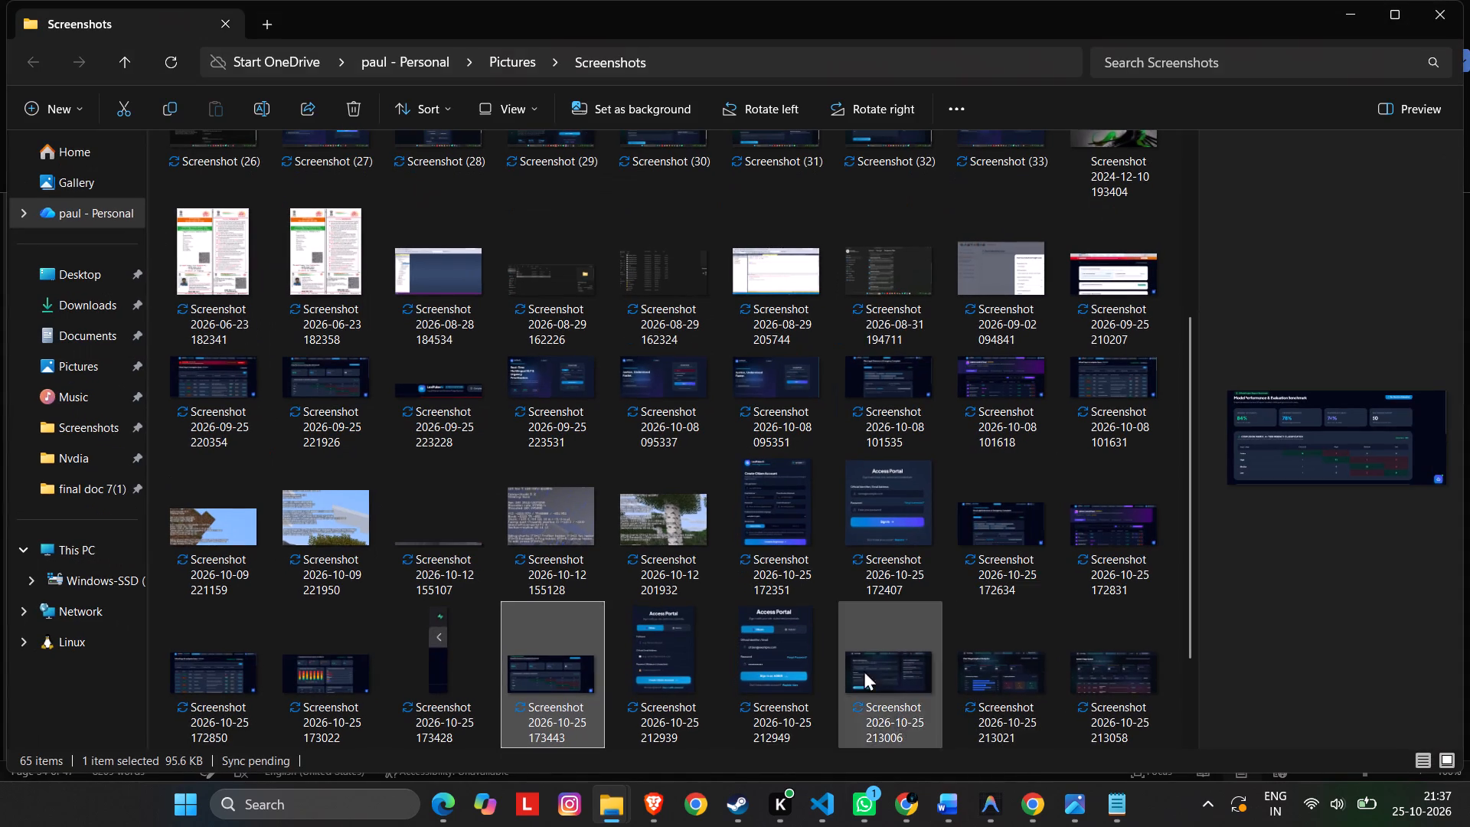
pyautogui.click(647, 662)
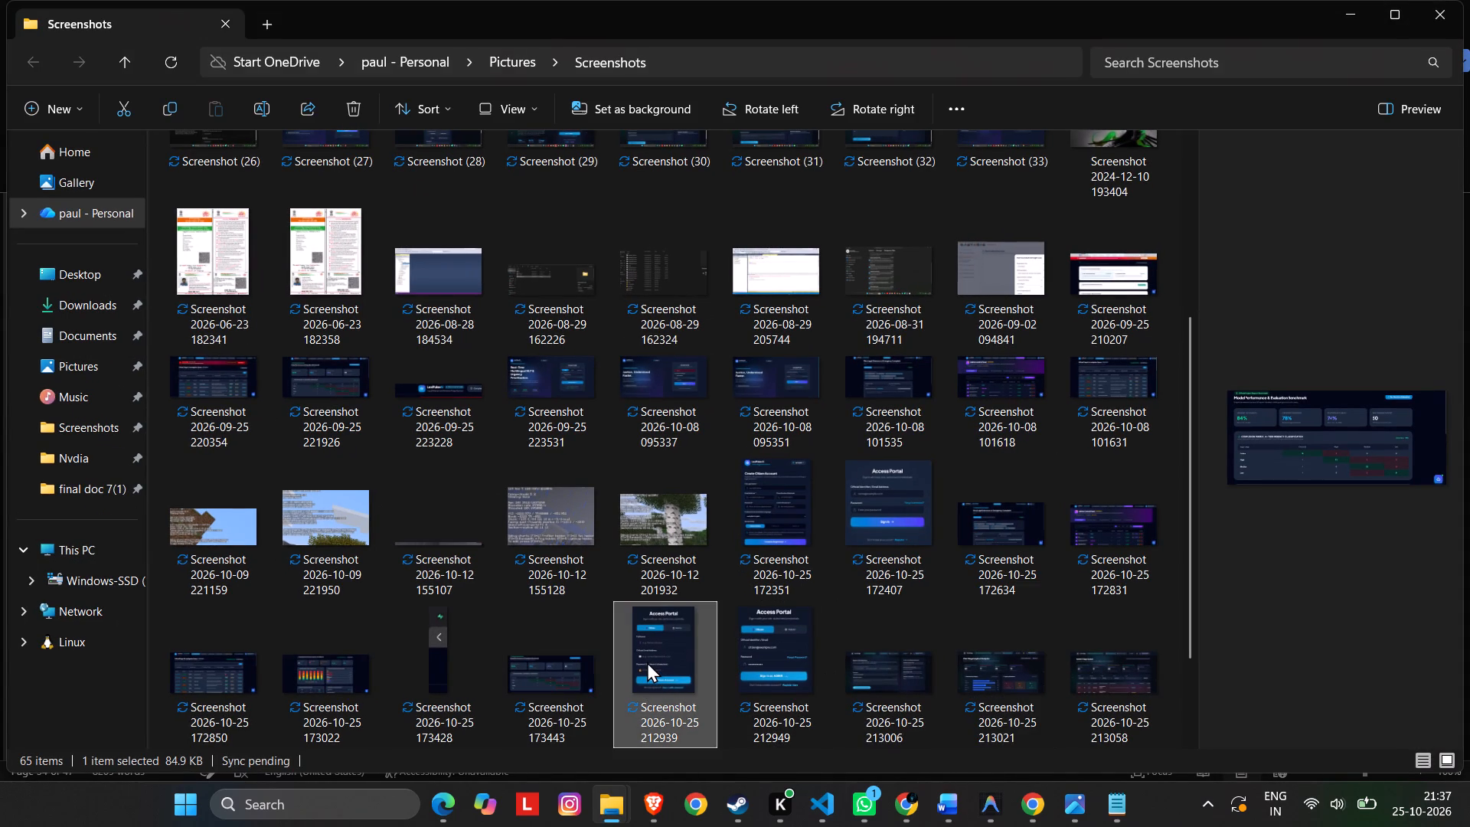
pyautogui.rightClick(647, 662)
pyautogui.click(748, 23)
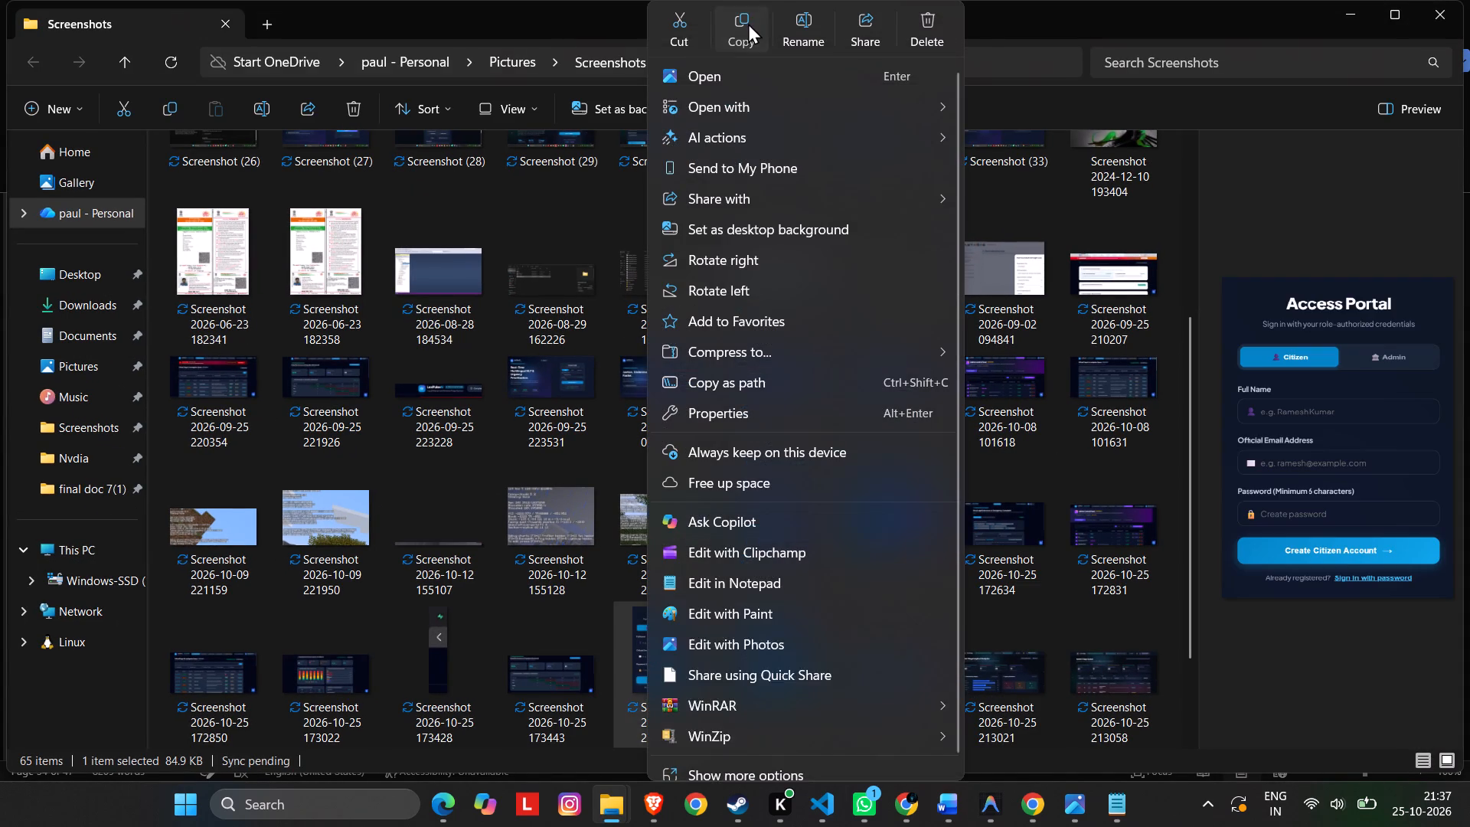
pyautogui.hotkey('alt', 'Tab')
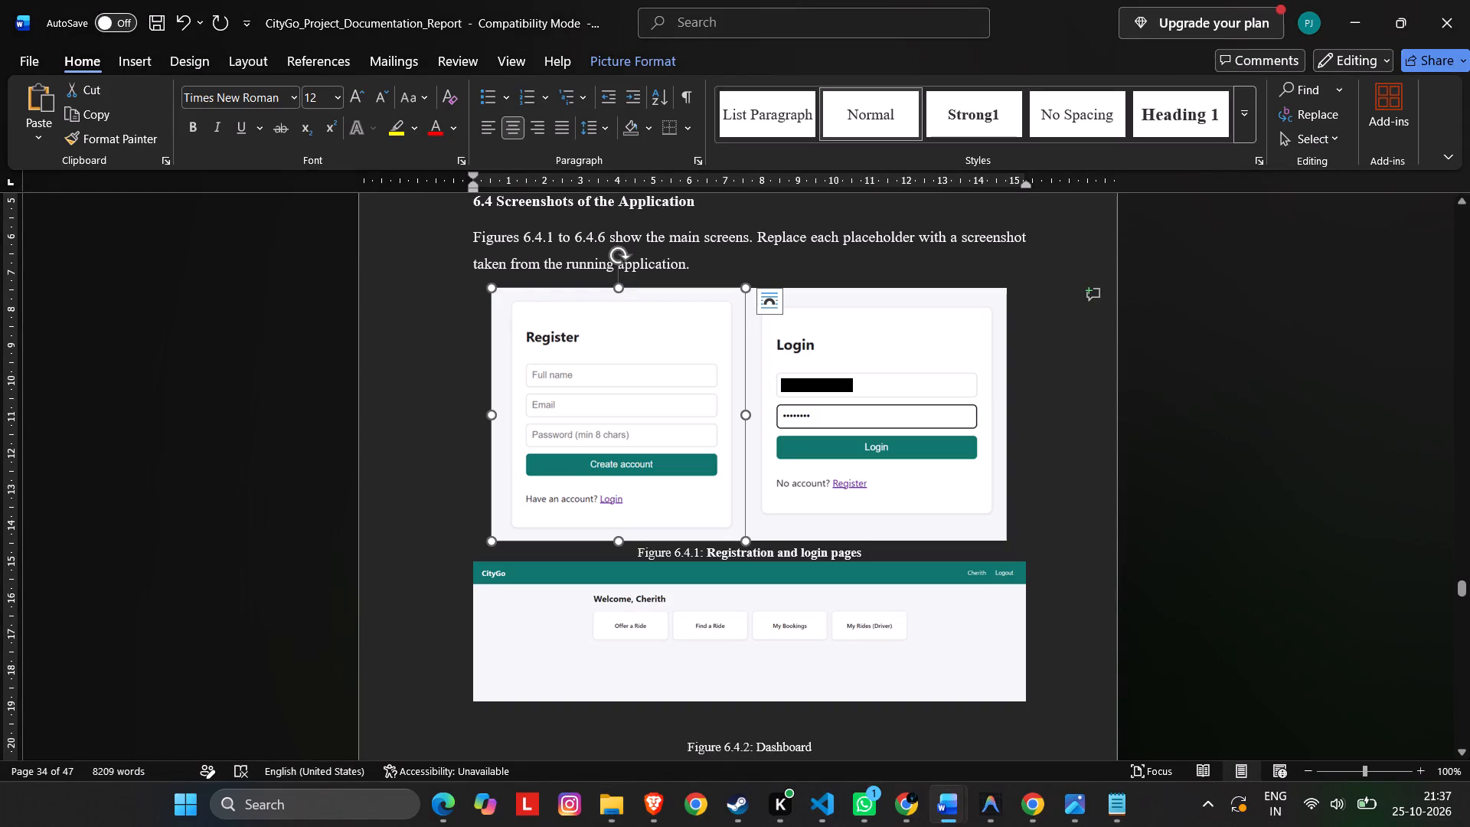
pyautogui.press('Delete')
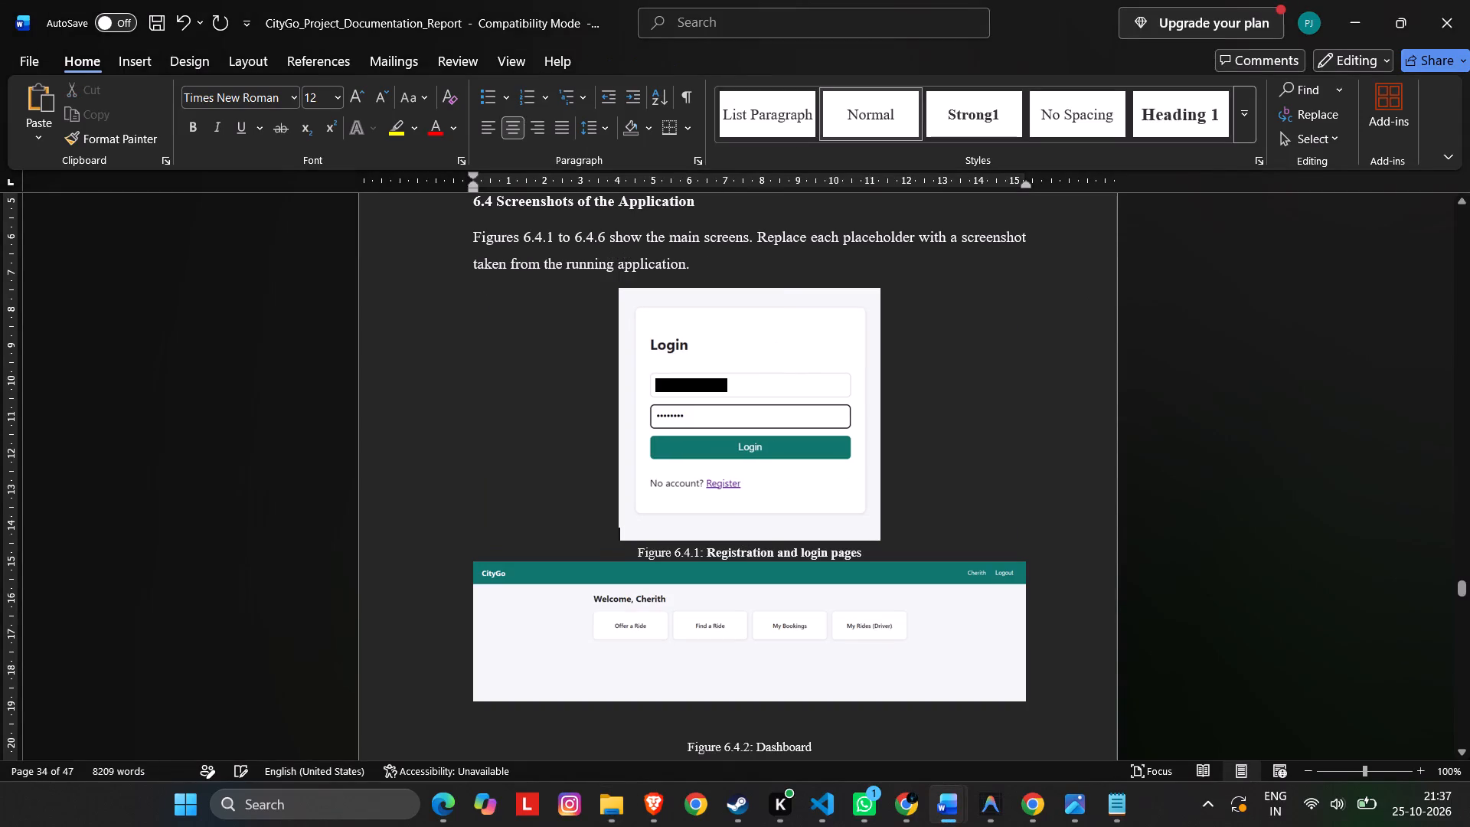
pyautogui.hotkey('ctrl', 'v')
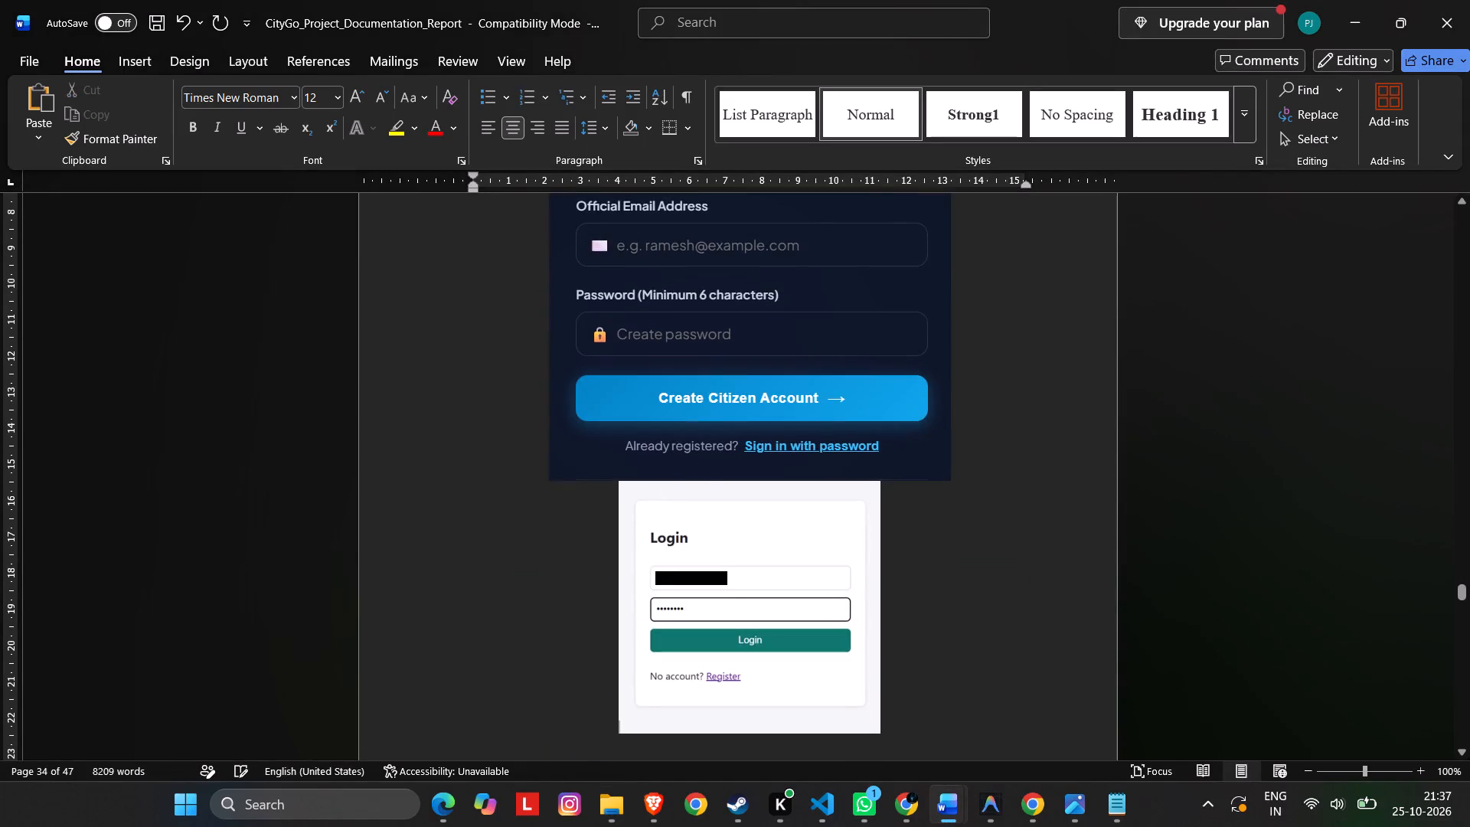
# Shrink the pasted citizen registration image proportionally so it fits beside the Login image above the Figure 6.4.1 caption.
pyautogui.click(926, 460)
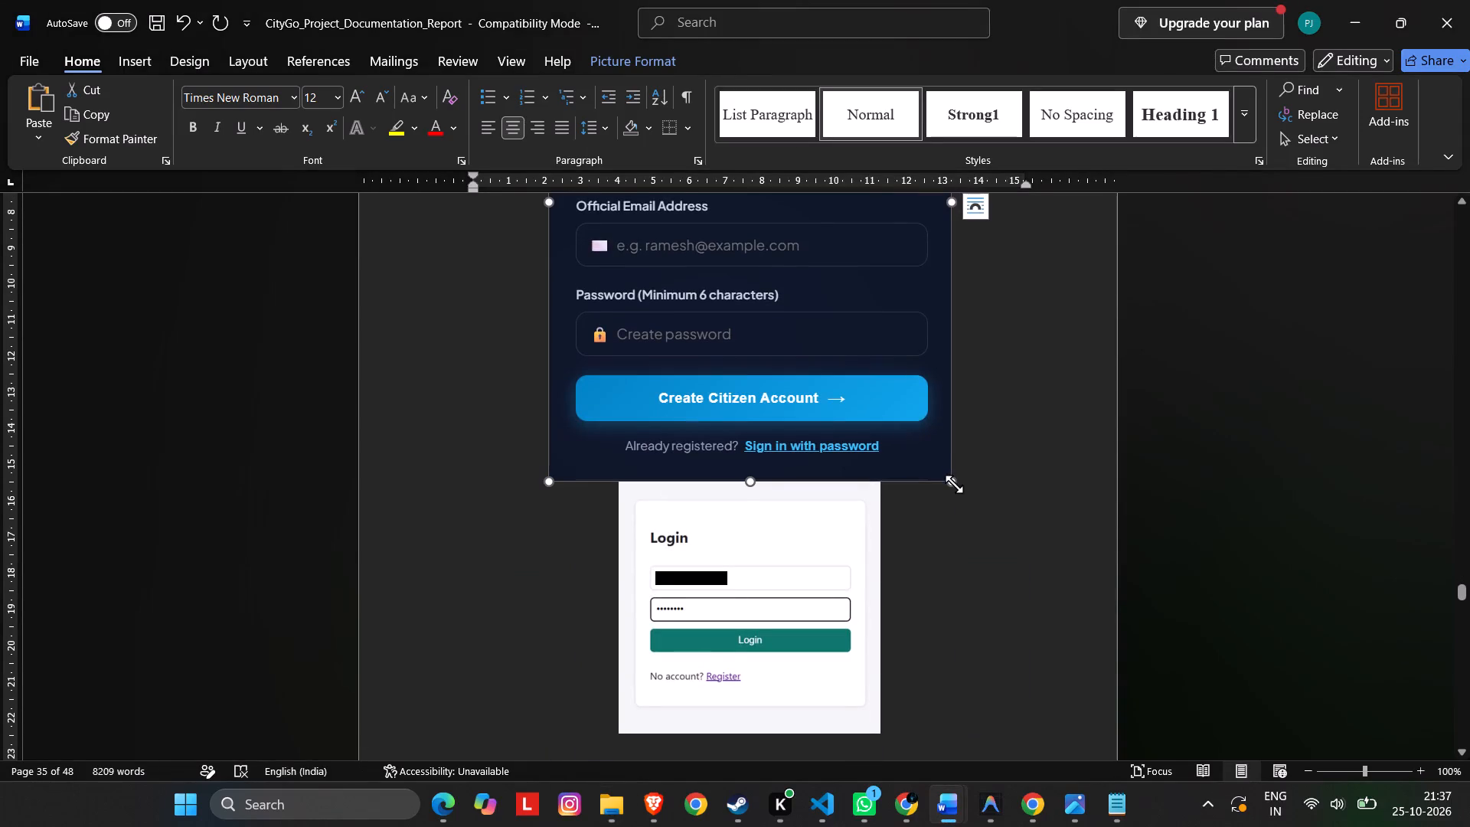
pyautogui.moveTo(954, 484); pyautogui.dragTo(714, 301)
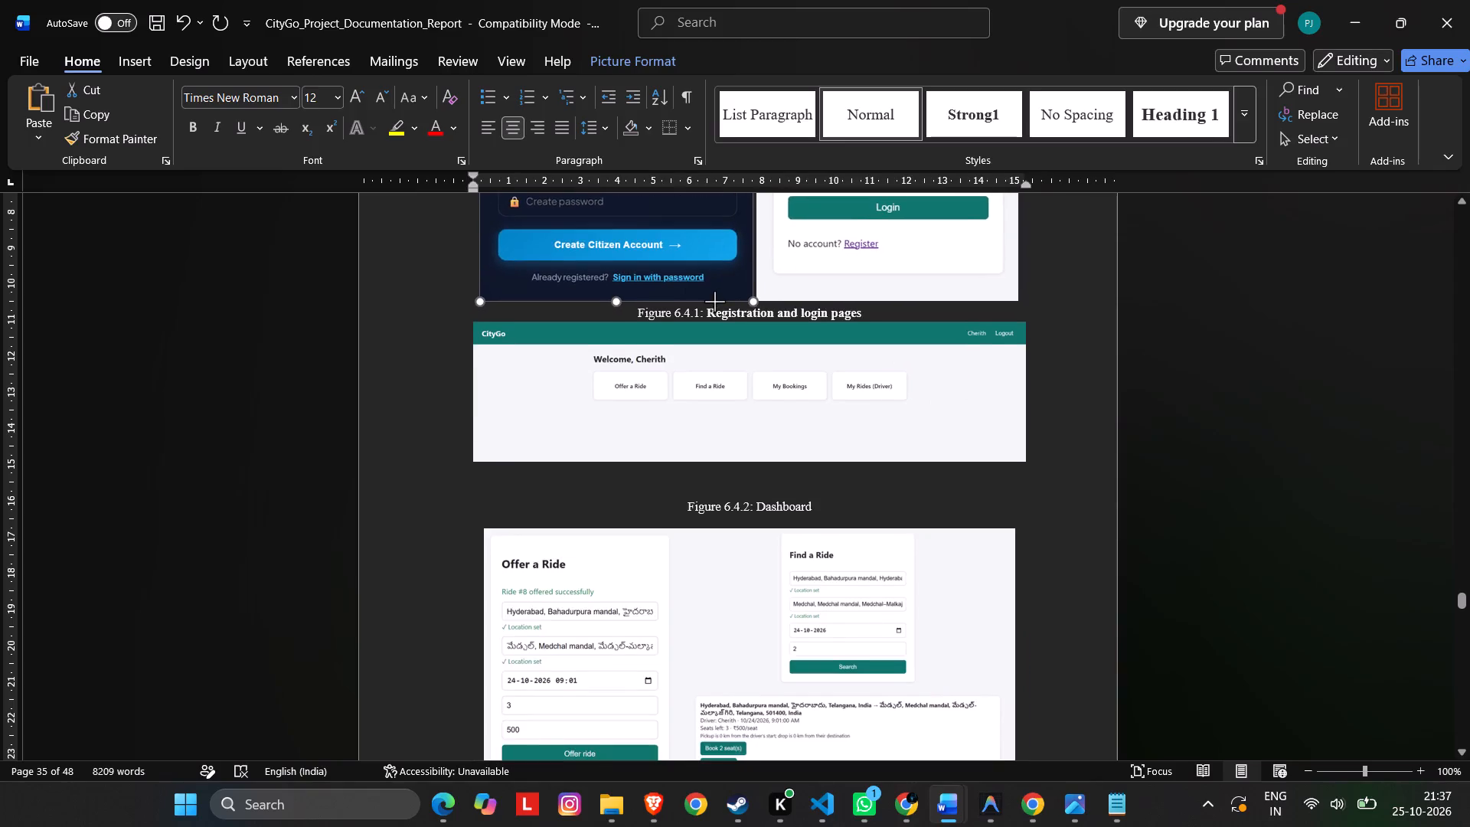
pyautogui.moveTo(714, 301); pyautogui.dragTo(717, 315)
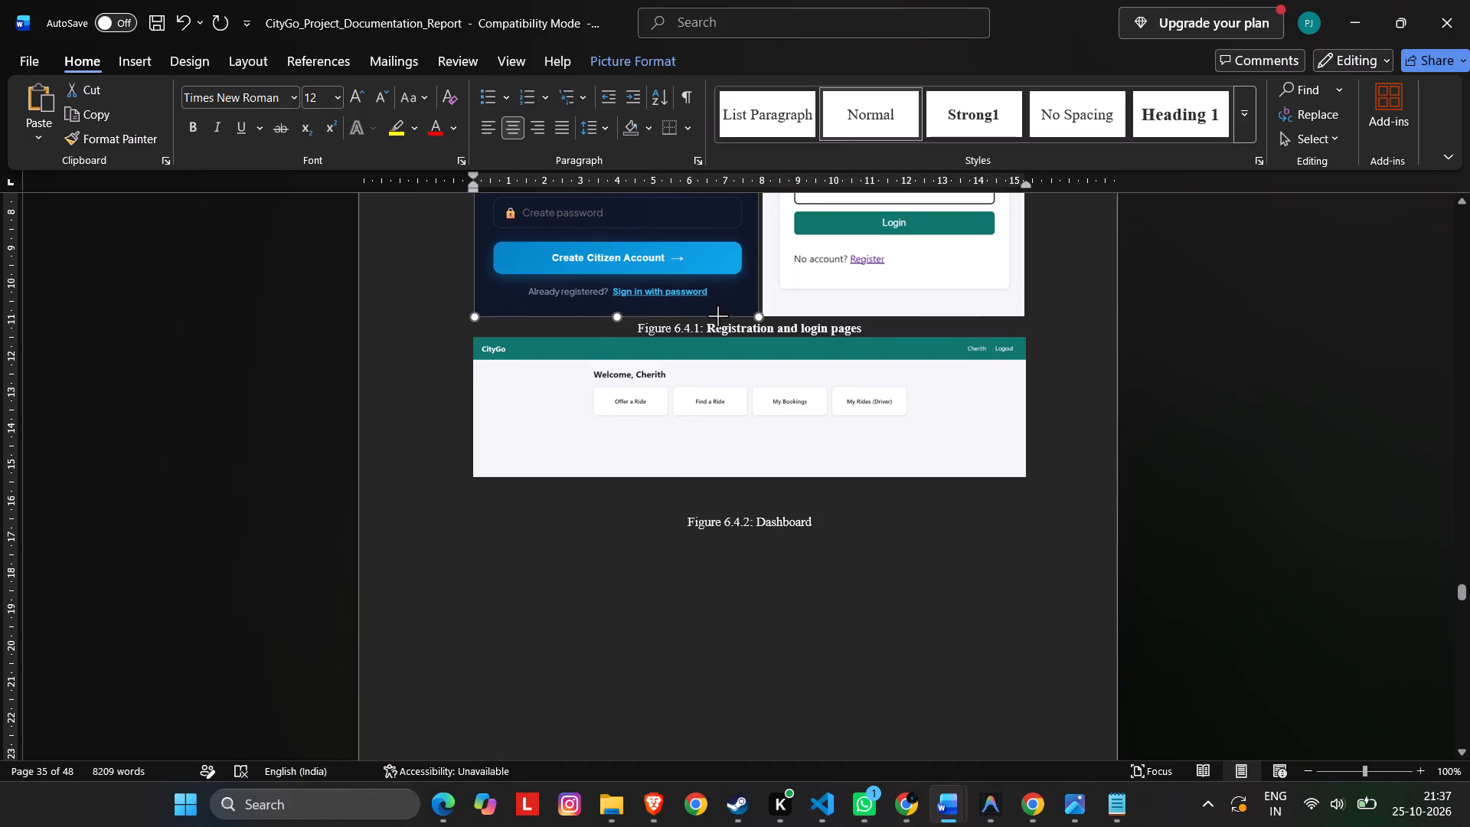
pyautogui.moveTo(717, 315); pyautogui.dragTo(730, 335)
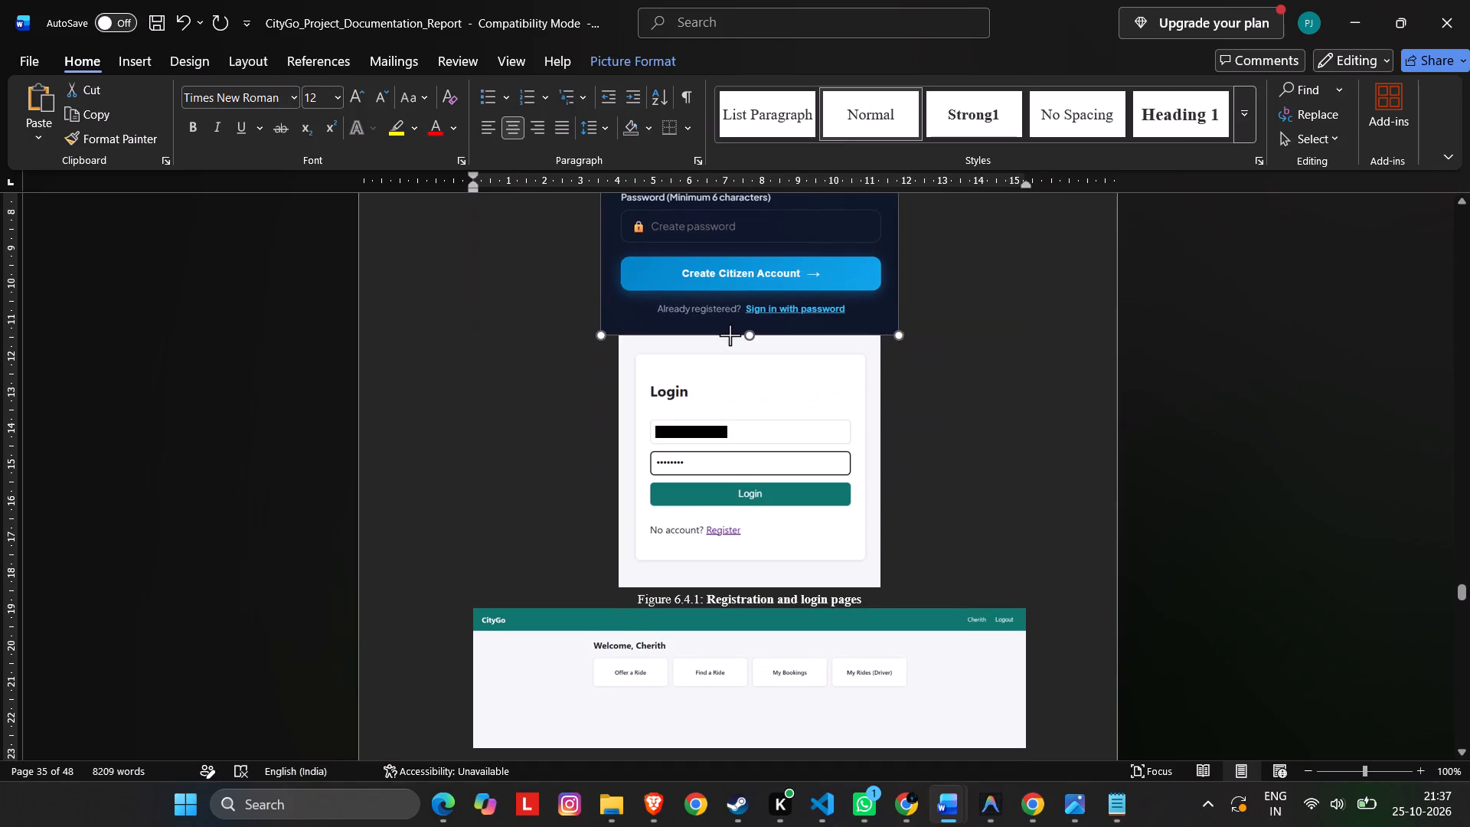
pyautogui.moveTo(730, 335); pyautogui.dragTo(795, 455)
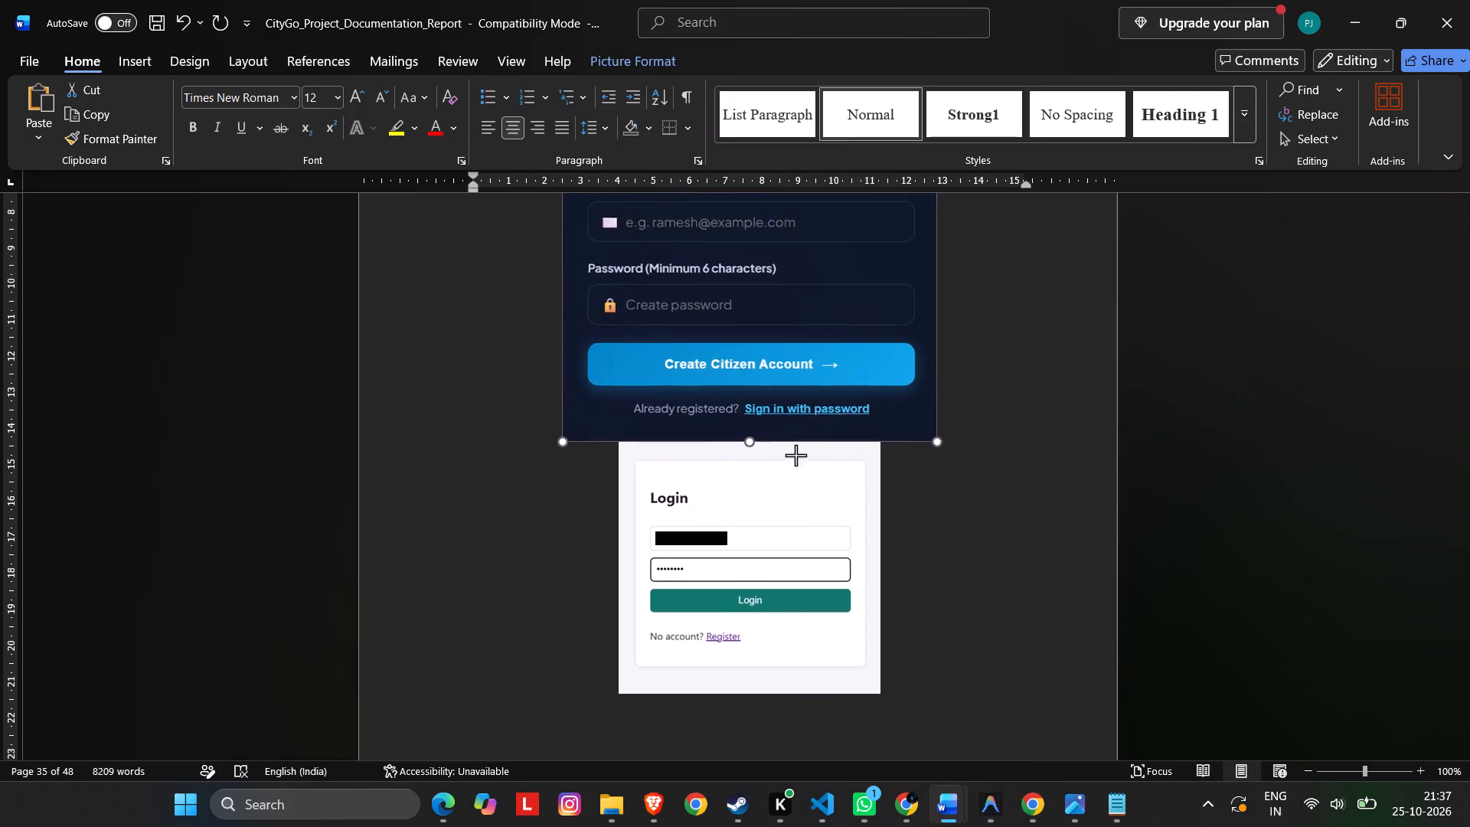
pyautogui.moveTo(795, 455); pyautogui.dragTo(809, 477)
pyautogui.moveTo(789, 497); pyautogui.dragTo(725, 489)
pyautogui.moveTo(951, 750); pyautogui.dragTo(779, 445)
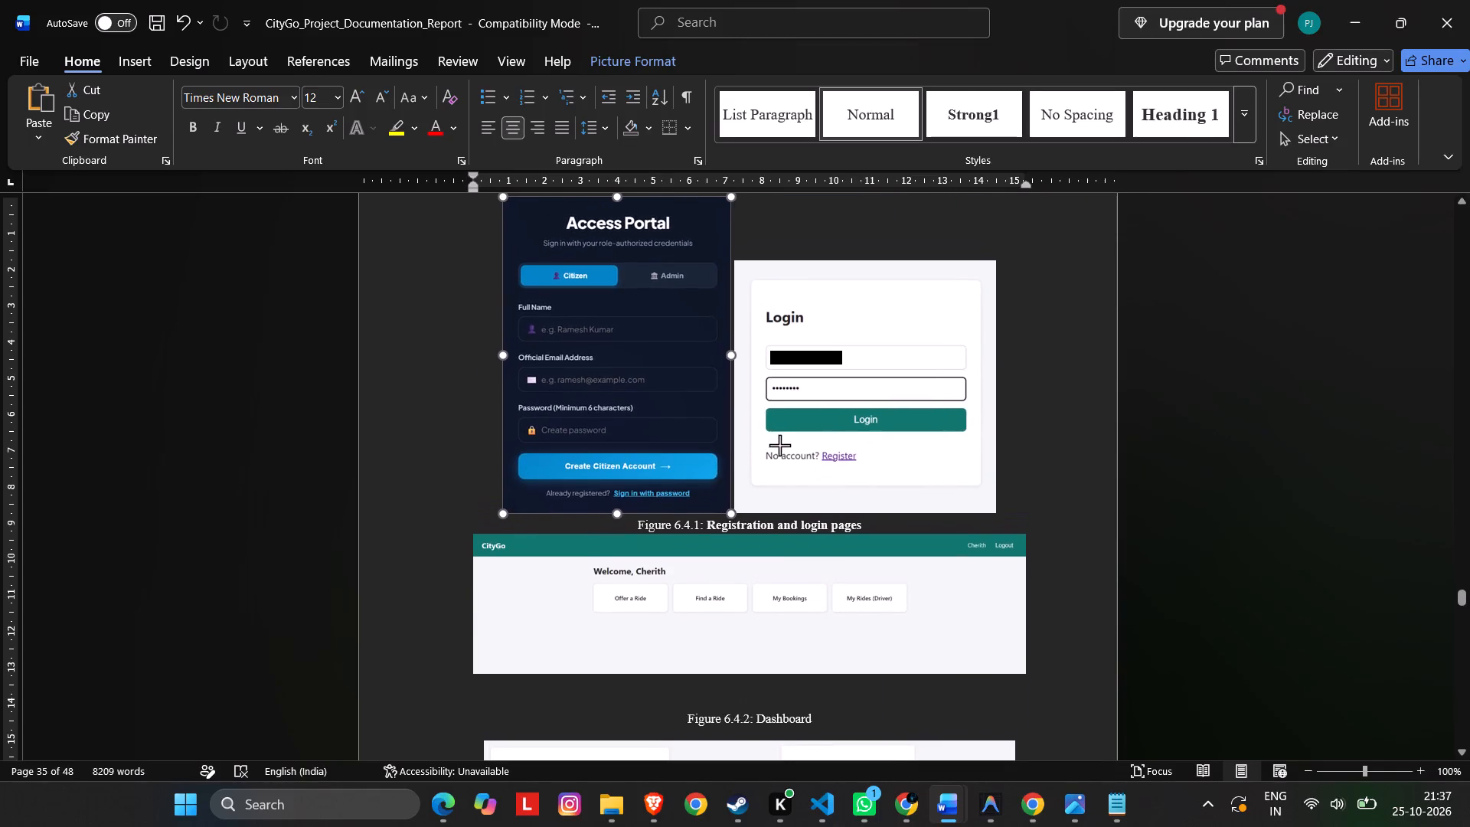
pyautogui.moveTo(779, 445); pyautogui.dragTo(791, 461)
pyautogui.hotkey('alt', 'Tab')
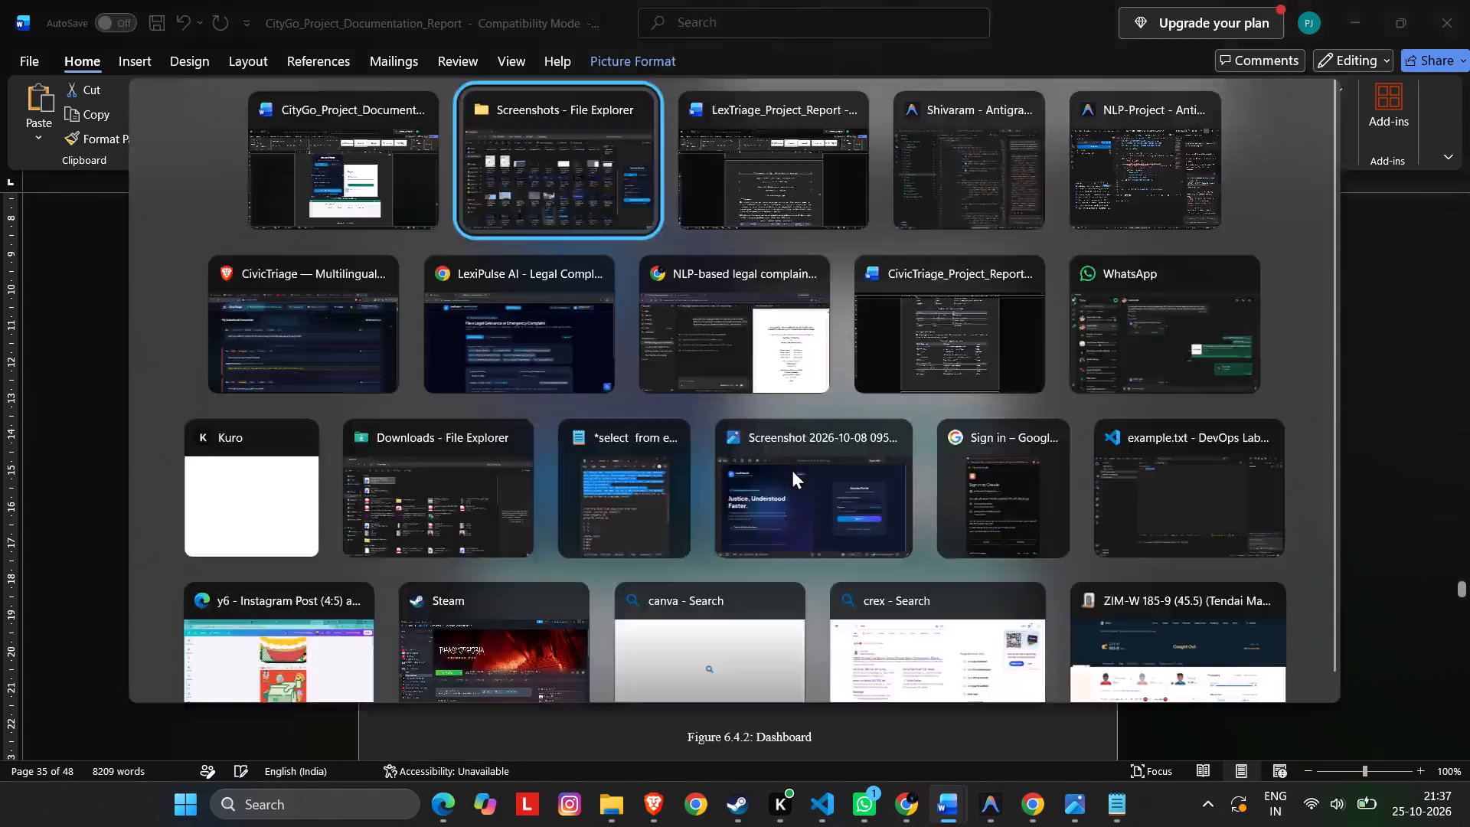
pyautogui.click(766, 647)
pyautogui.rightClick(767, 649)
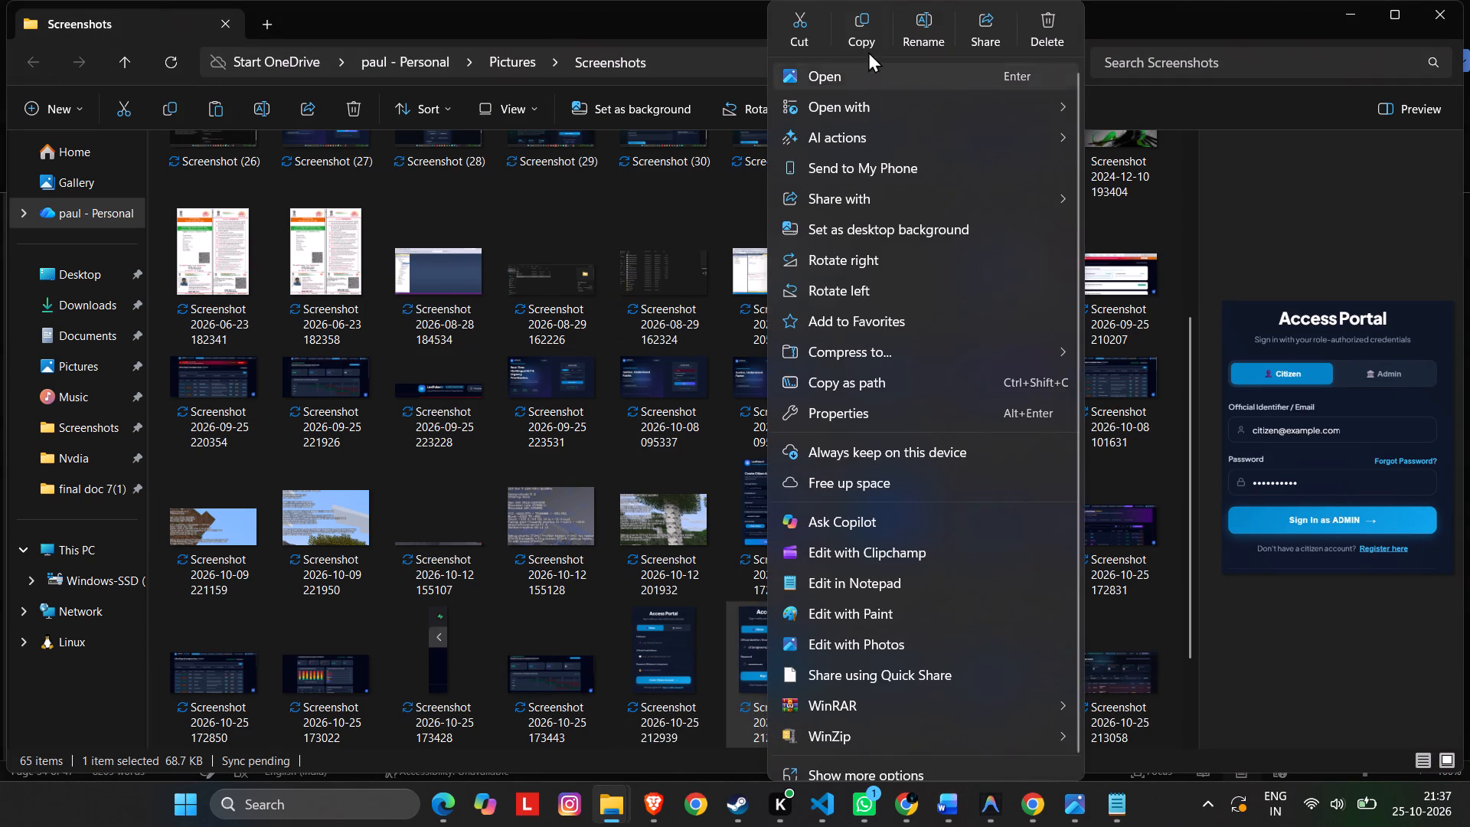
pyautogui.click(862, 31)
pyautogui.hotkey('alt', 'Tab')
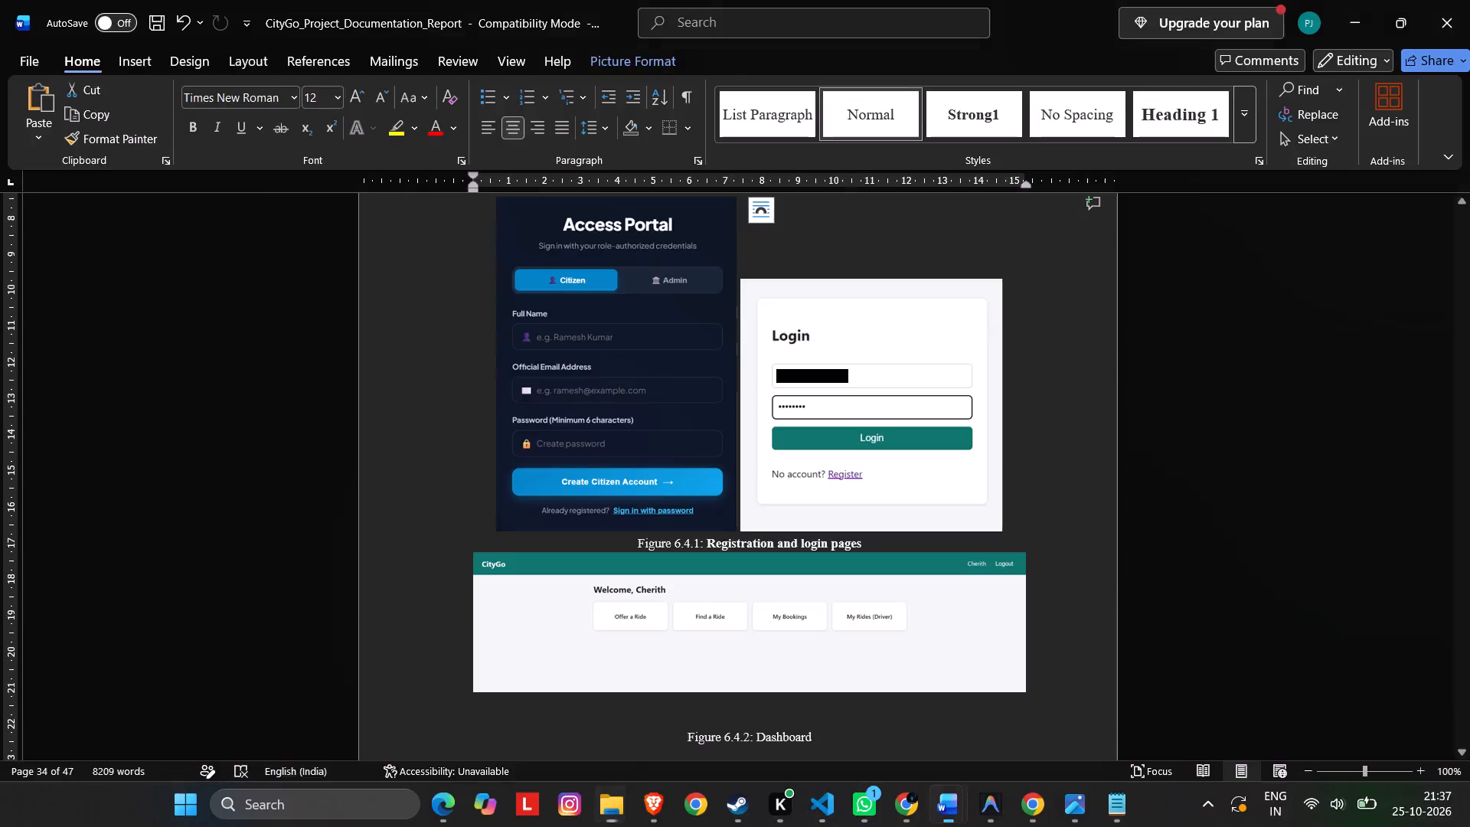
pyautogui.click(873, 393)
pyautogui.press('Delete')
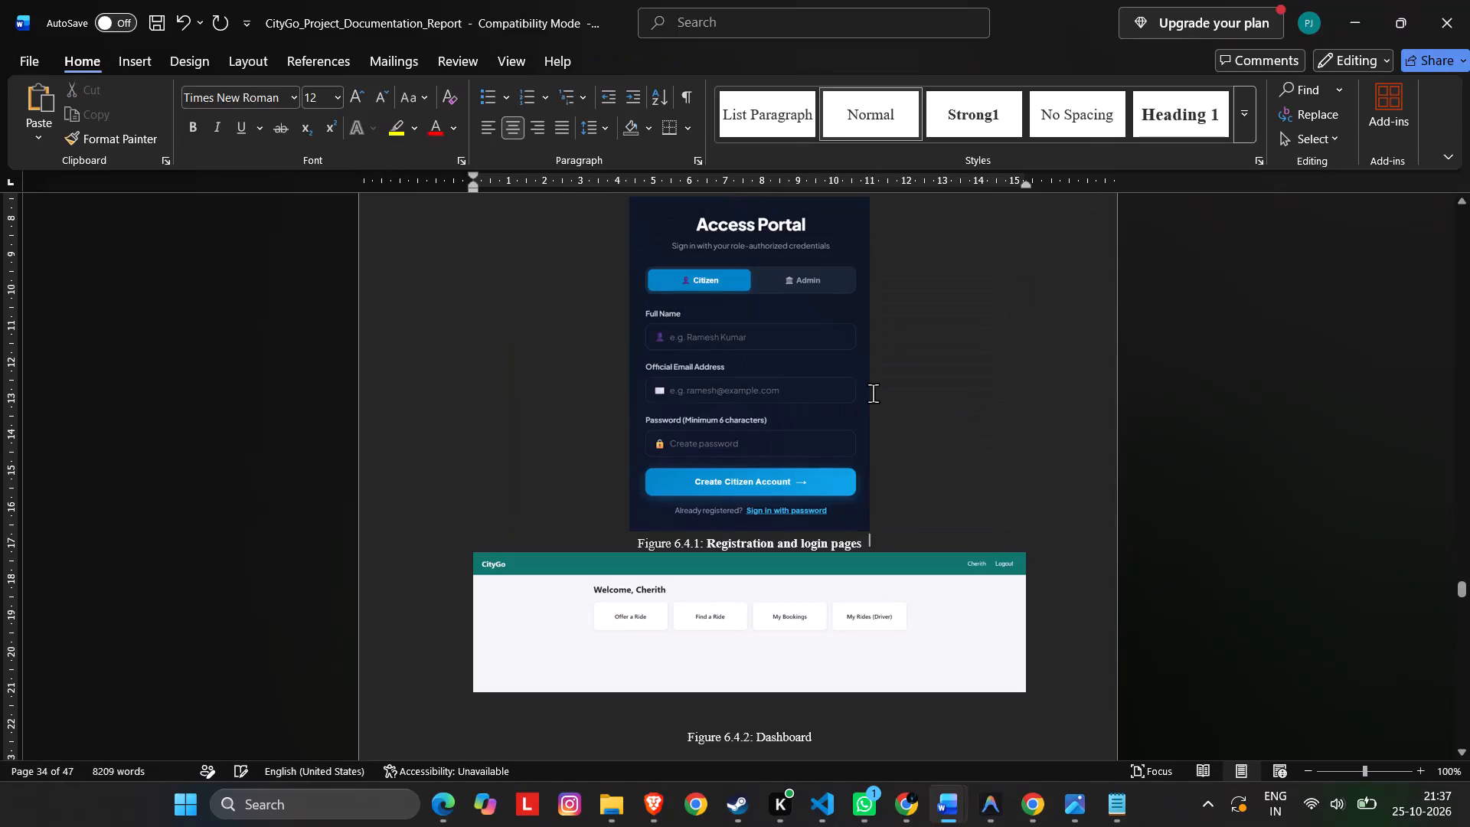
pyautogui.hotkey('ctrl', 'v')
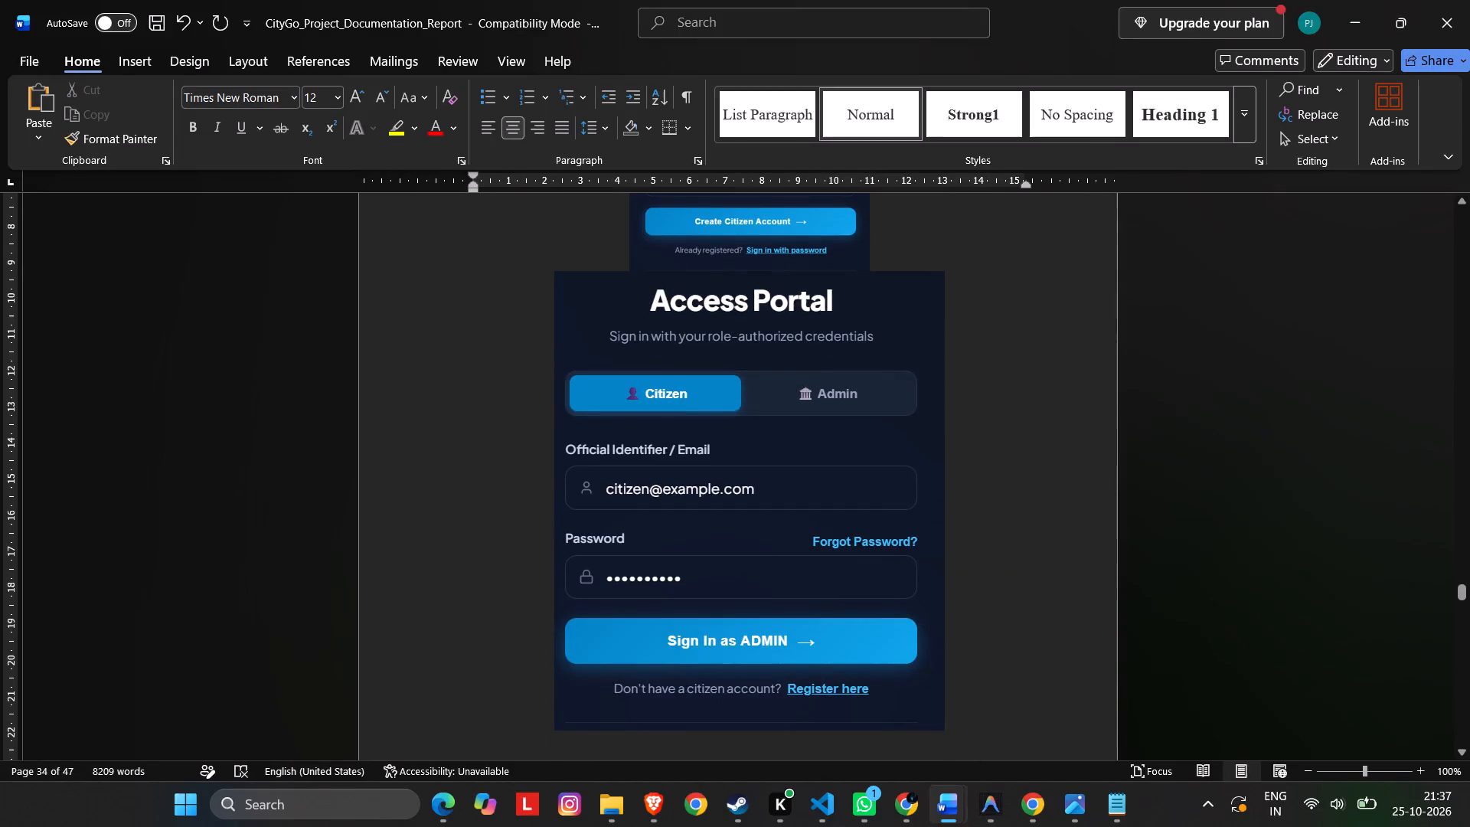
# Resize the pasted sign-in image proportionally so it sits beside the registration image at matching height.
pyautogui.click(938, 719)
pyautogui.moveTo(947, 730); pyautogui.dragTo(789, 402)
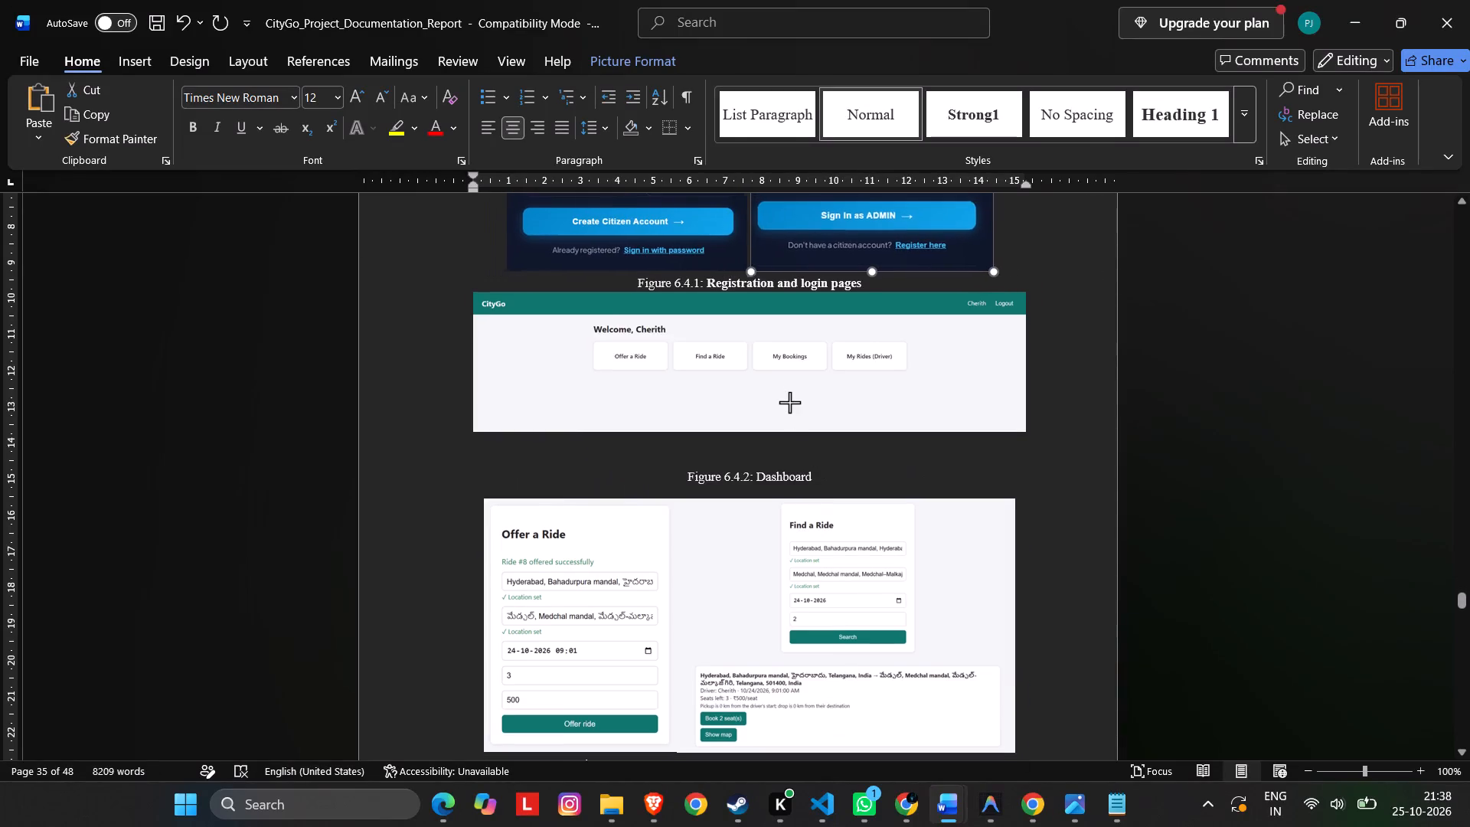
pyautogui.moveTo(789, 402); pyautogui.dragTo(793, 407)
pyautogui.scroll(9, 860, 590)
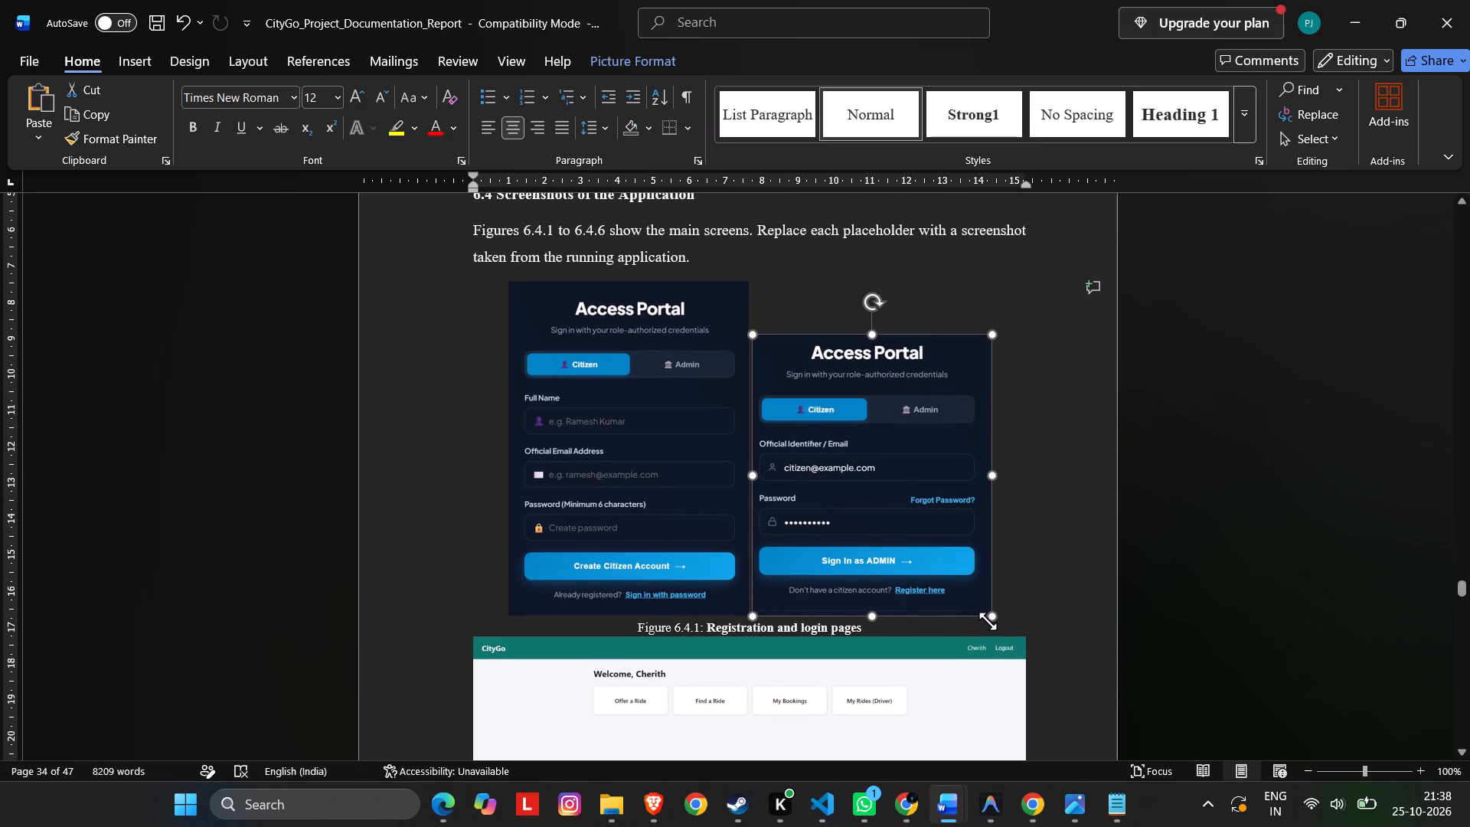
pyautogui.moveTo(988, 616); pyautogui.dragTo(1009, 646)
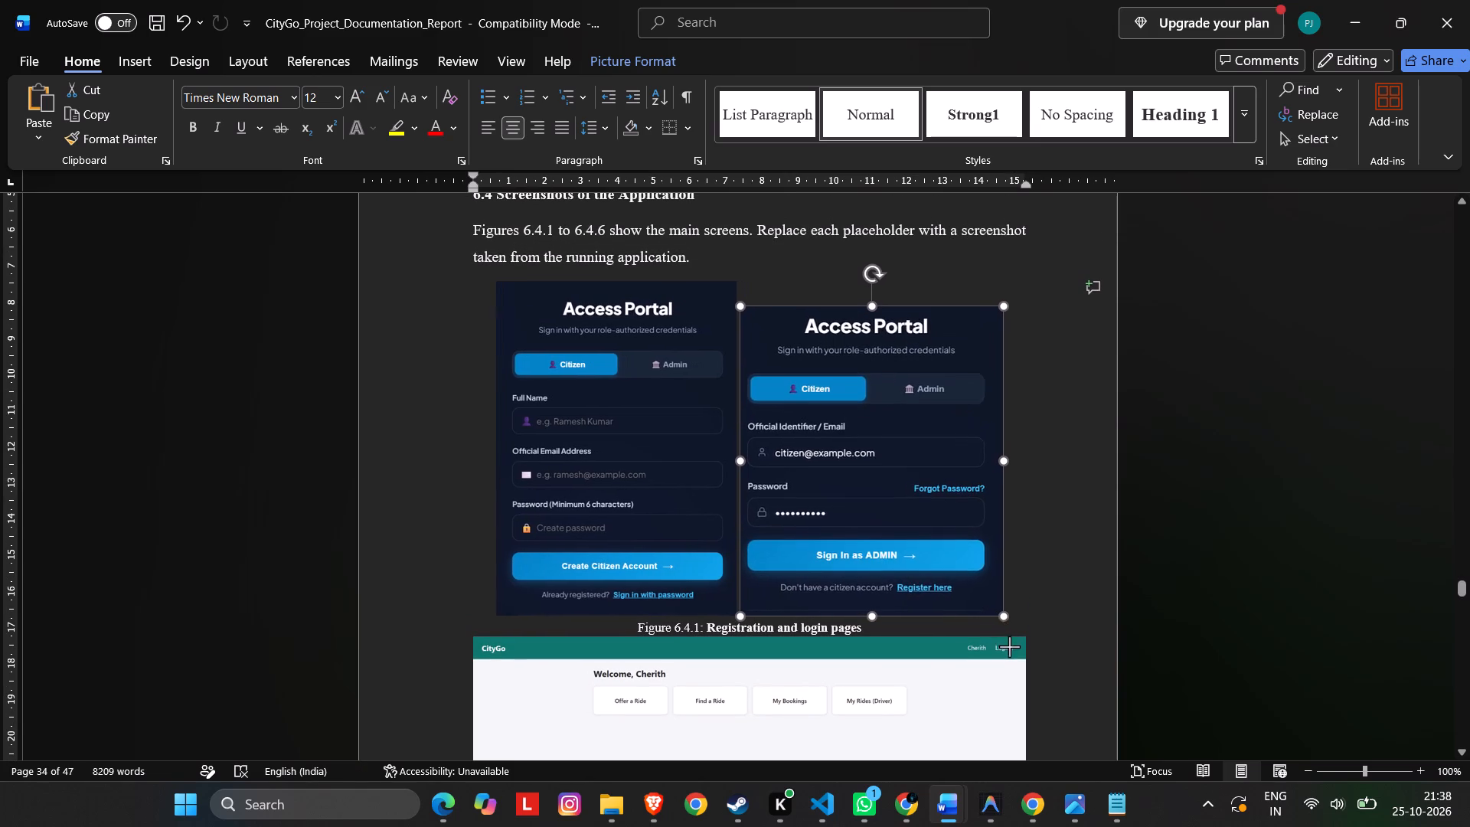
pyautogui.moveTo(1009, 646); pyautogui.dragTo(1028, 670)
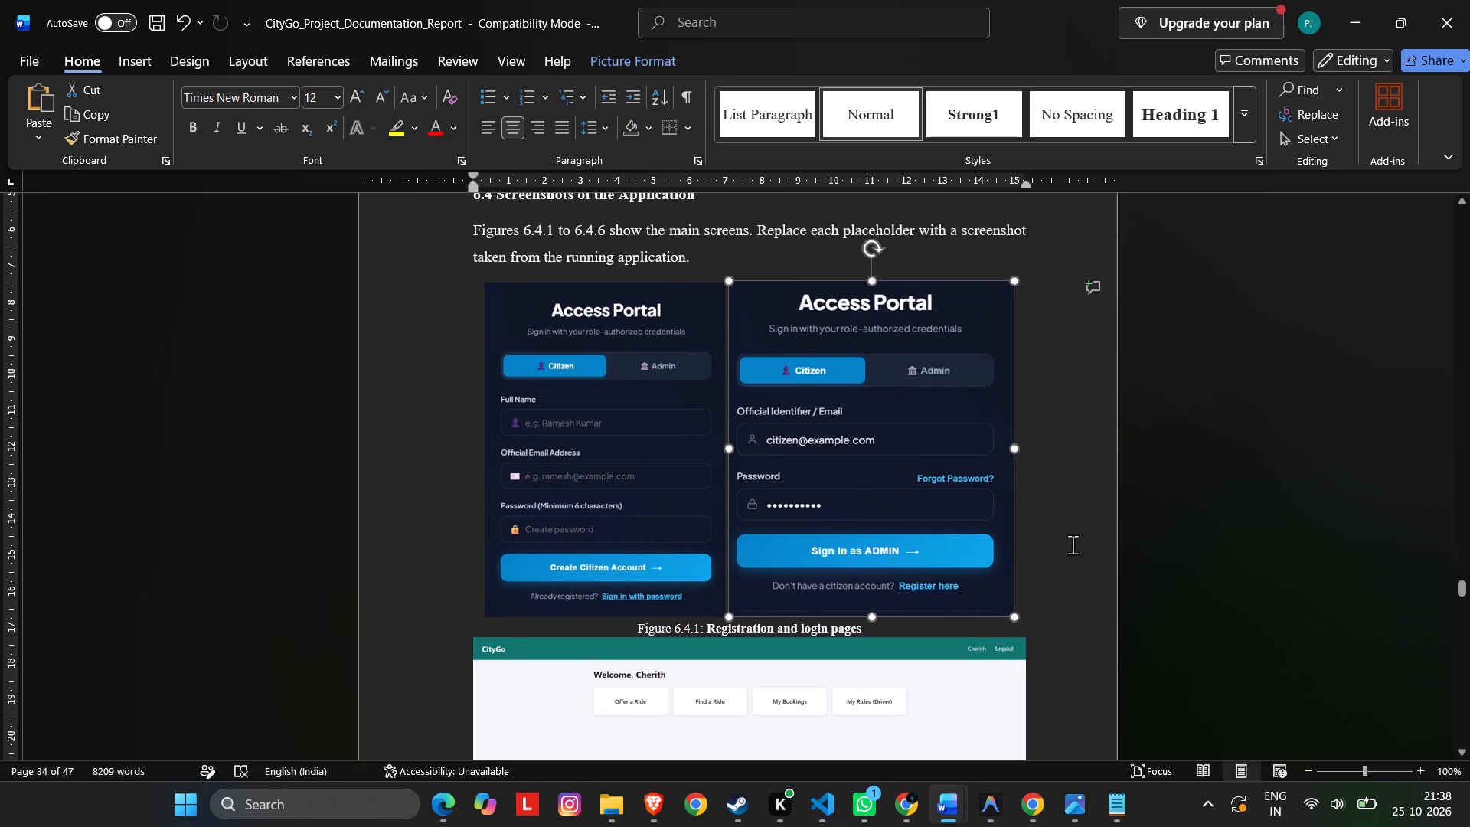
pyautogui.click(1073, 544)
# Insert two blank lines between the Access Portal images and the Figure 6.4.1 caption.
pyautogui.scroll(-13, 1040, 581)
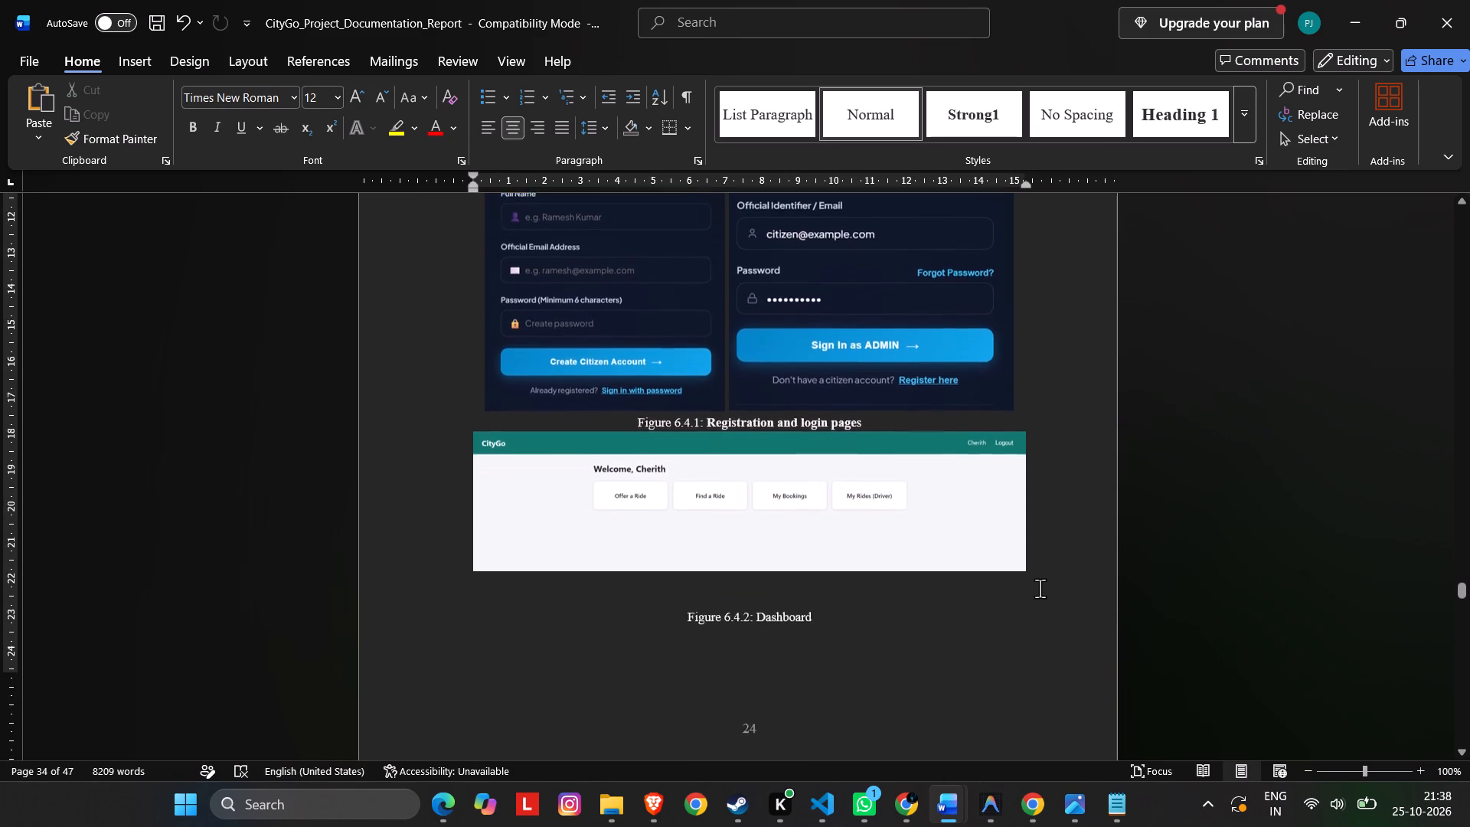
pyautogui.scroll(-6, 1040, 588)
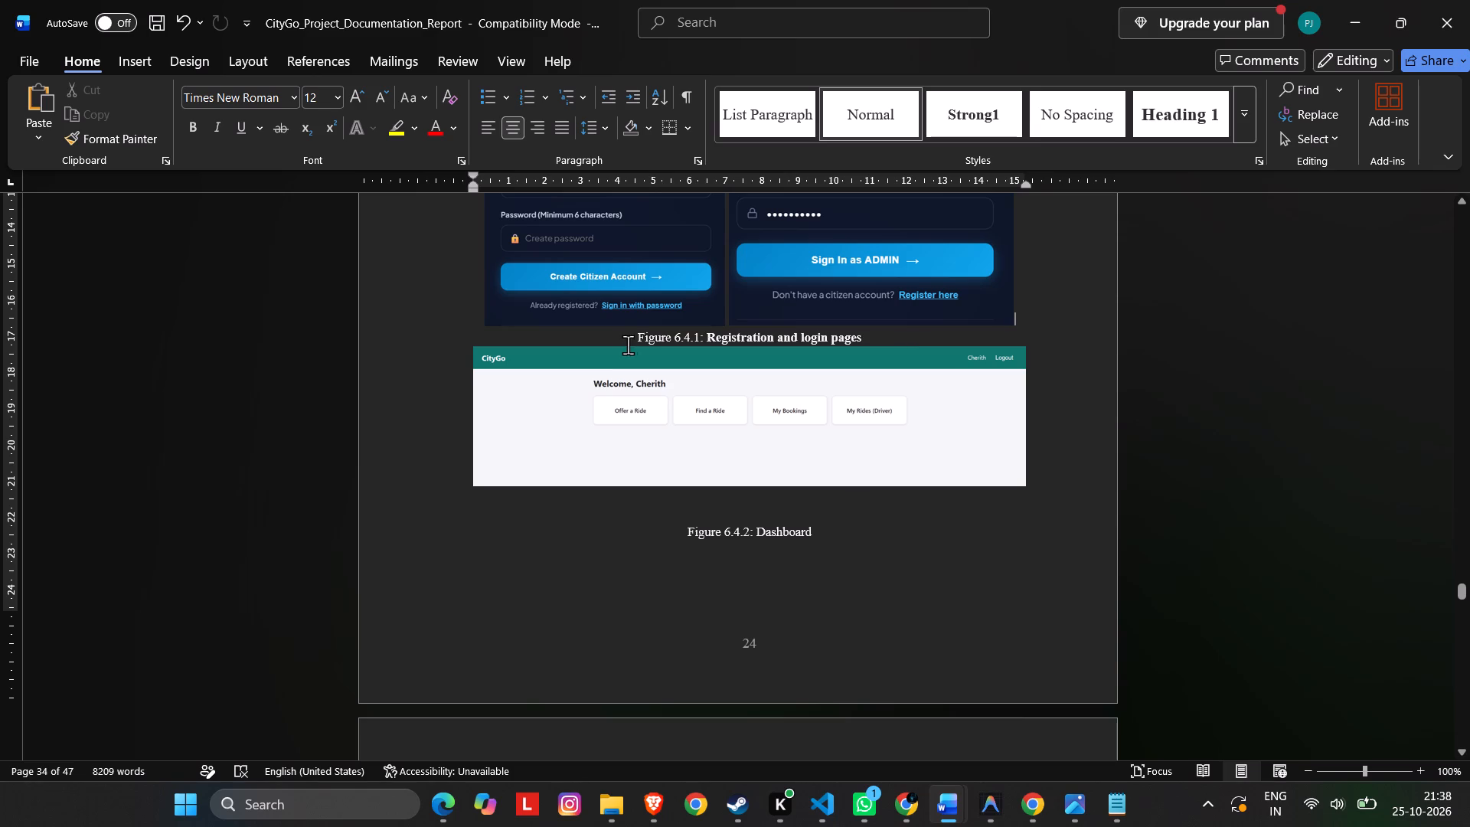
pyautogui.click(632, 336)
pyautogui.press('Return')
pyautogui.press('Down')
pyautogui.press('Up')
pyautogui.press('Return')
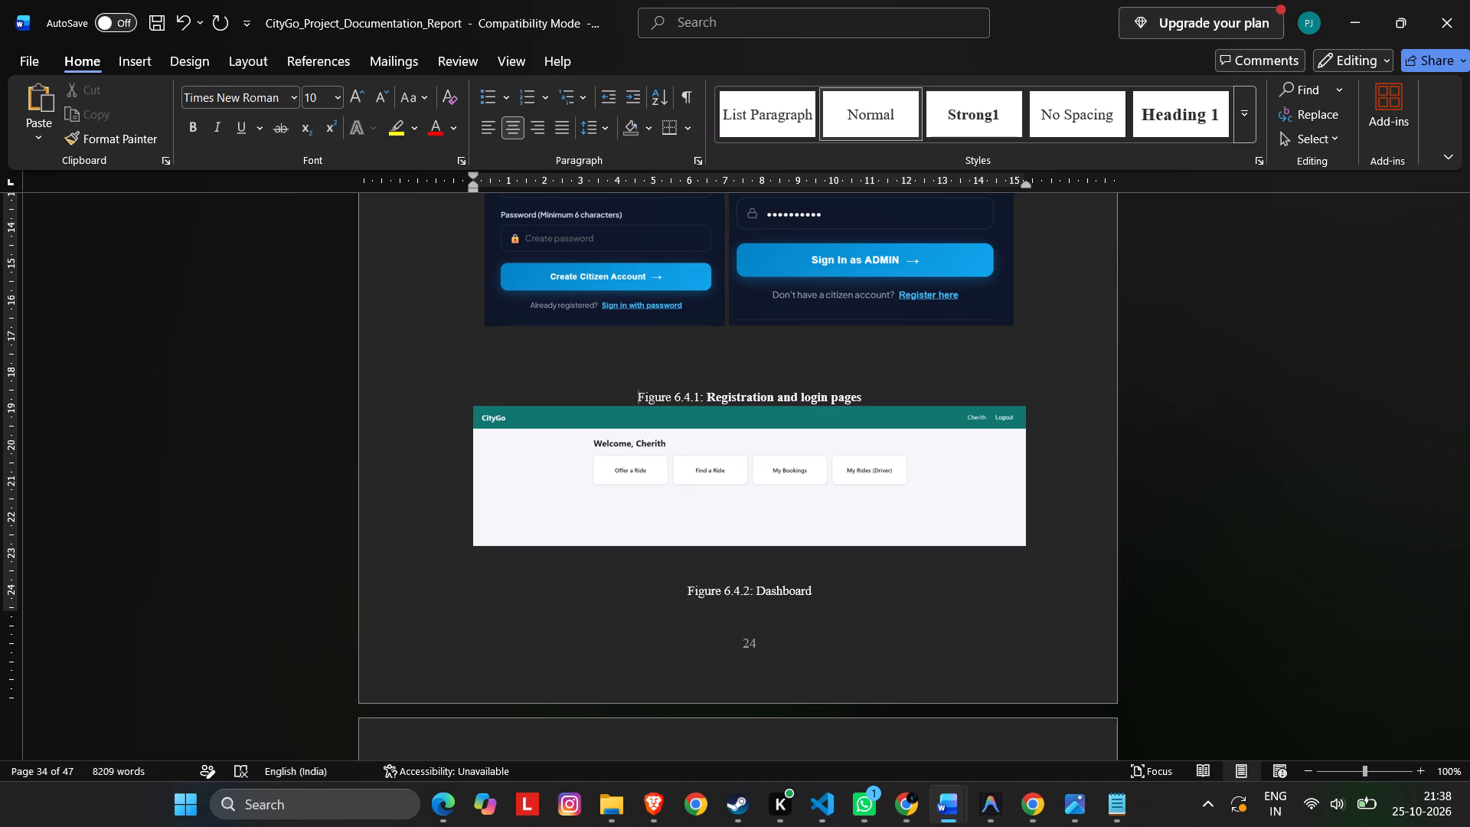
# Insert a blank line between the section 6.4 introductory paragraph and the Access Portal images.
pyautogui.scroll(20, 832, 440)
pyautogui.scroll(3, 832, 440)
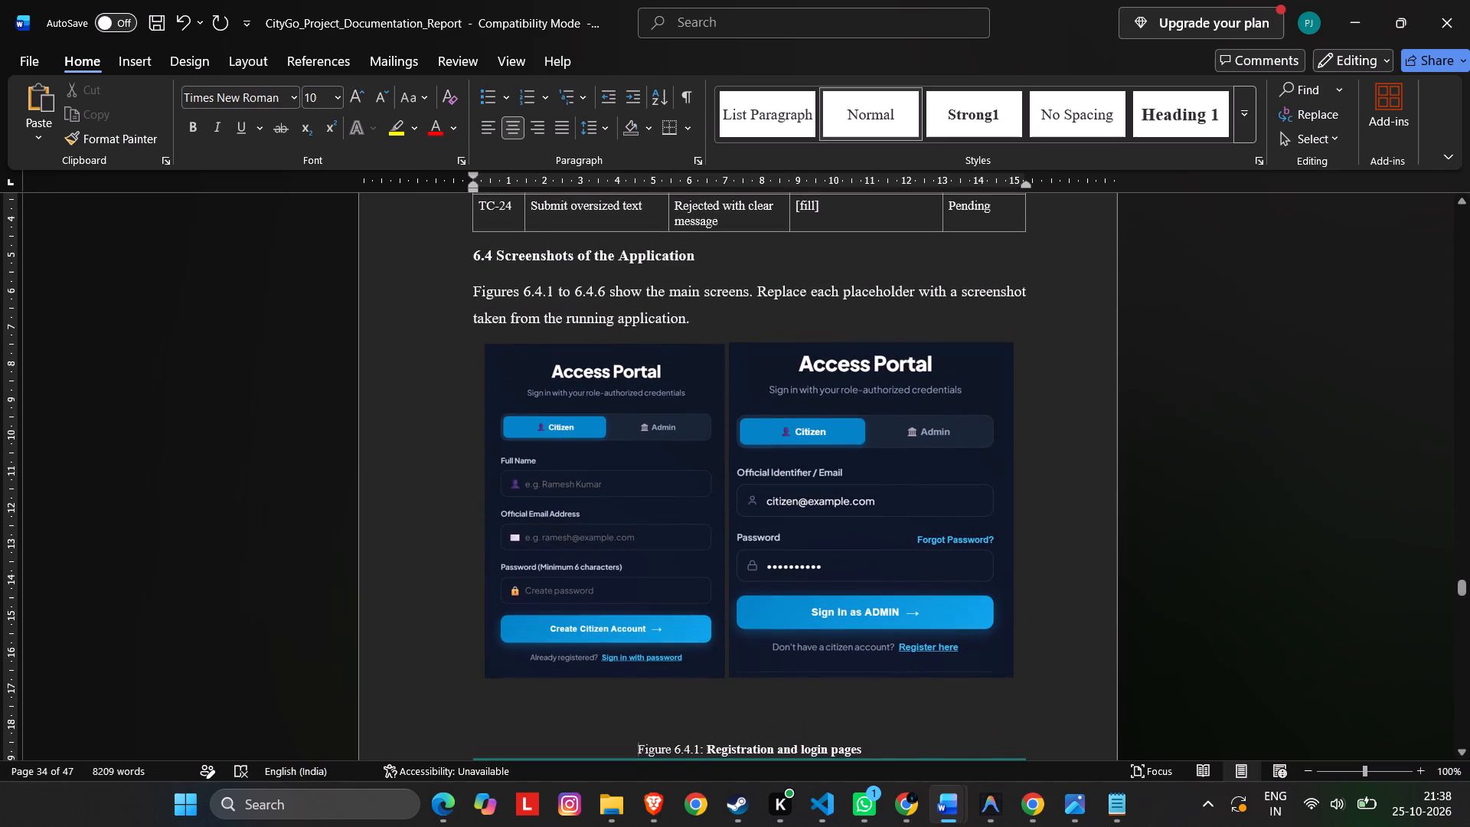
pyautogui.scroll(4, 832, 440)
pyautogui.click(473, 418)
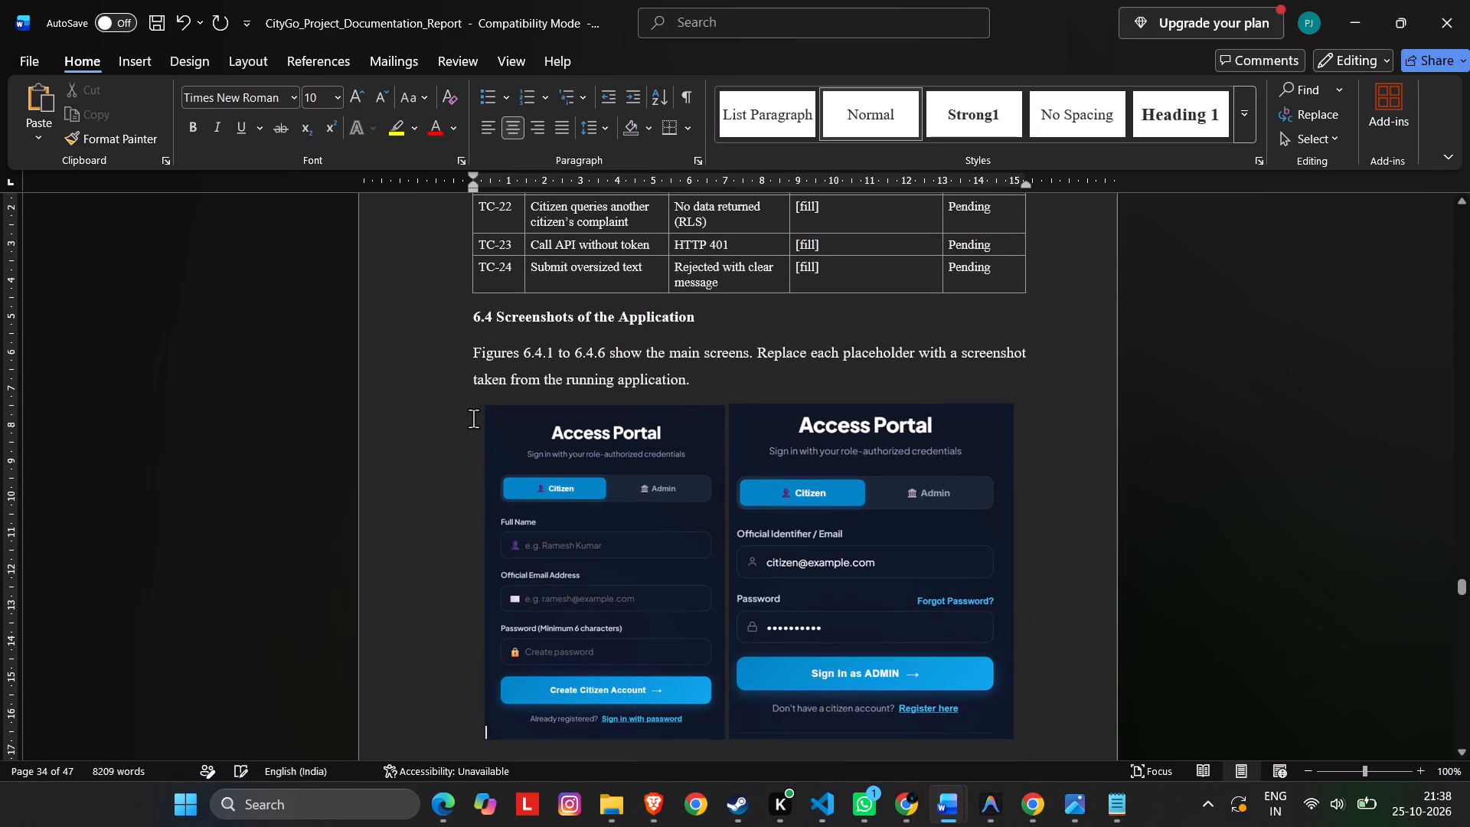
pyautogui.press('Return')
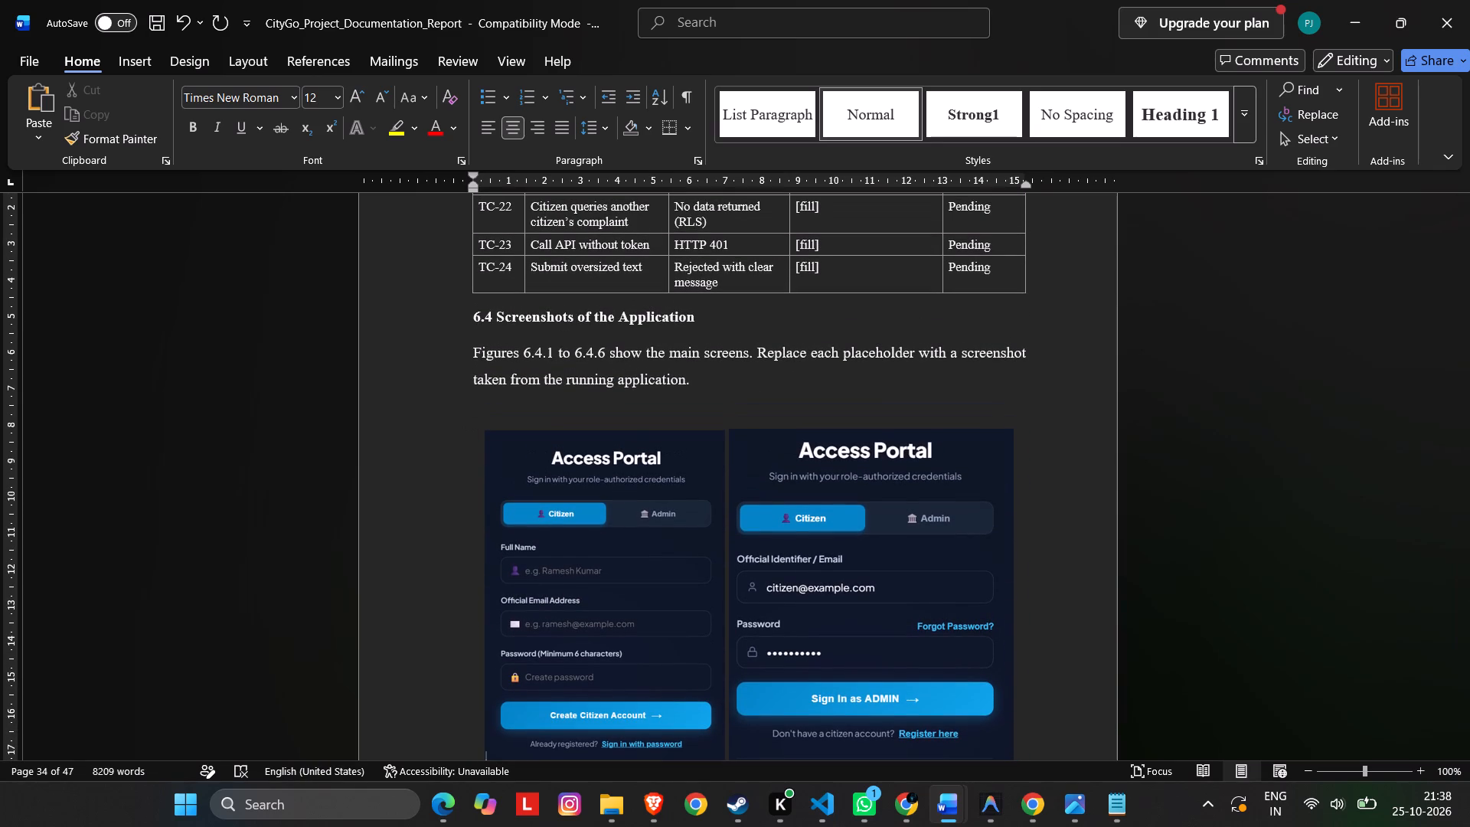
pyautogui.scroll(-20, 473, 418)
pyautogui.scroll(-2, 473, 418)
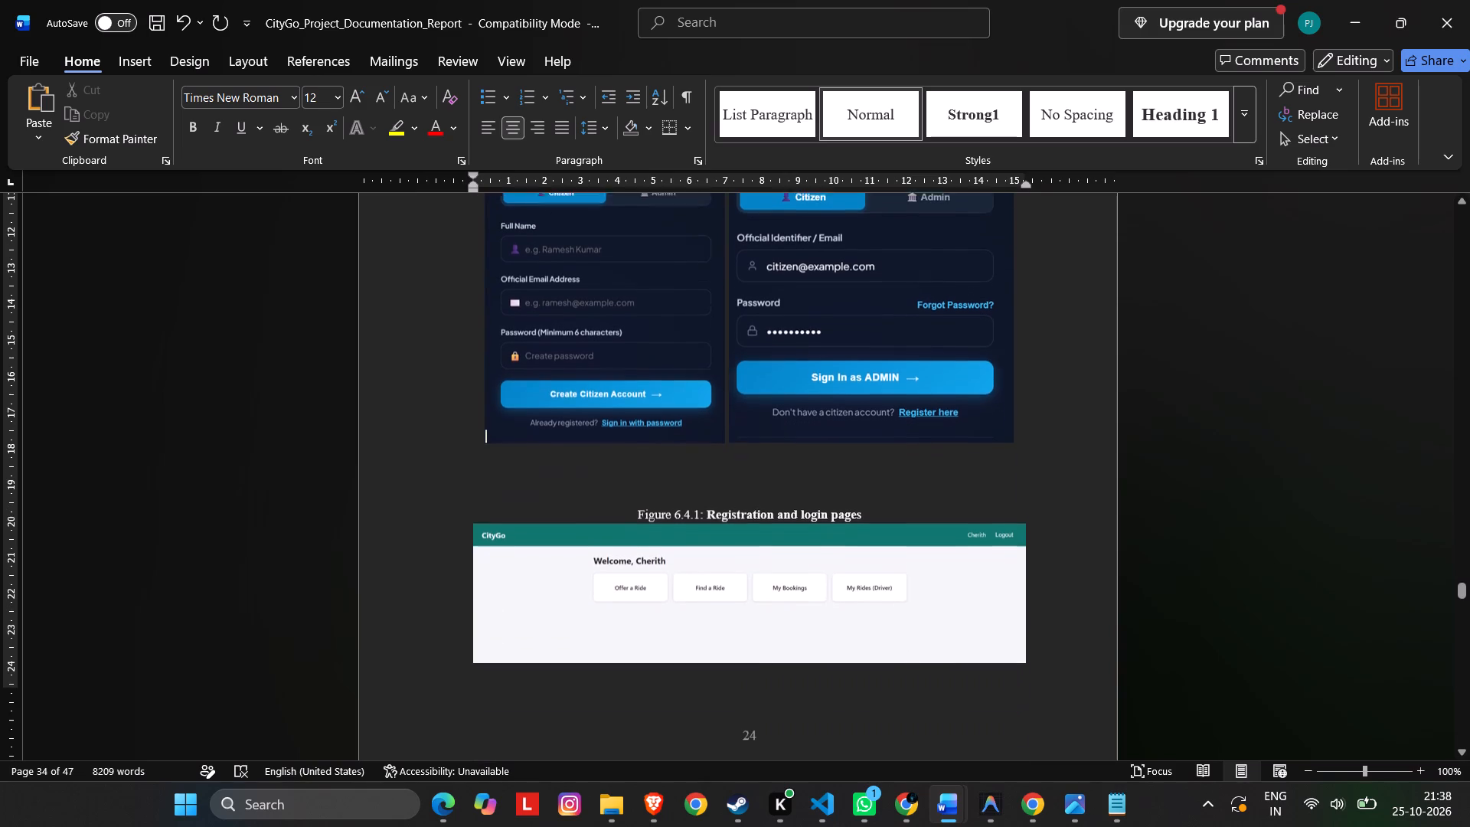
pyautogui.click(454, 544)
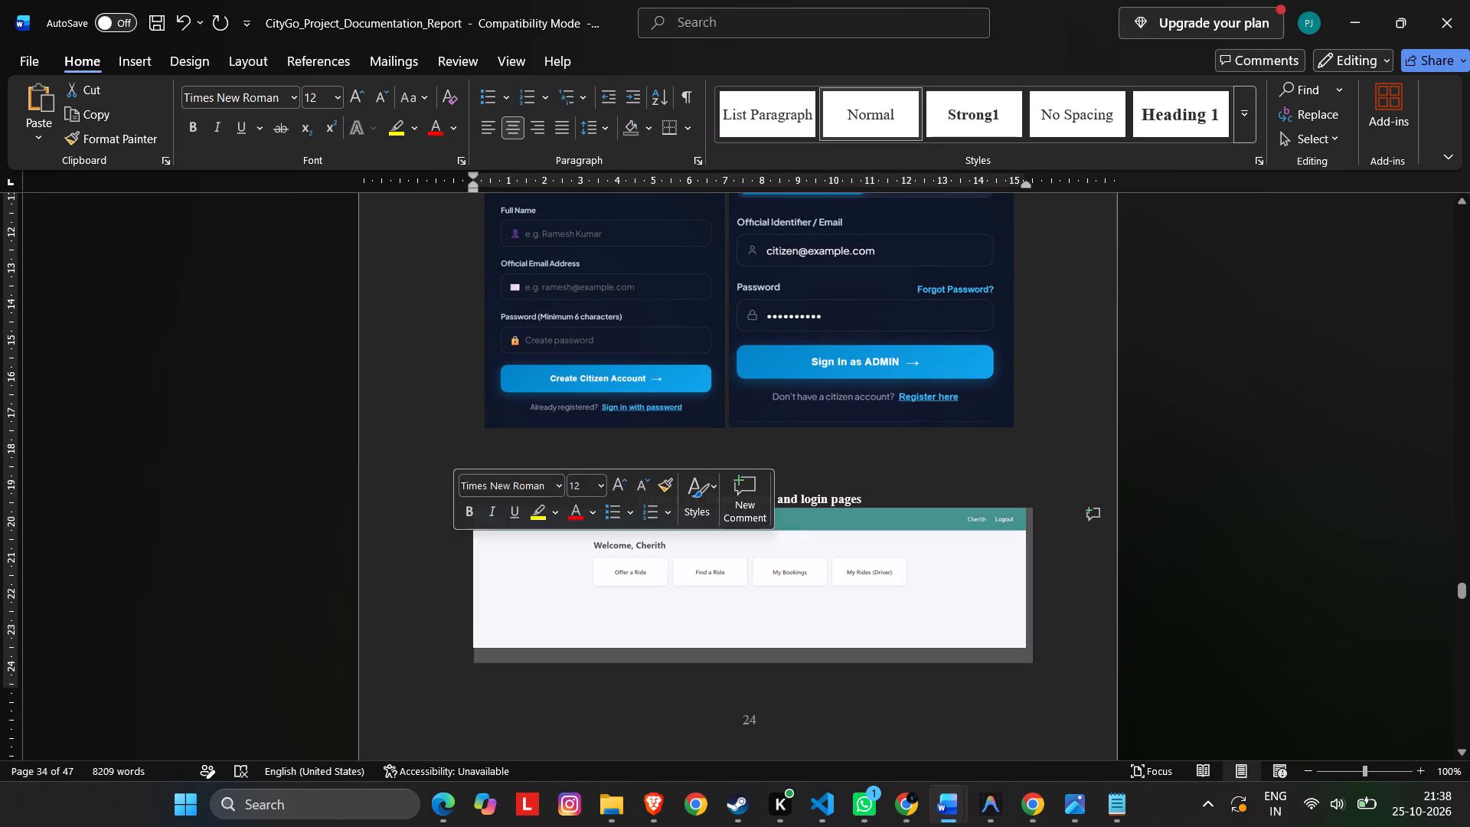
pyautogui.click(953, 583)
pyautogui.hotkey('alt', 'Tab')
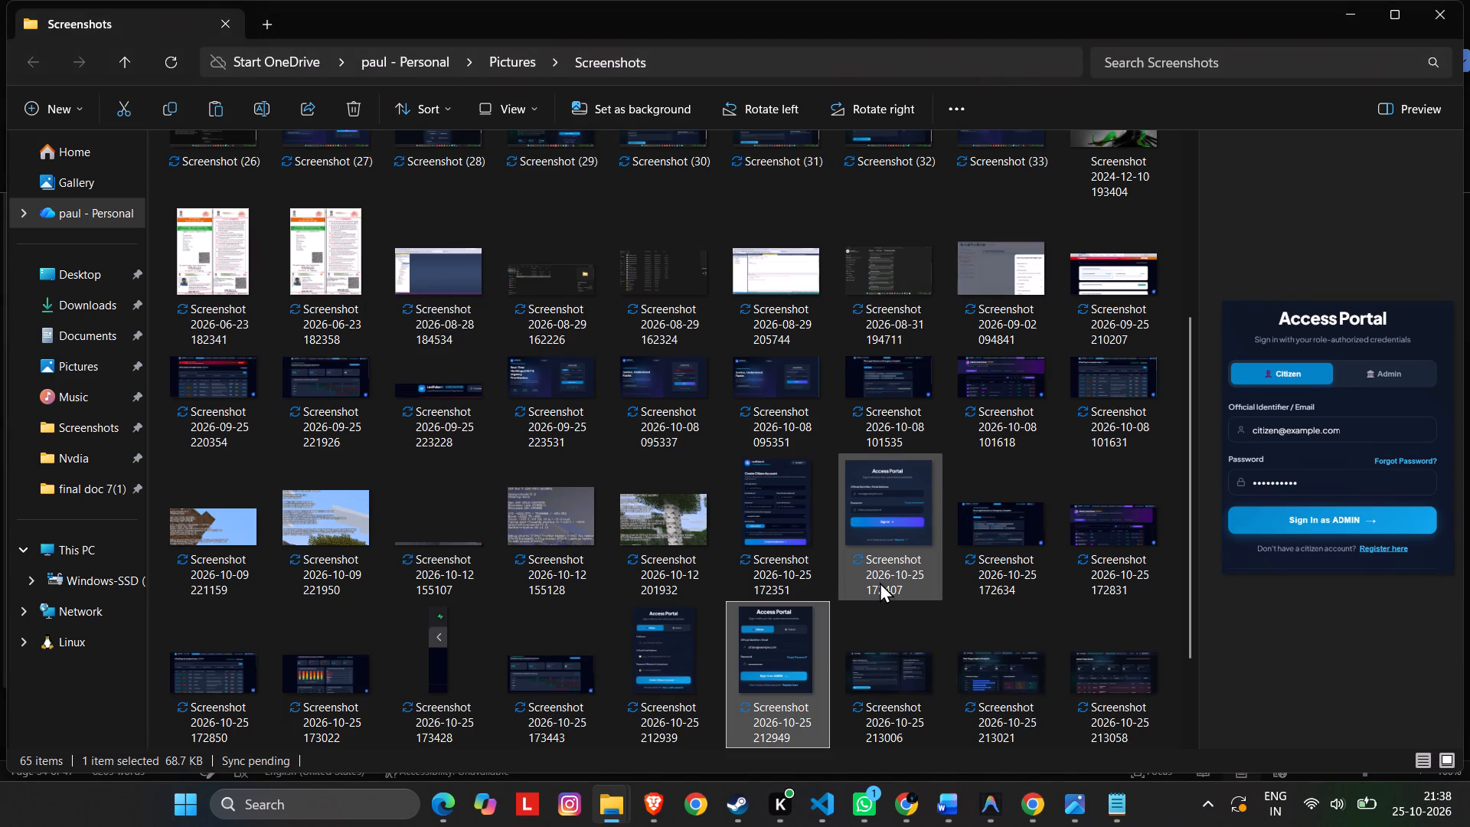
pyautogui.scroll(-2, 880, 582)
pyautogui.click(880, 518)
pyautogui.hotkey('alt', 'Tab')
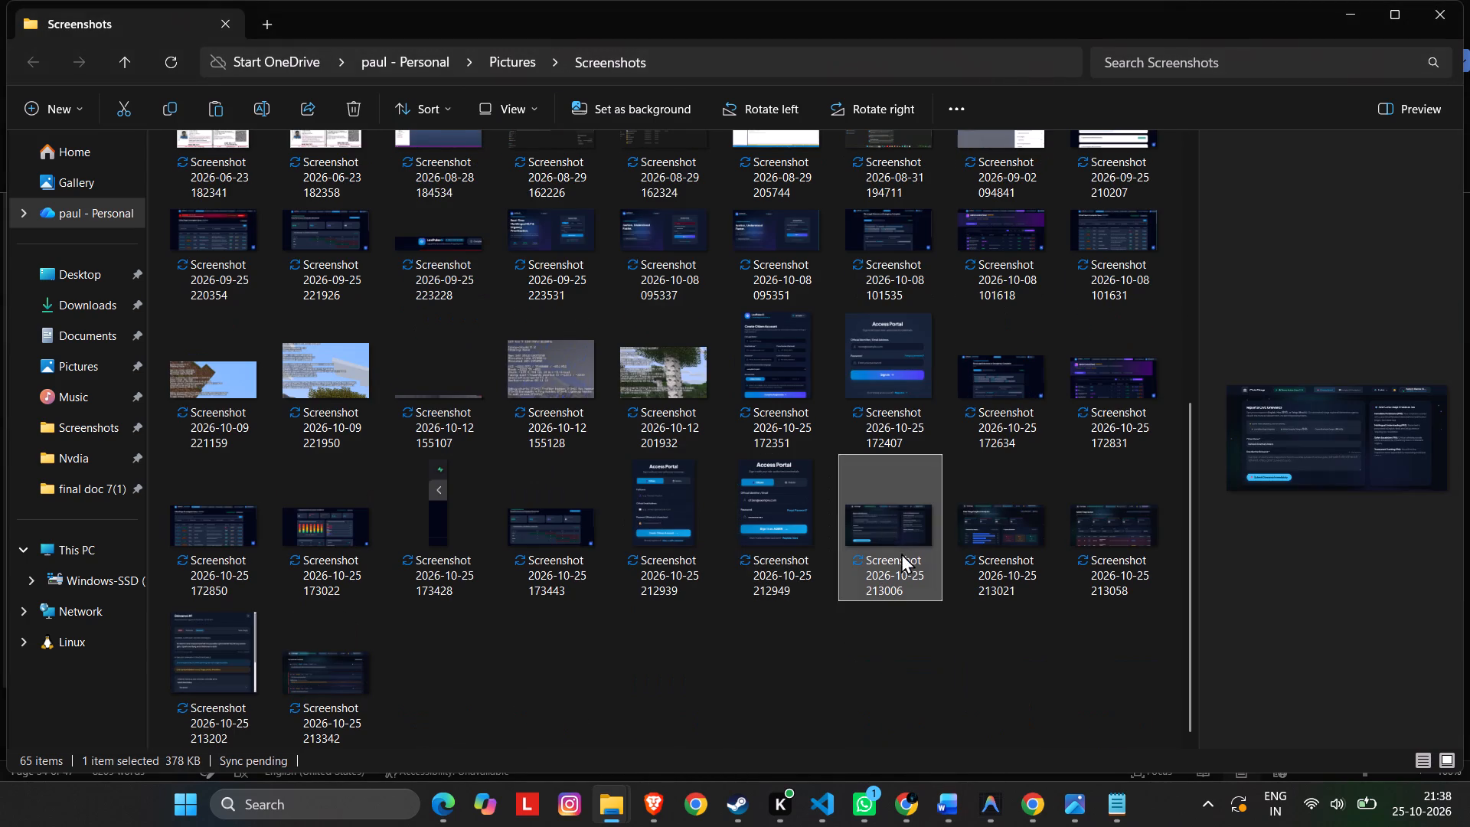
pyautogui.hotkey('alt', 'Tab')
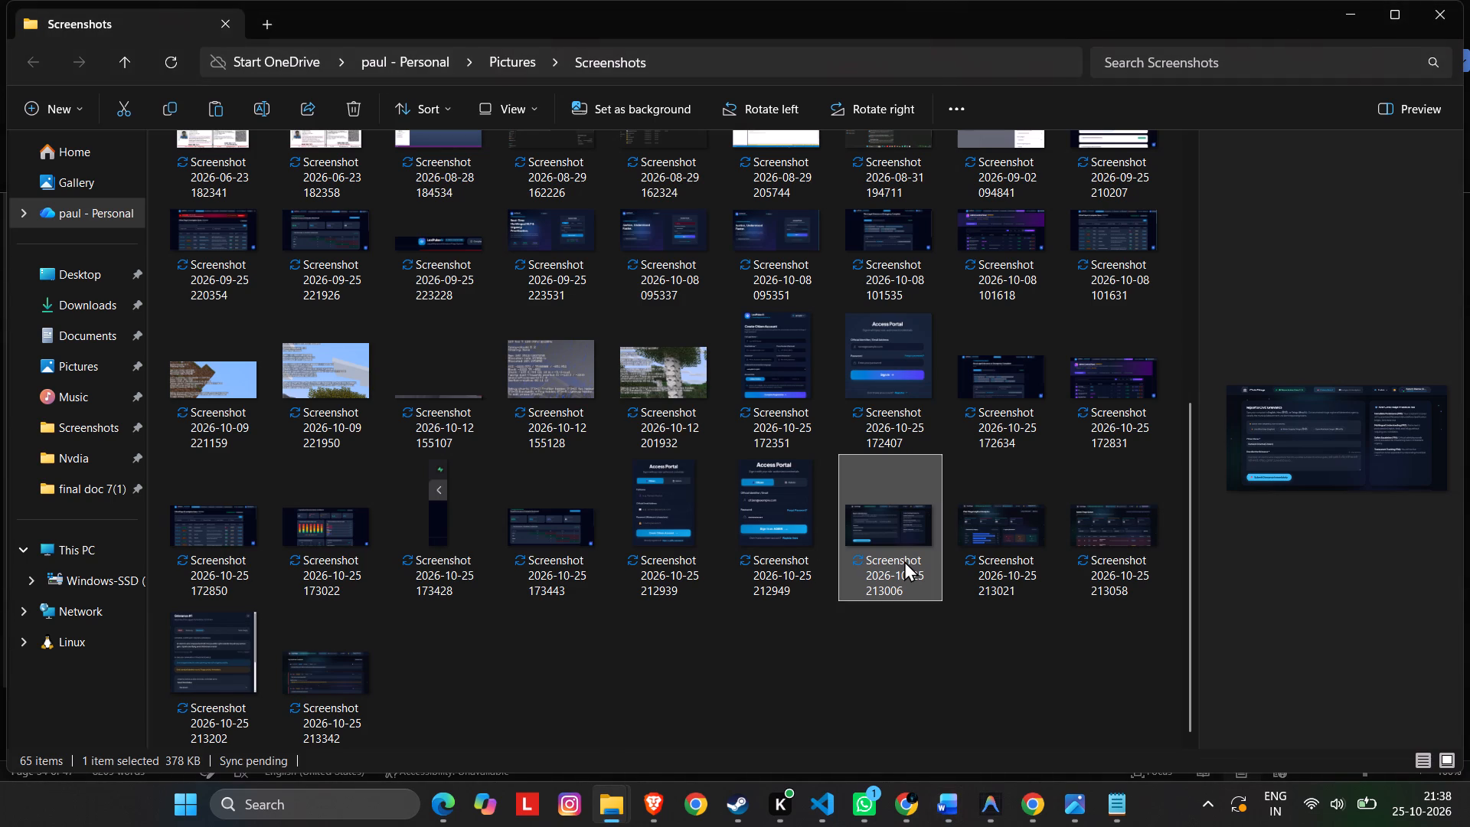
pyautogui.rightClick(893, 533)
pyautogui.click(981, 21)
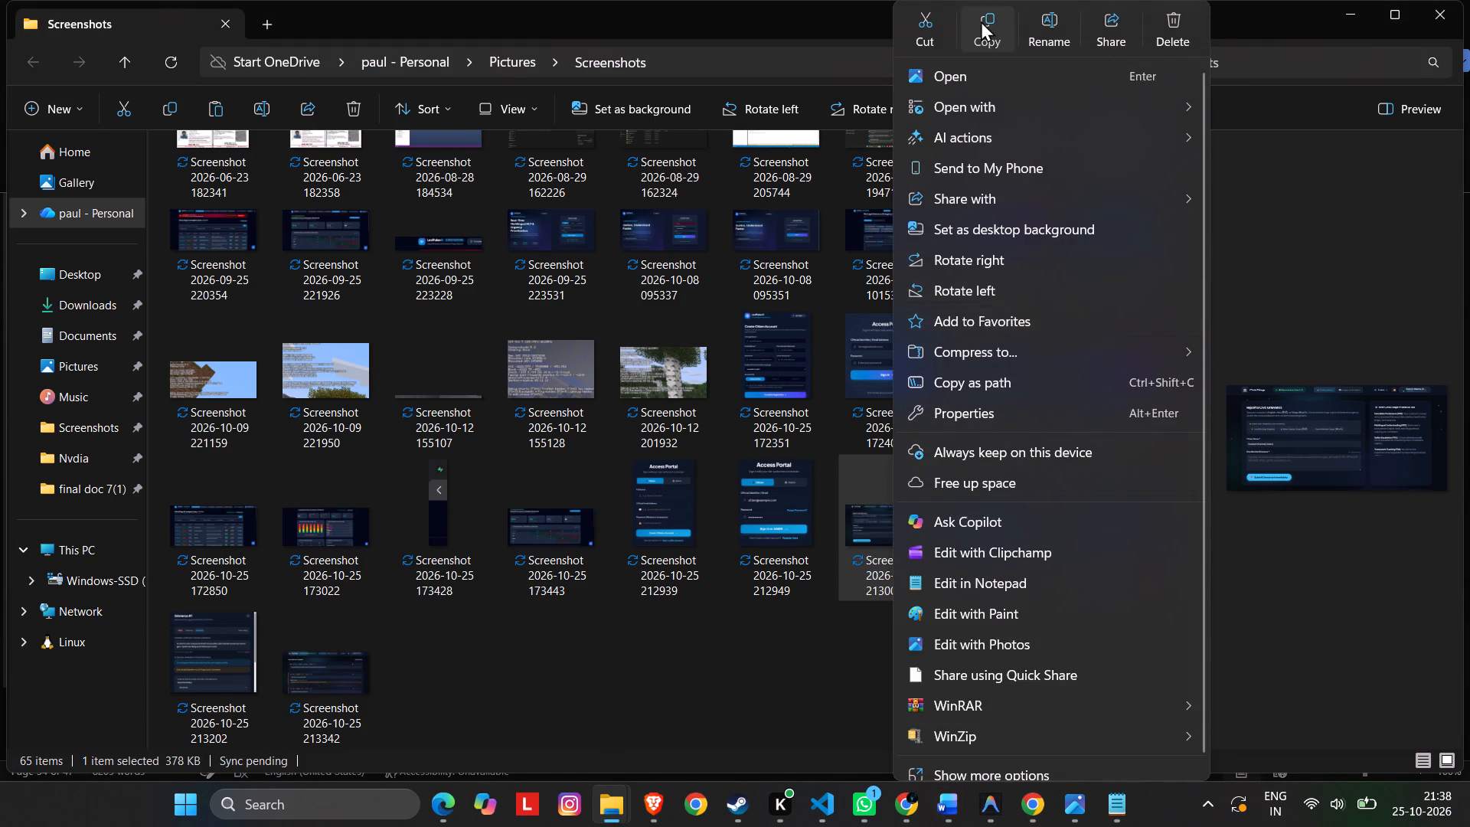
pyautogui.hotkey('alt', 'Tab')
pyautogui.press('Delete')
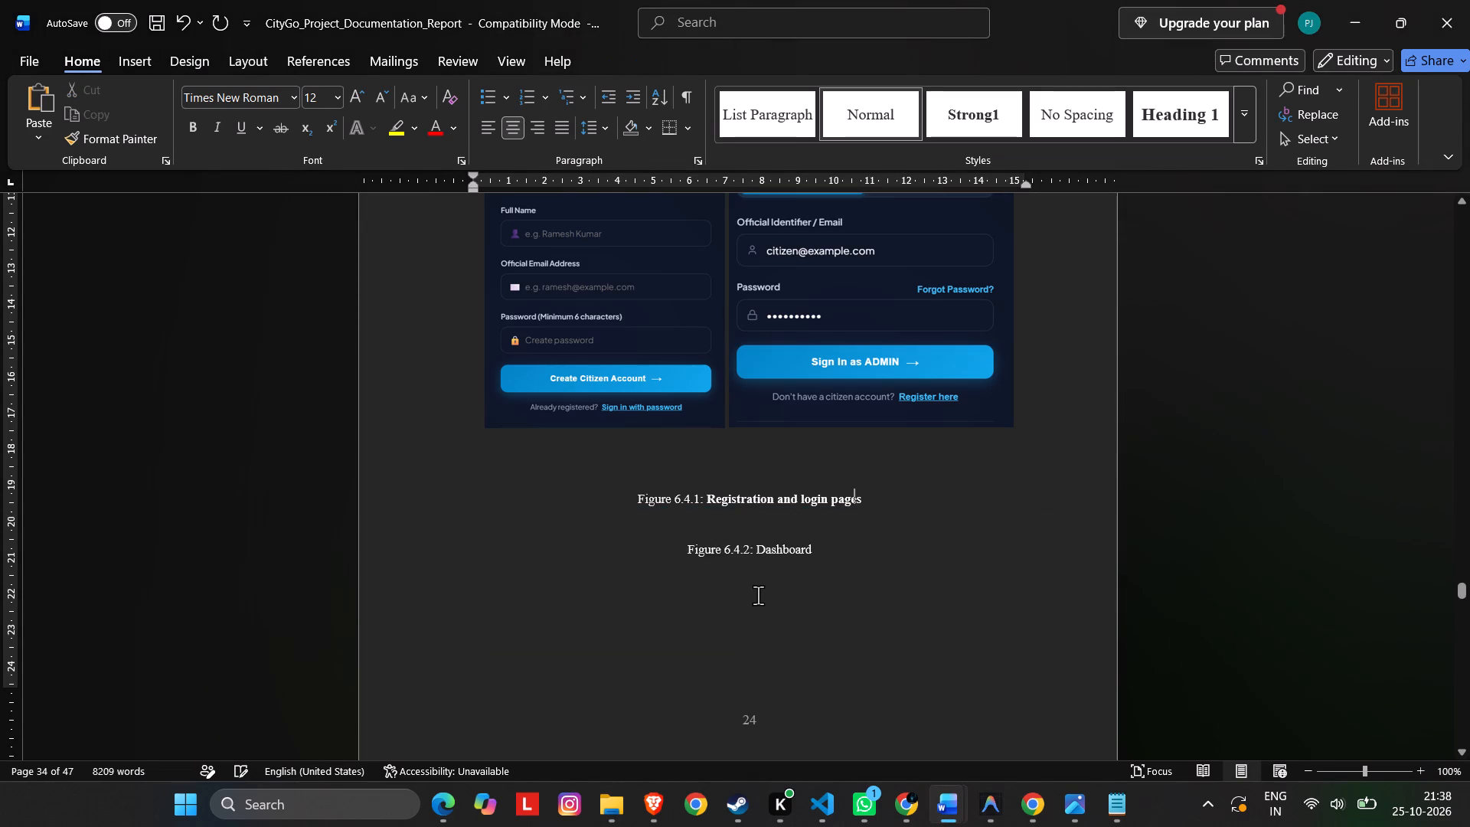
pyautogui.hotkey('ctrl', 'v')
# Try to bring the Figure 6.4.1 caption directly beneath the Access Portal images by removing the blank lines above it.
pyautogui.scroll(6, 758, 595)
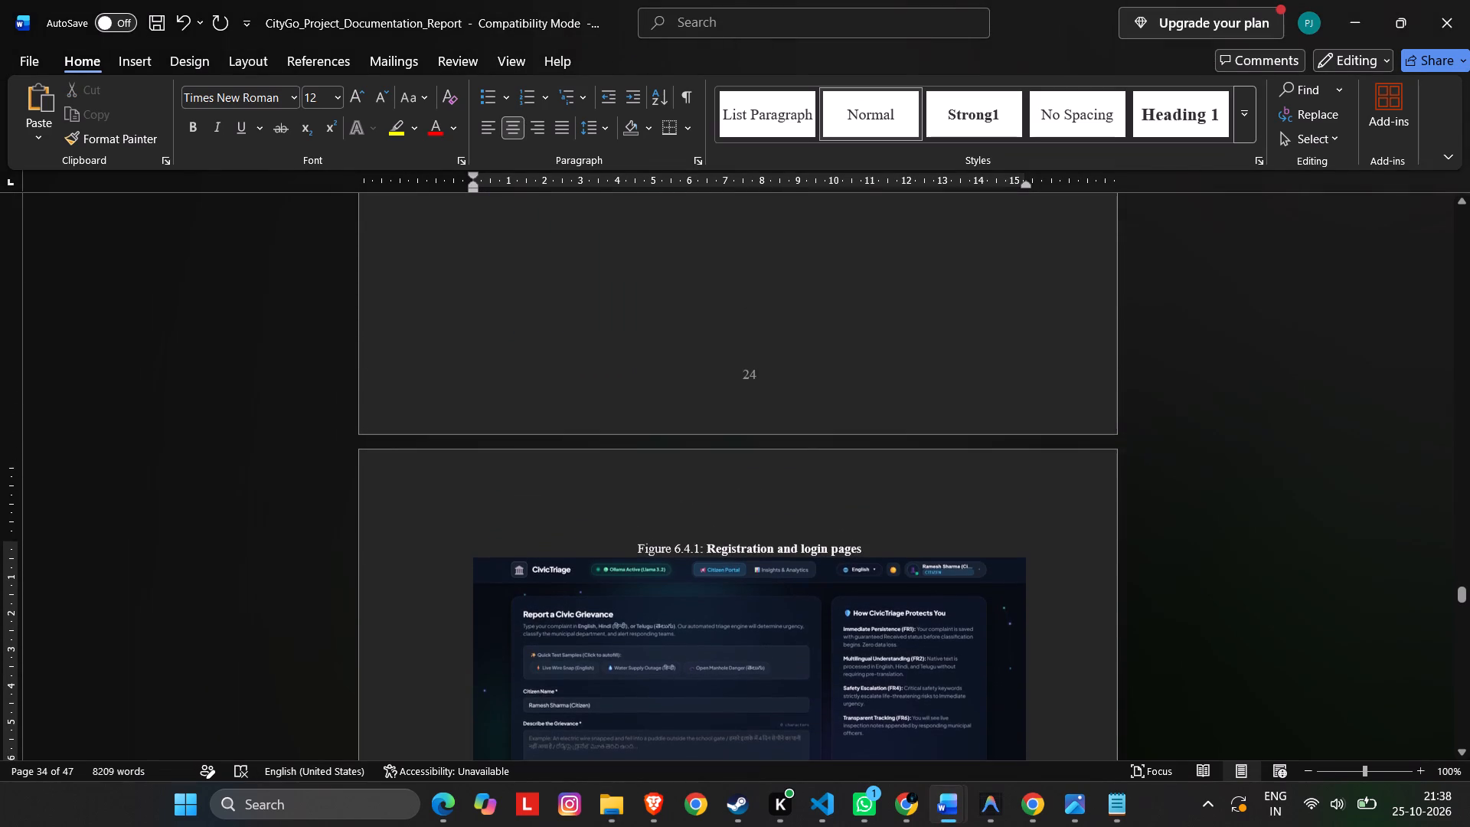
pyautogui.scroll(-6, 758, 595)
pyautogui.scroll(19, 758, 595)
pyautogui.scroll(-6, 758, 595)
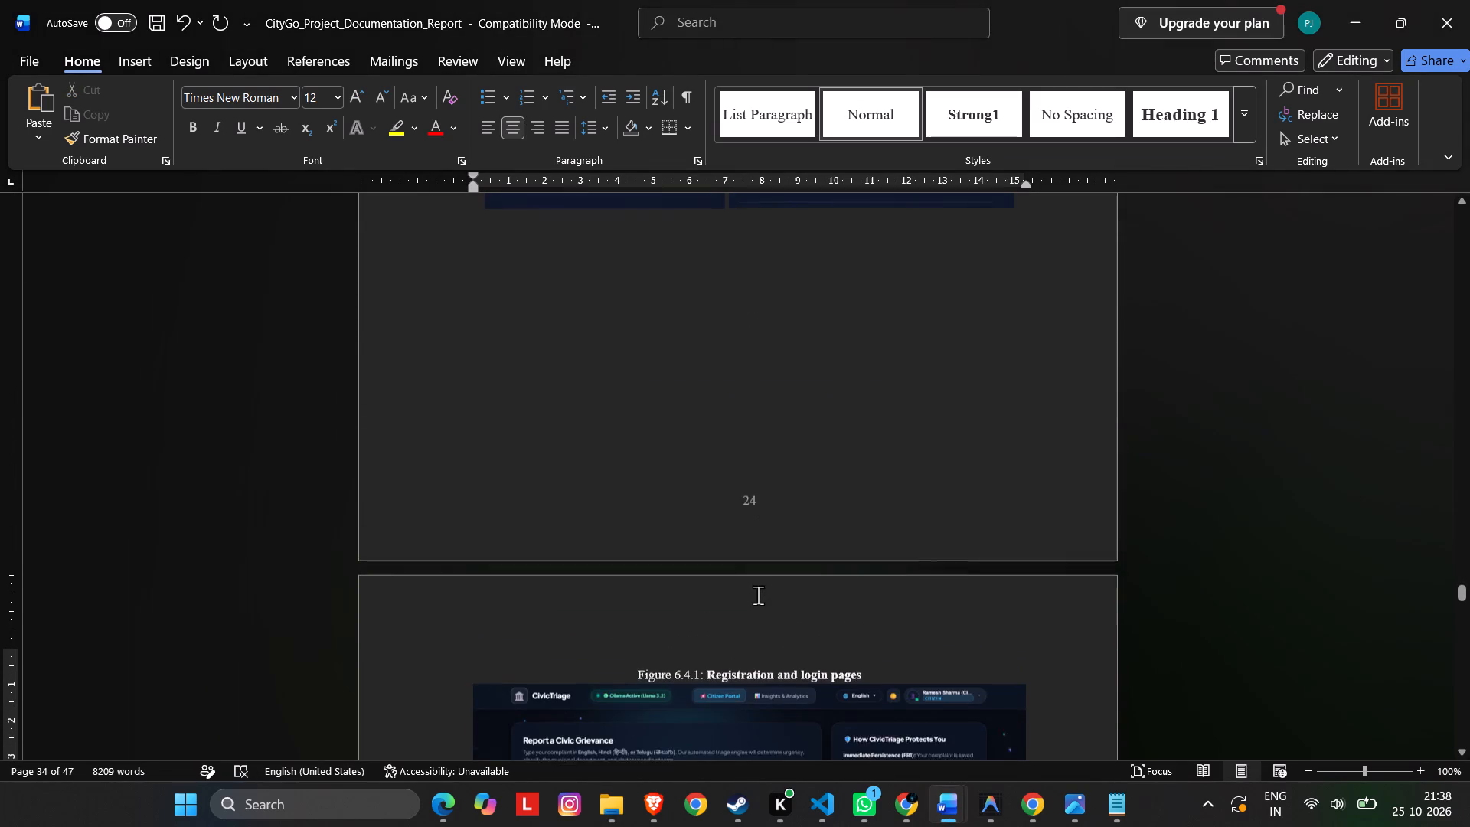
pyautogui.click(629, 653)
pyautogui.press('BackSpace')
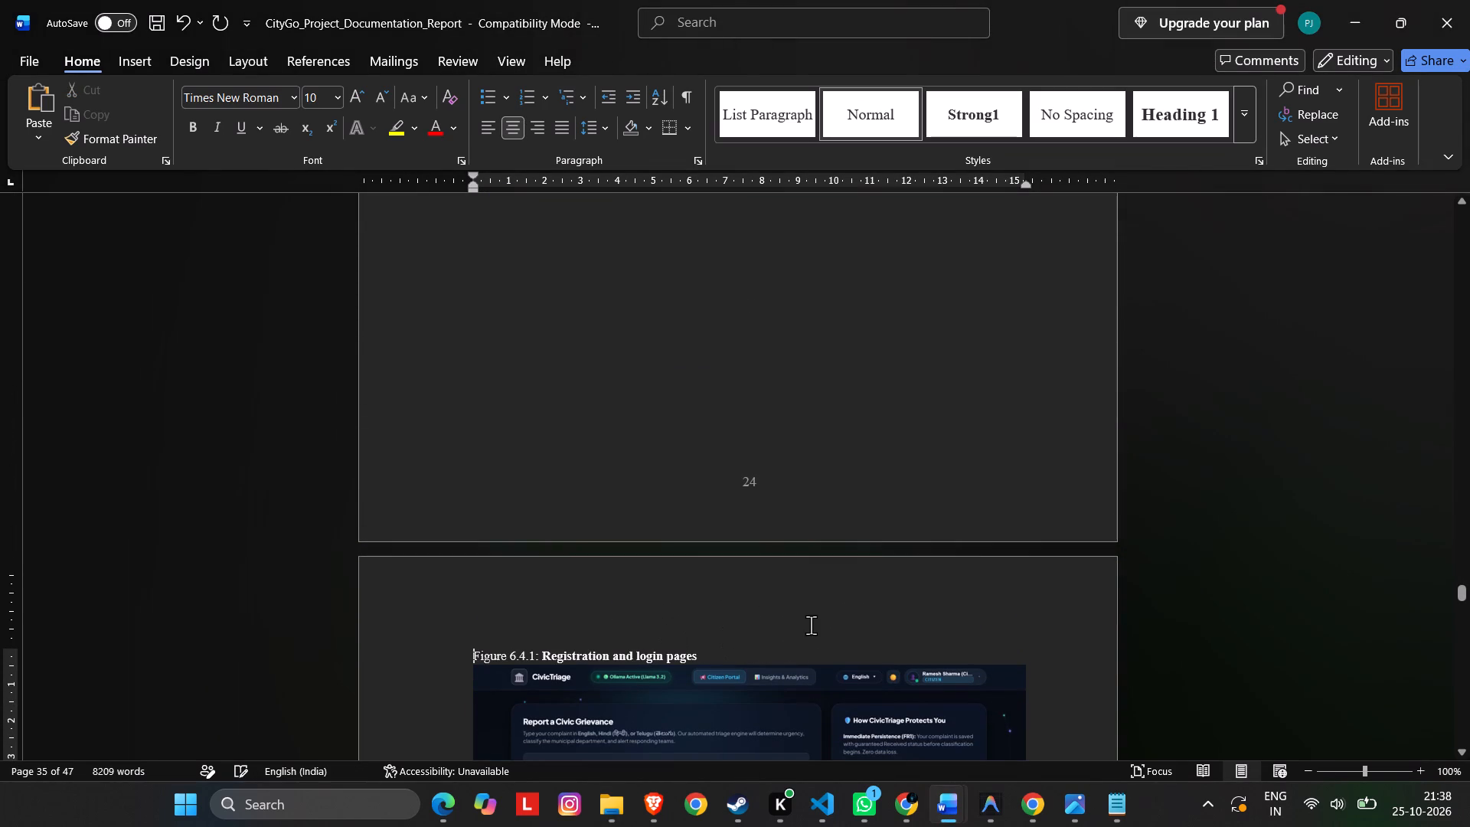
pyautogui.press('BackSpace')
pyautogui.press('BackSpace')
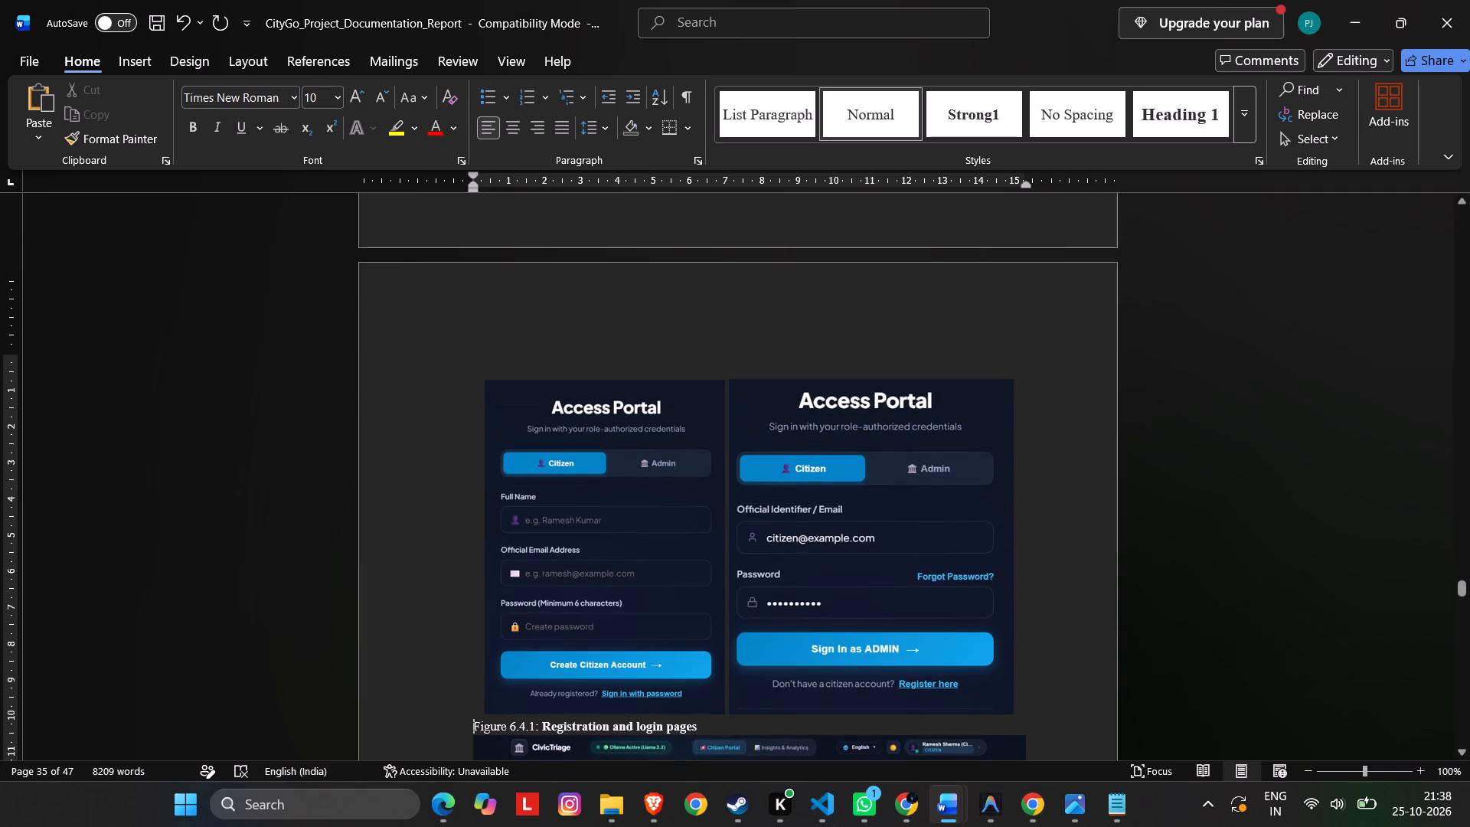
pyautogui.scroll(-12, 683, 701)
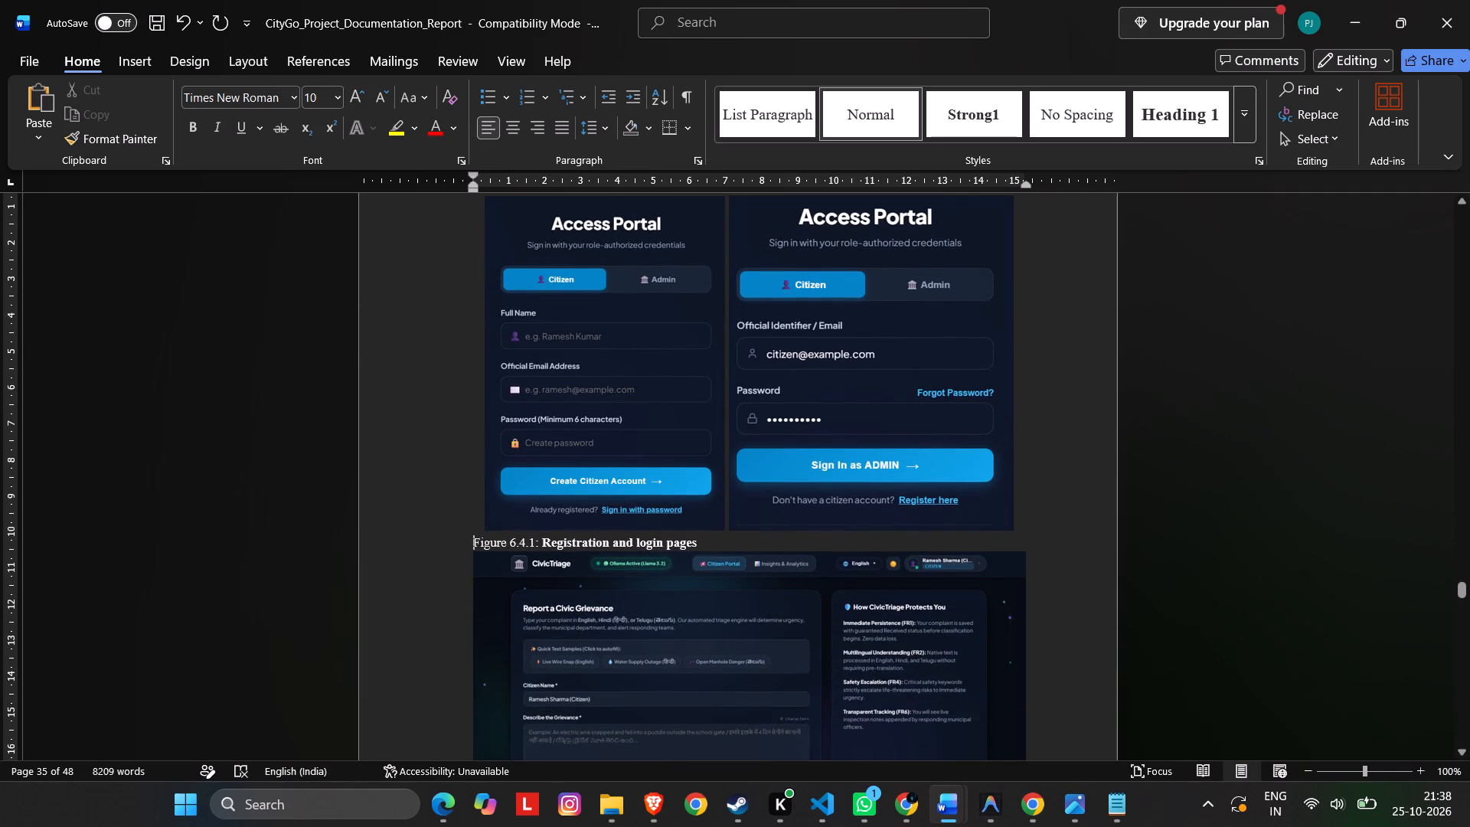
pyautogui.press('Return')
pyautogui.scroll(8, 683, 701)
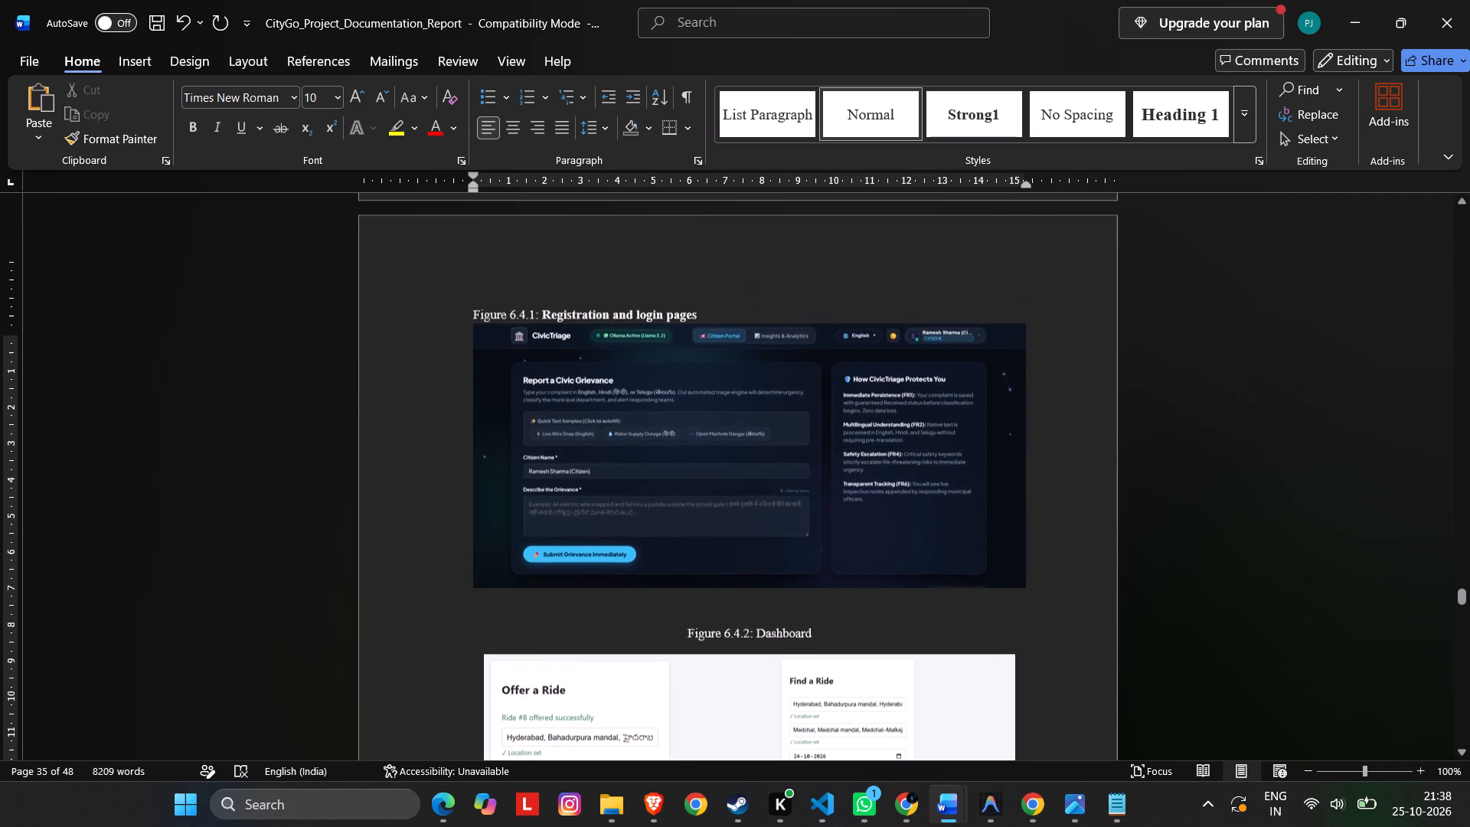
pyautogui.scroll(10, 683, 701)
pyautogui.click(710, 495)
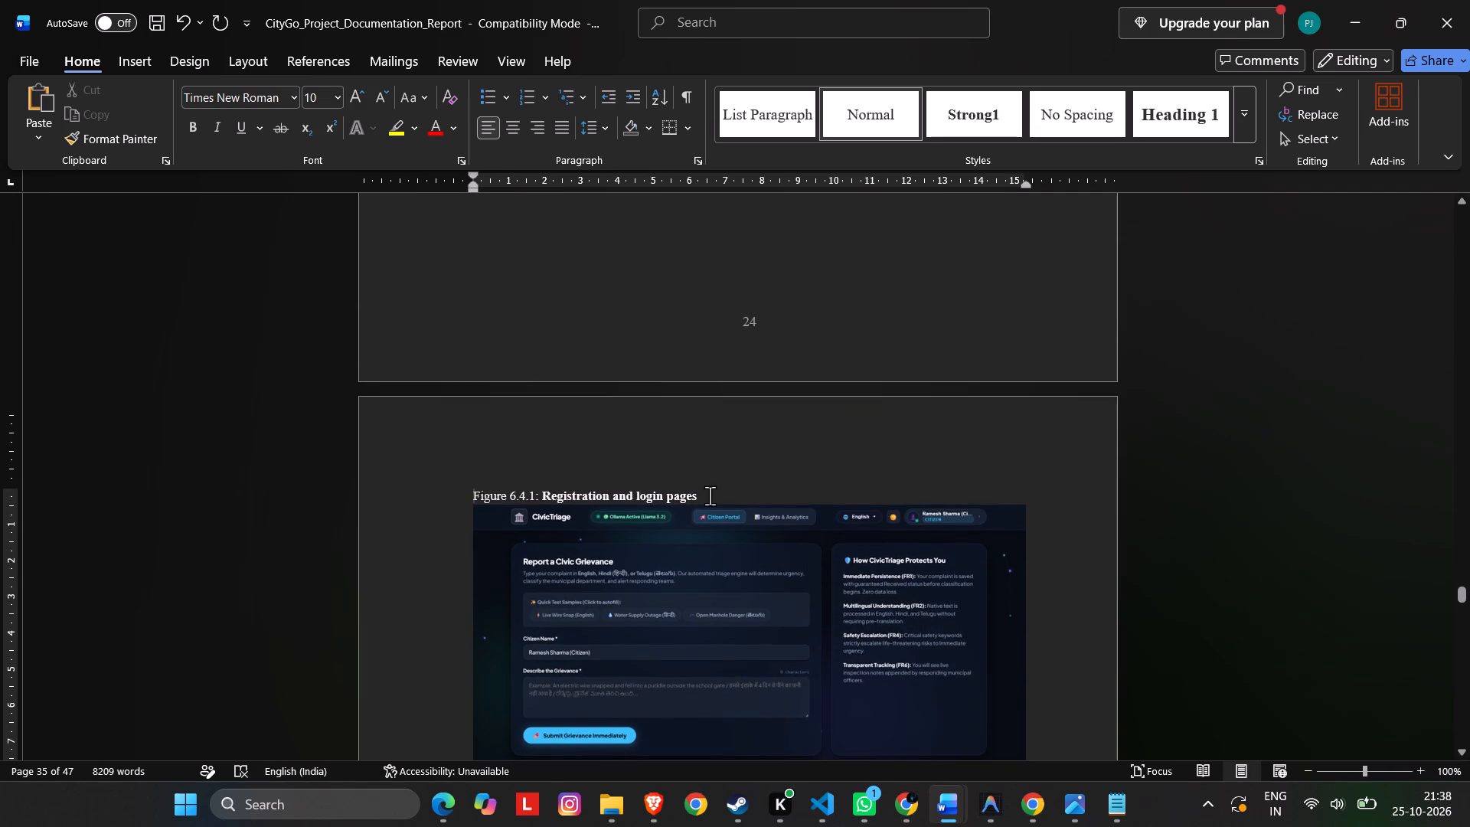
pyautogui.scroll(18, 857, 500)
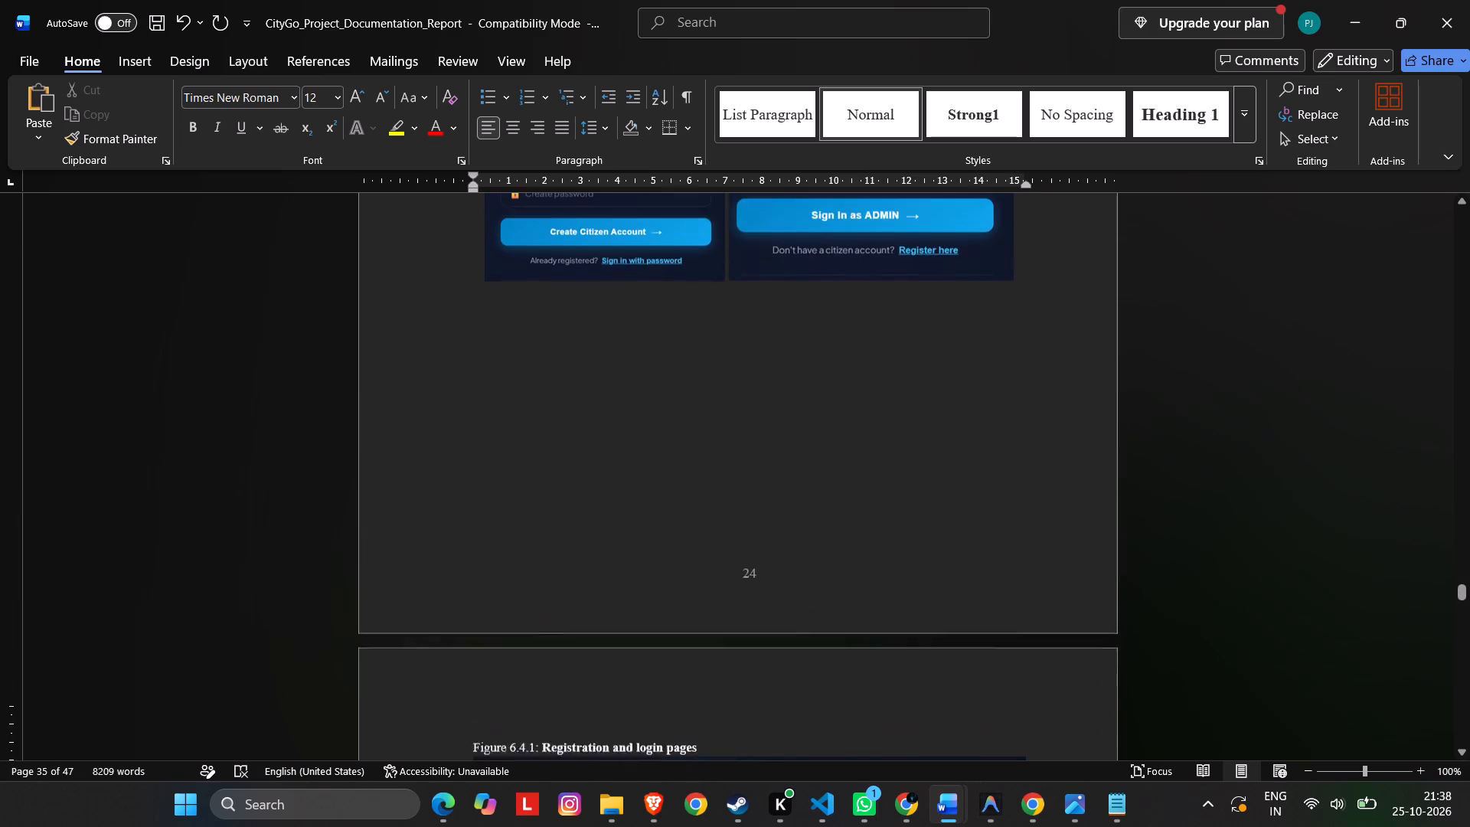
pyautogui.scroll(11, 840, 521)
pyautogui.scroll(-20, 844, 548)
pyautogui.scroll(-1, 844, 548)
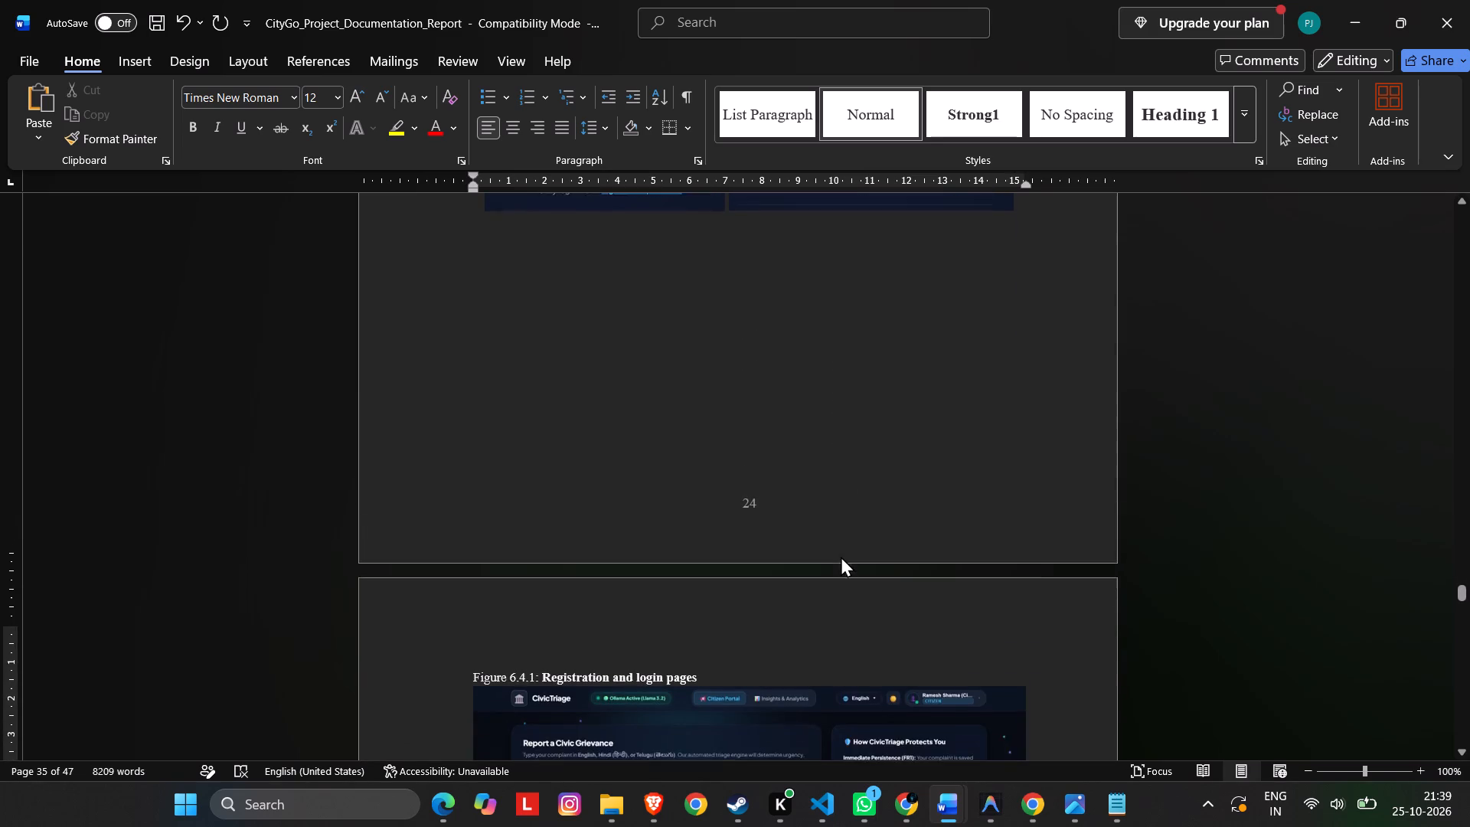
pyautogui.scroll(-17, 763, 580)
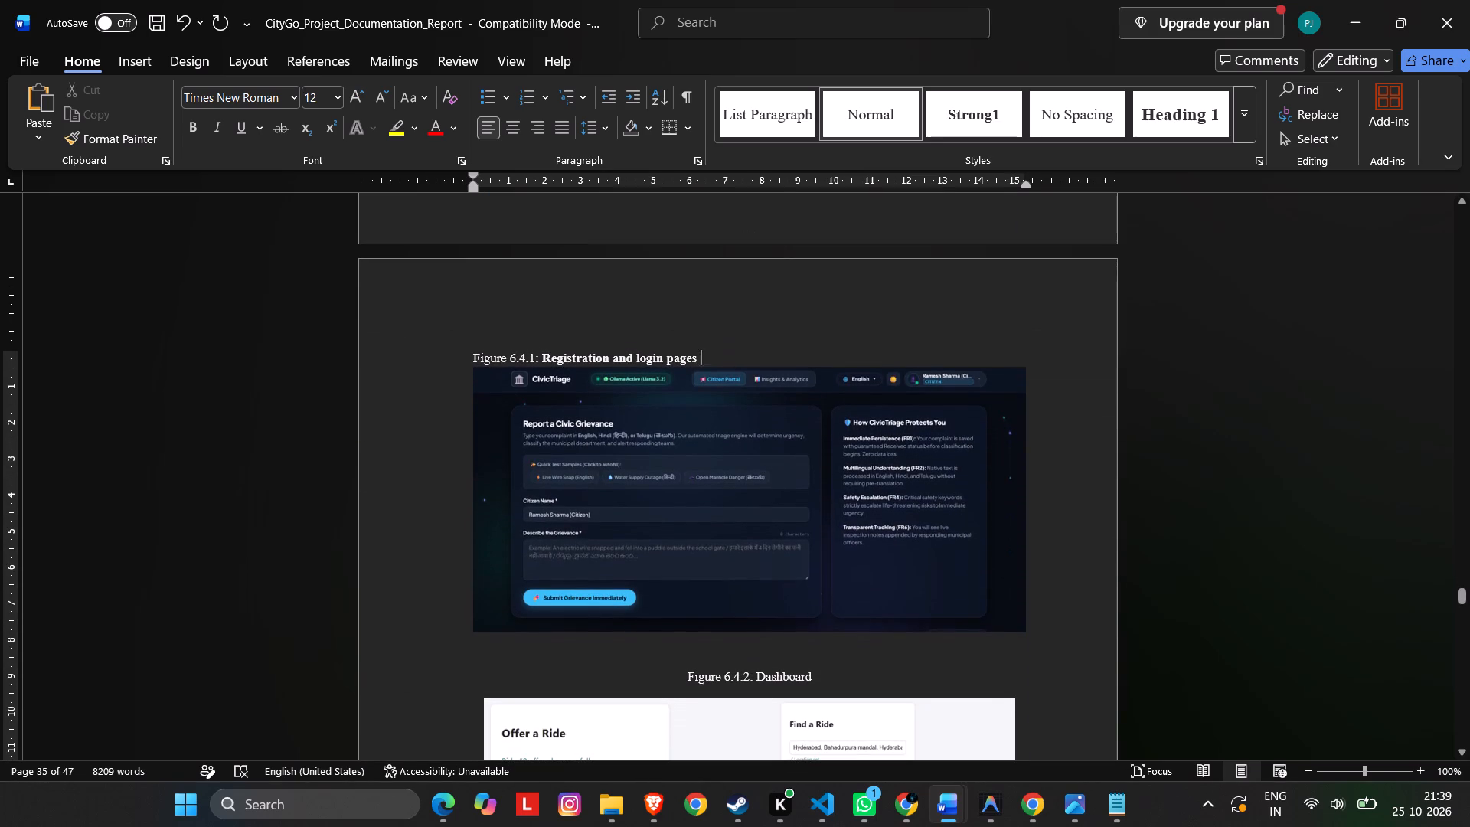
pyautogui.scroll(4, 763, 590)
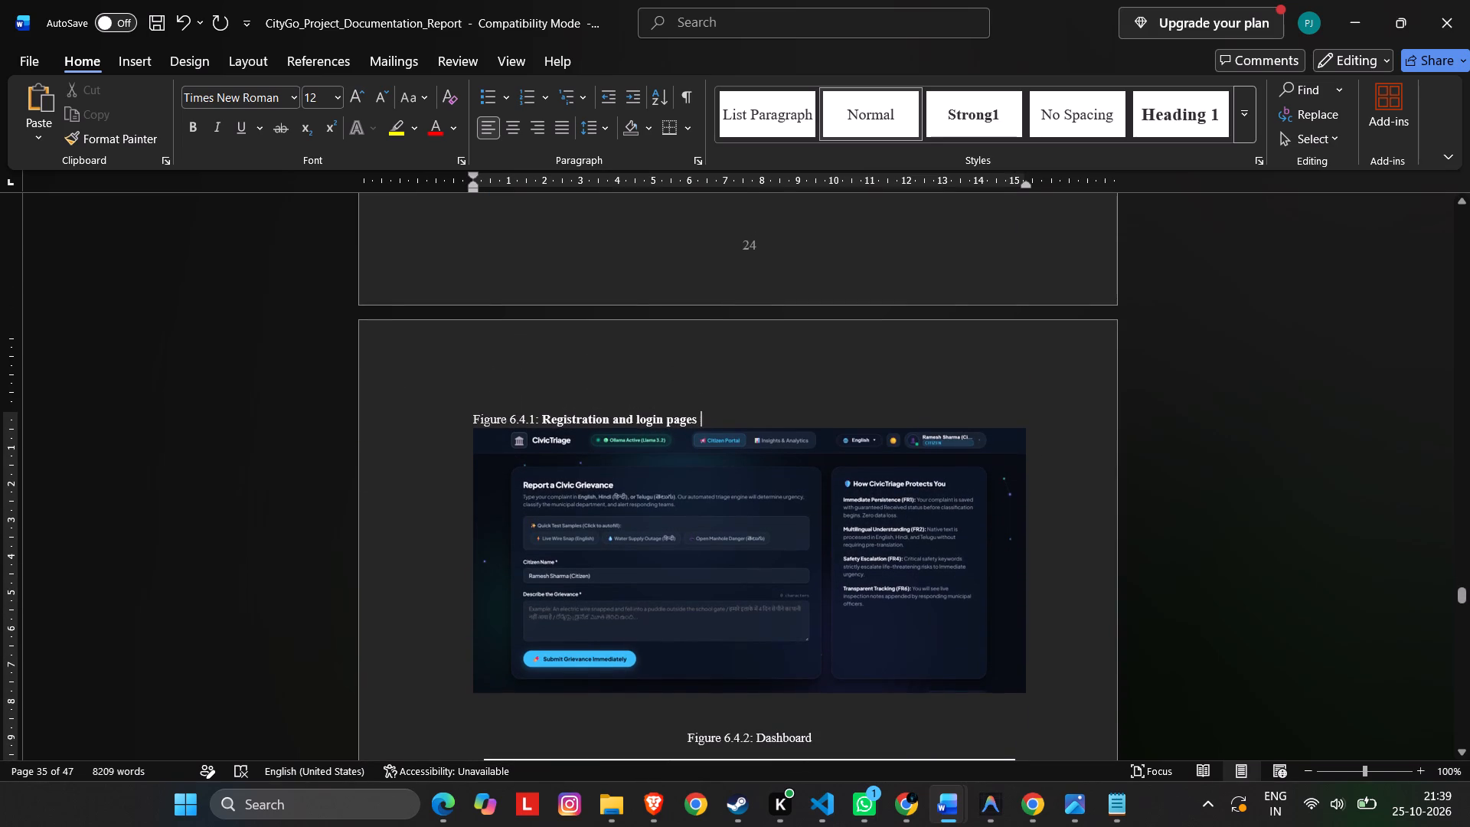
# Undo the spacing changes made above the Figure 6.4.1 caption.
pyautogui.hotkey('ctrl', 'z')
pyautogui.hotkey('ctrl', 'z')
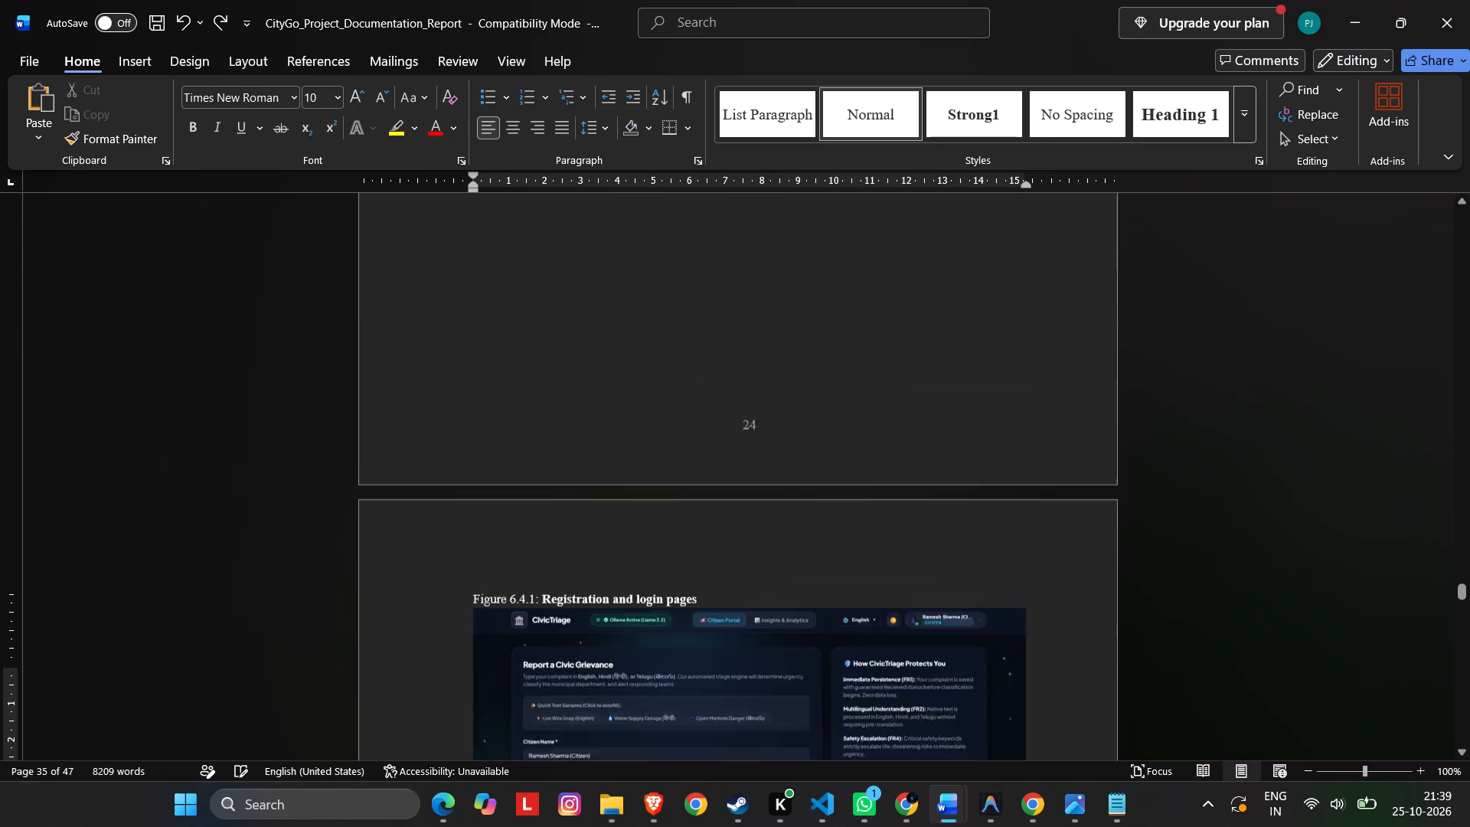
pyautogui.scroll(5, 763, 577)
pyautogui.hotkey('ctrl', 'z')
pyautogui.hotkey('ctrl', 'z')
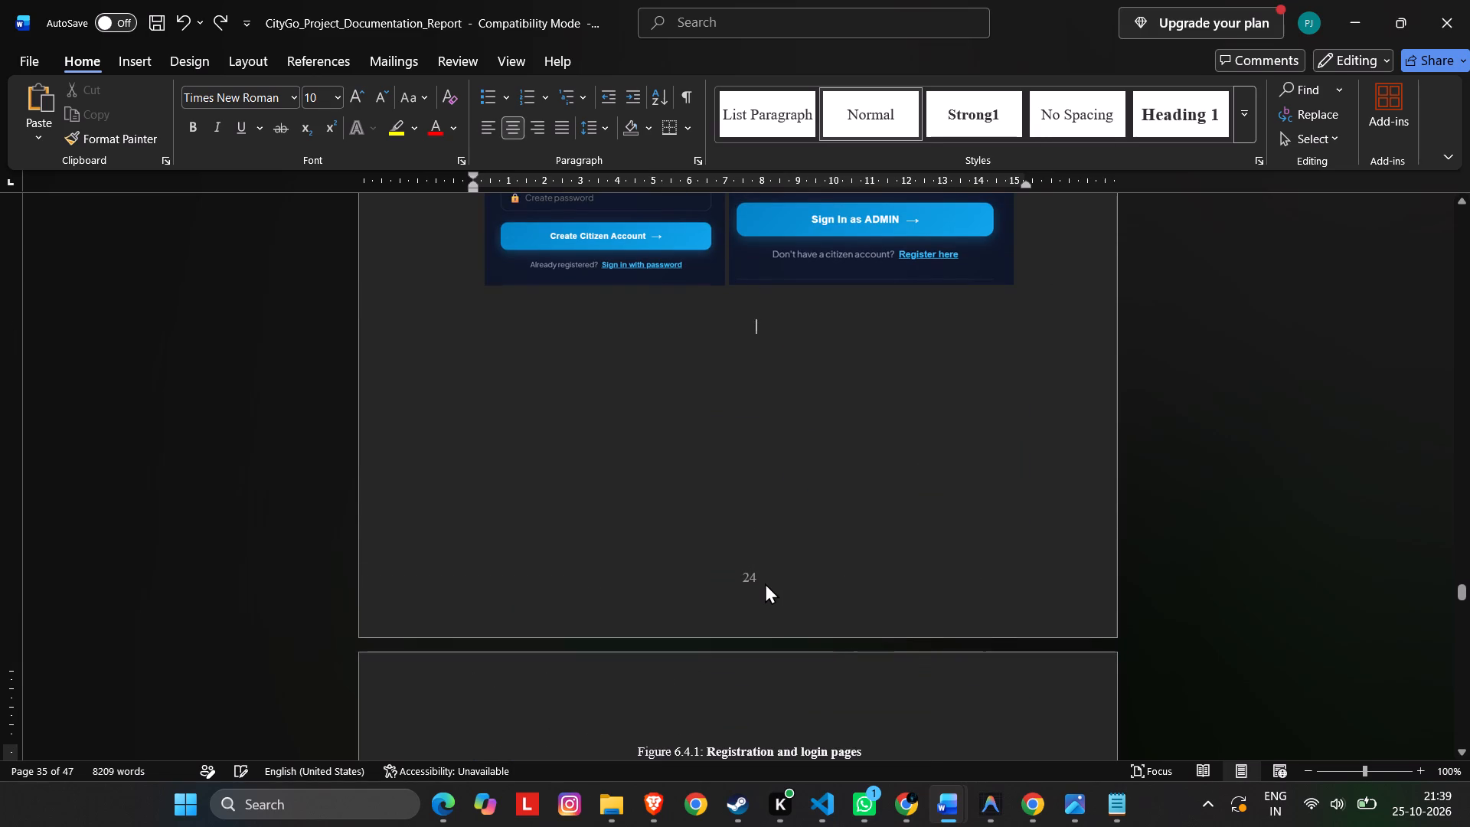
# Add a line break before the Figure 6.4.1 caption and another after it, putting the grievance form image in its own paragraph.
pyautogui.scroll(-8, 730, 657)
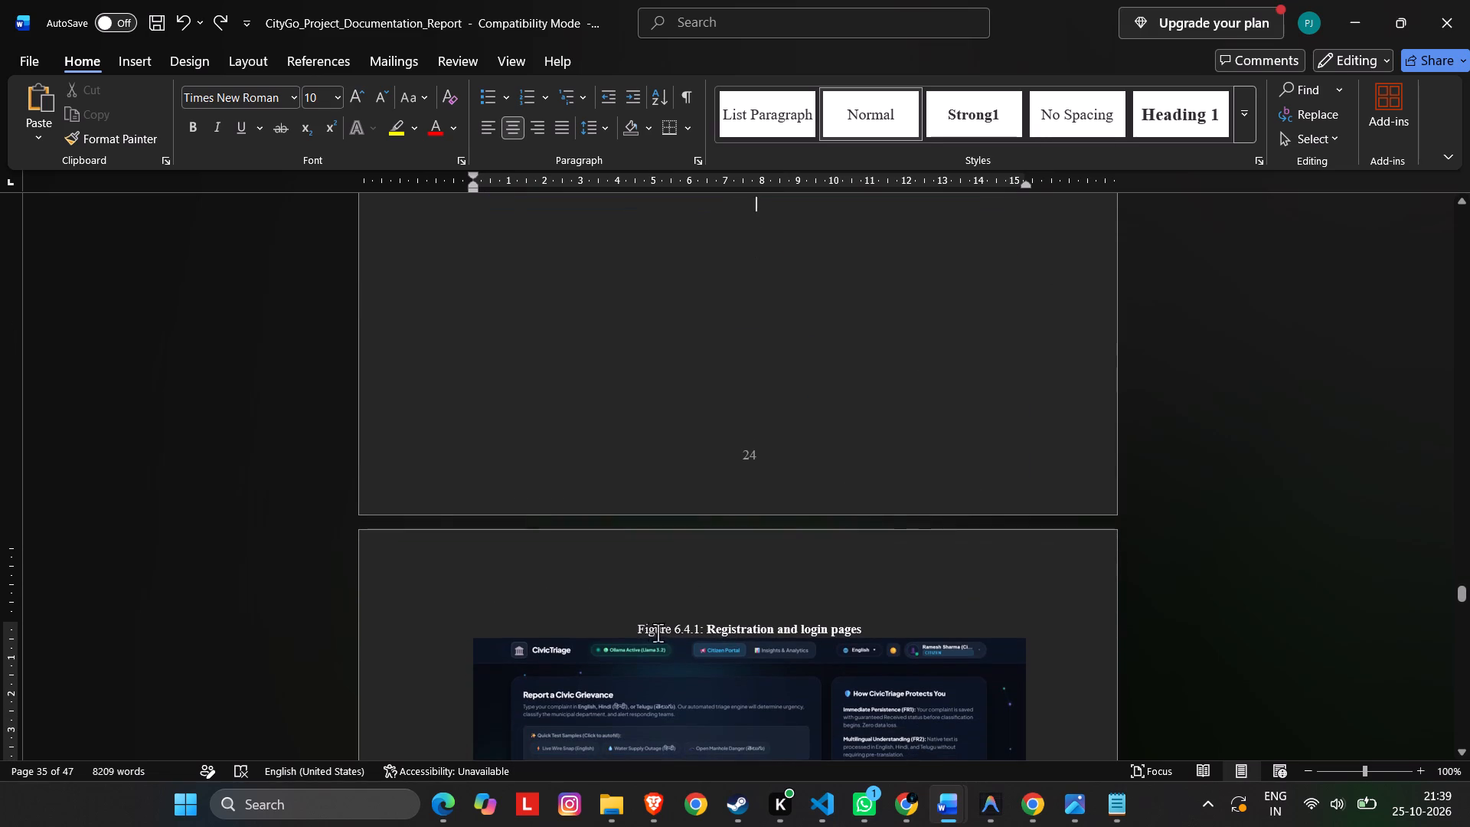
pyautogui.click(634, 624)
pyautogui.press('Return')
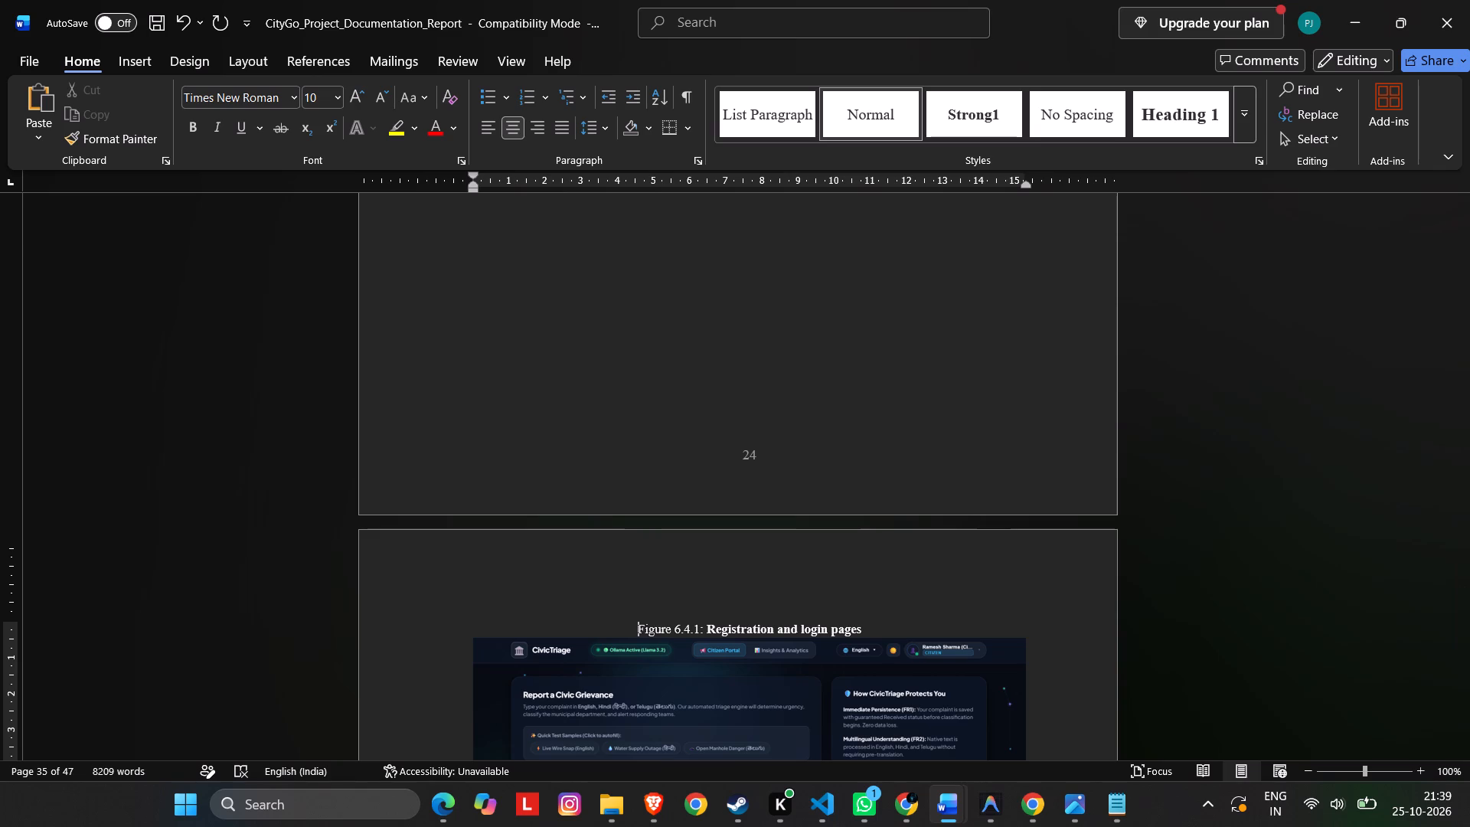
pyautogui.click(895, 629)
pyautogui.press('Return')
pyautogui.press('\\')
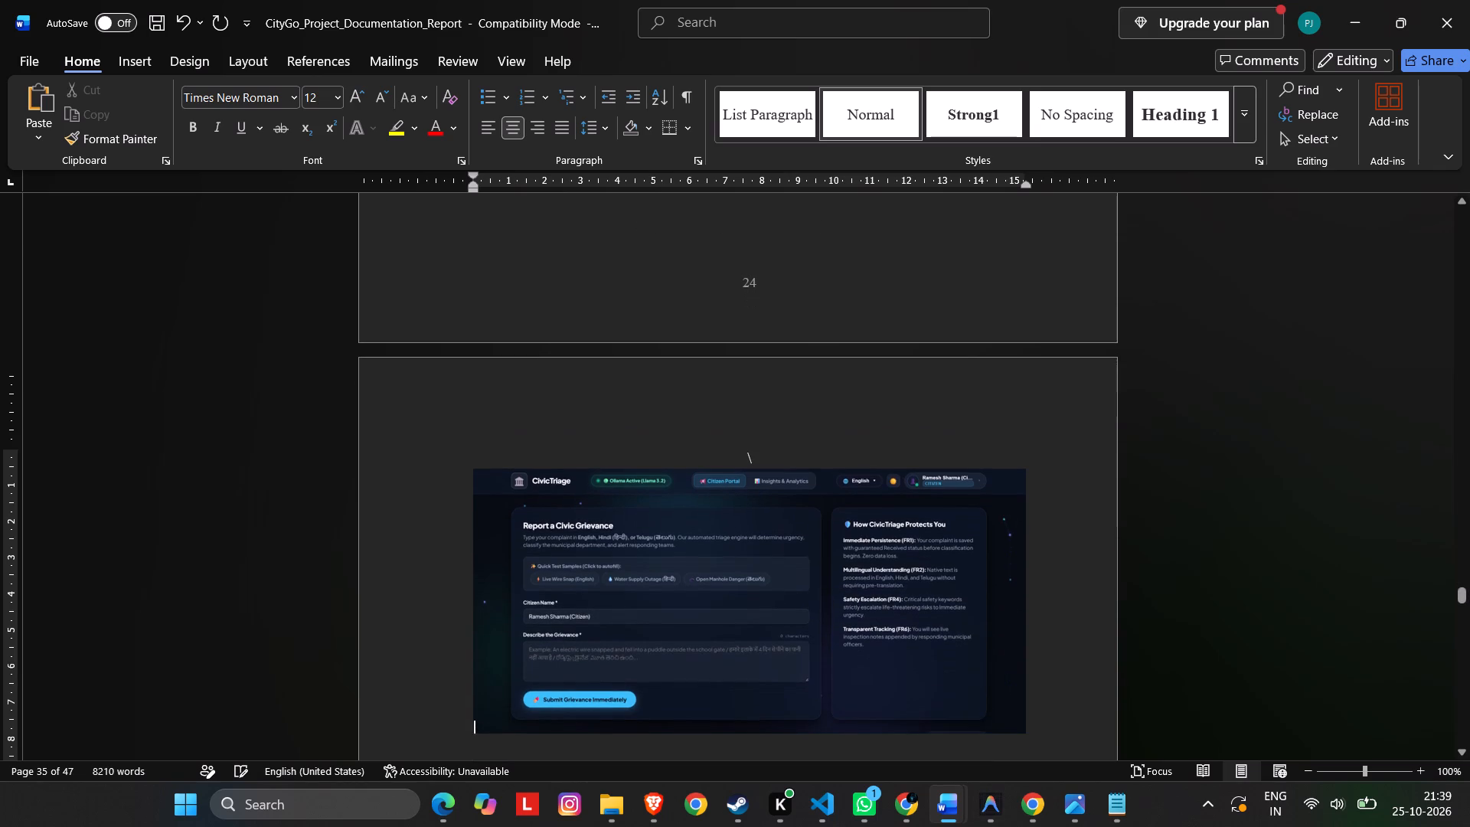
pyautogui.press('BackSpace')
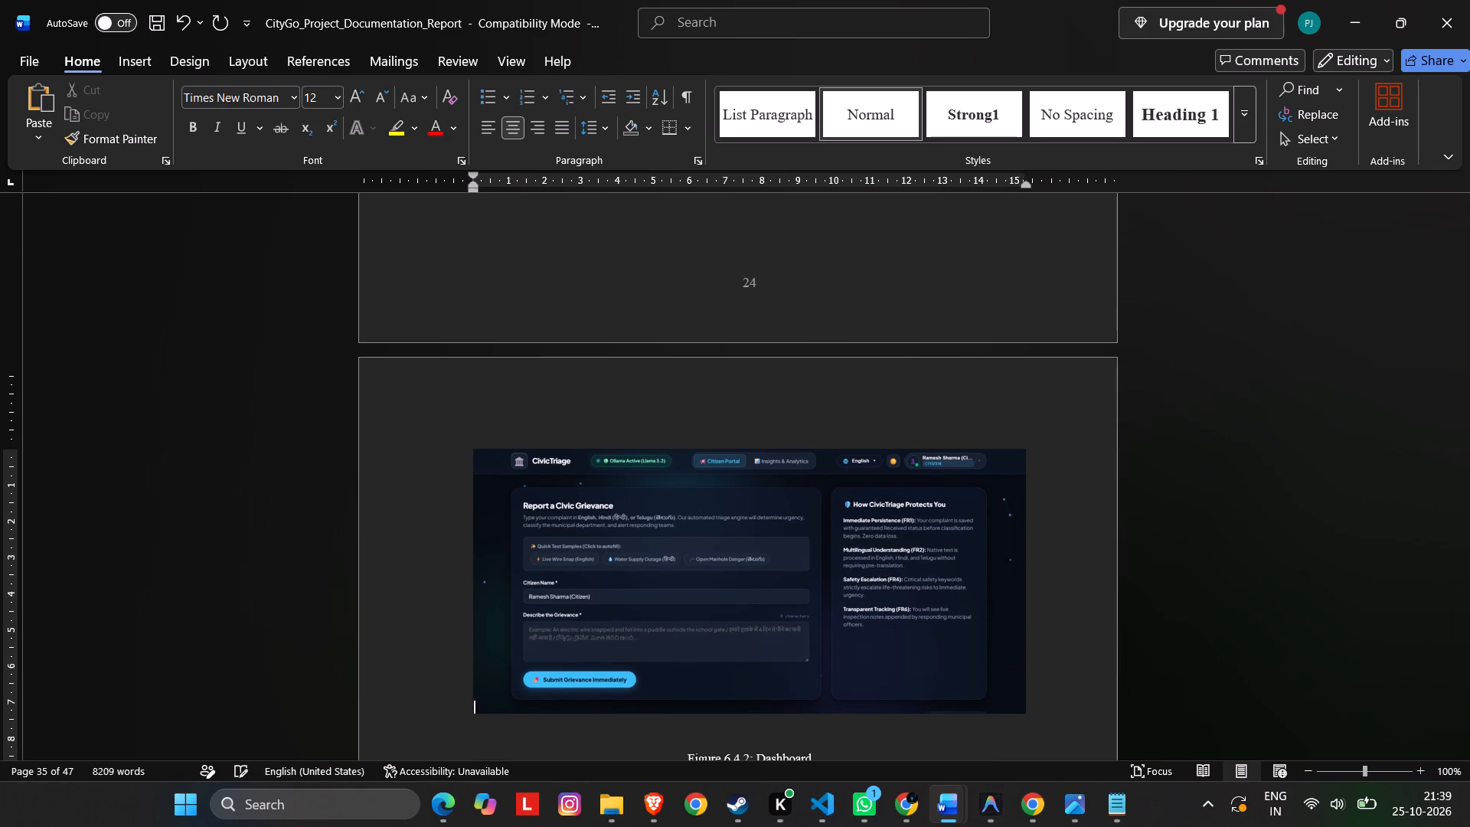
pyautogui.scroll(20, 895, 629)
pyautogui.scroll(1, 895, 629)
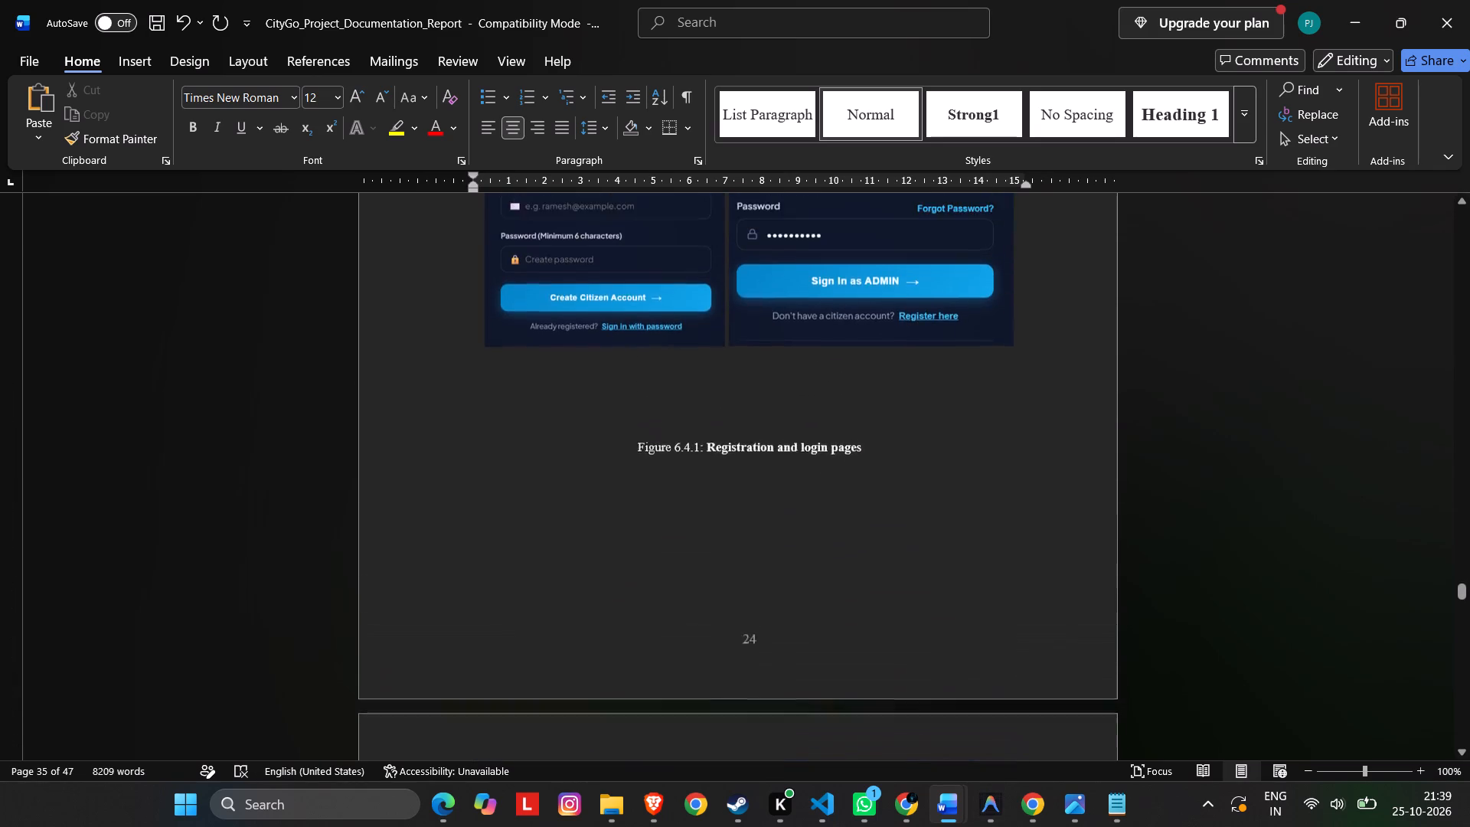
pyautogui.scroll(20, 895, 629)
pyautogui.scroll(5, 895, 629)
pyautogui.scroll(-11, 895, 629)
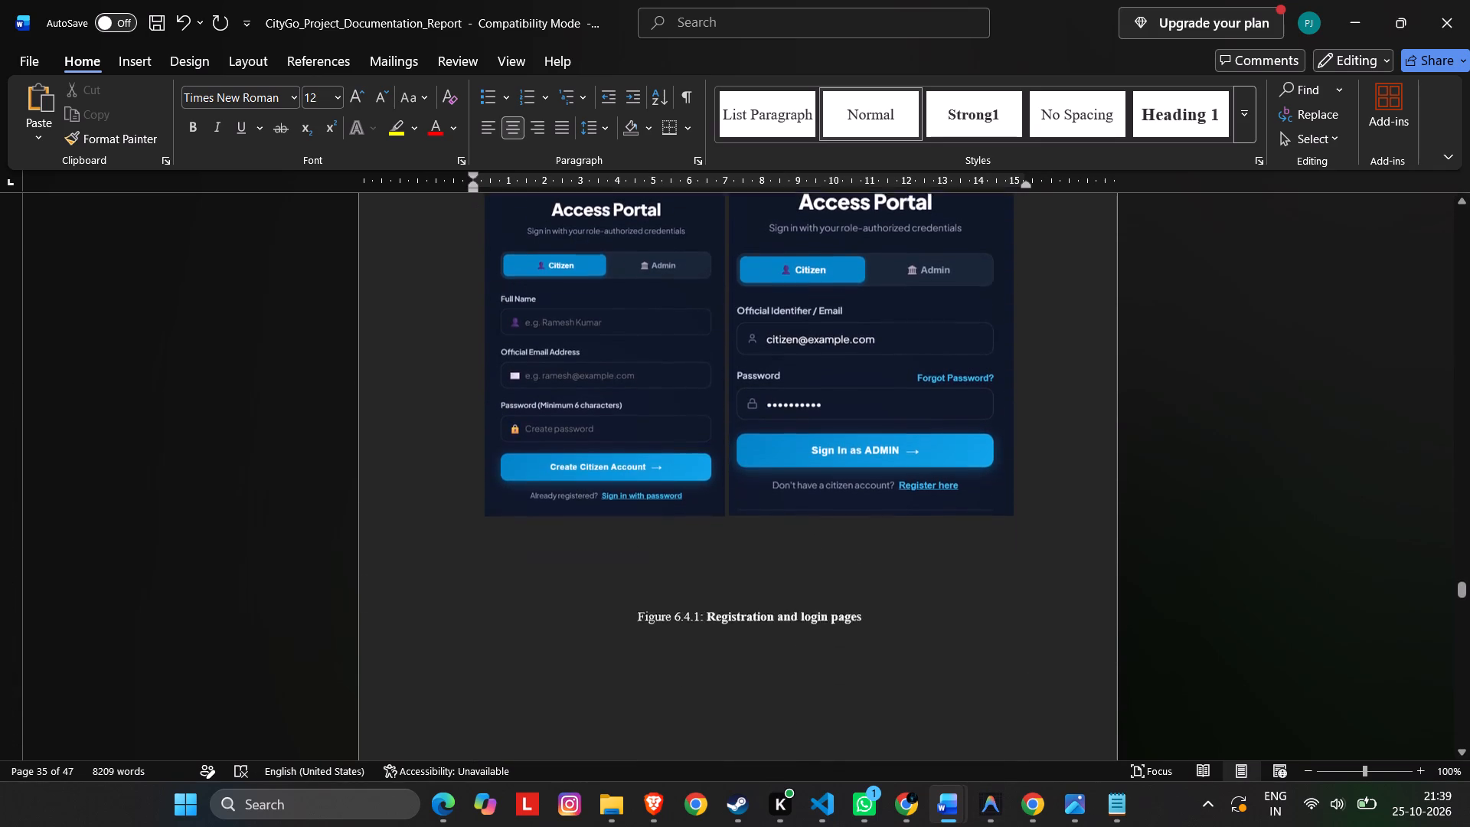
pyautogui.scroll(-20, 895, 629)
pyautogui.scroll(-20, 895, 629)
pyautogui.scroll(-10, 895, 629)
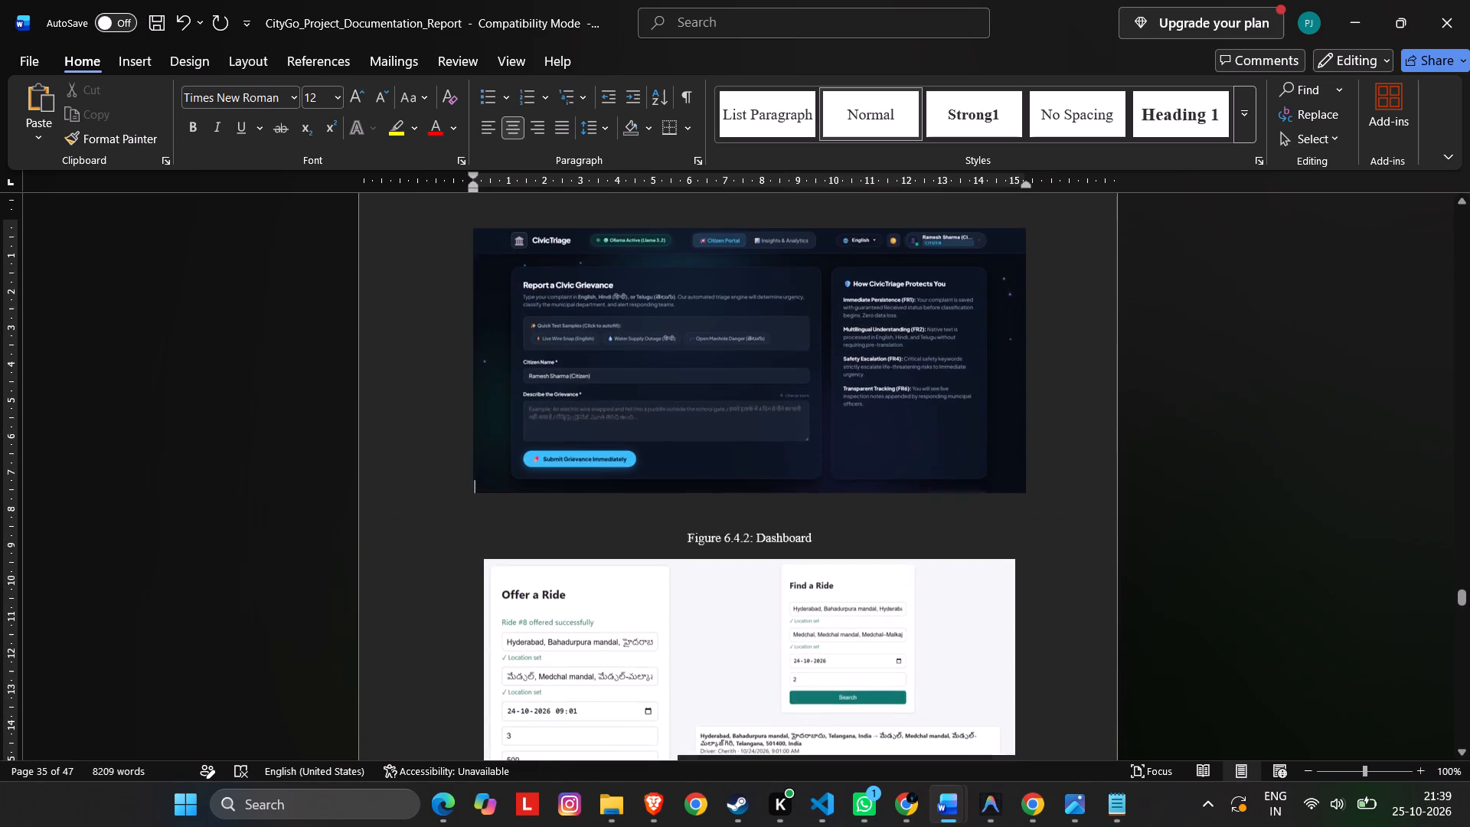
pyautogui.scroll(4, 895, 629)
pyautogui.scroll(-16, 895, 629)
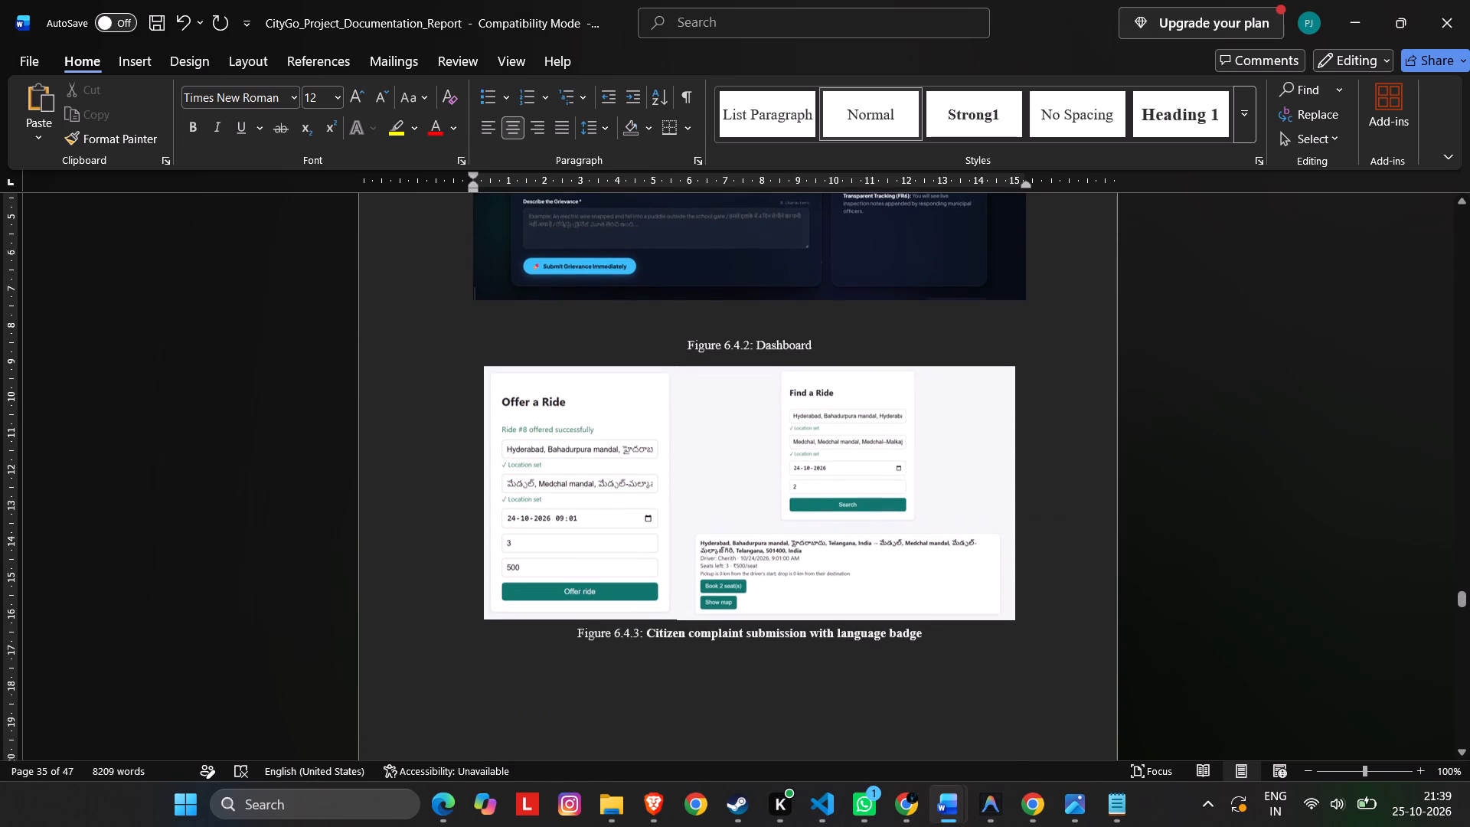
pyautogui.click(723, 513)
pyautogui.scroll(-18, 799, 549)
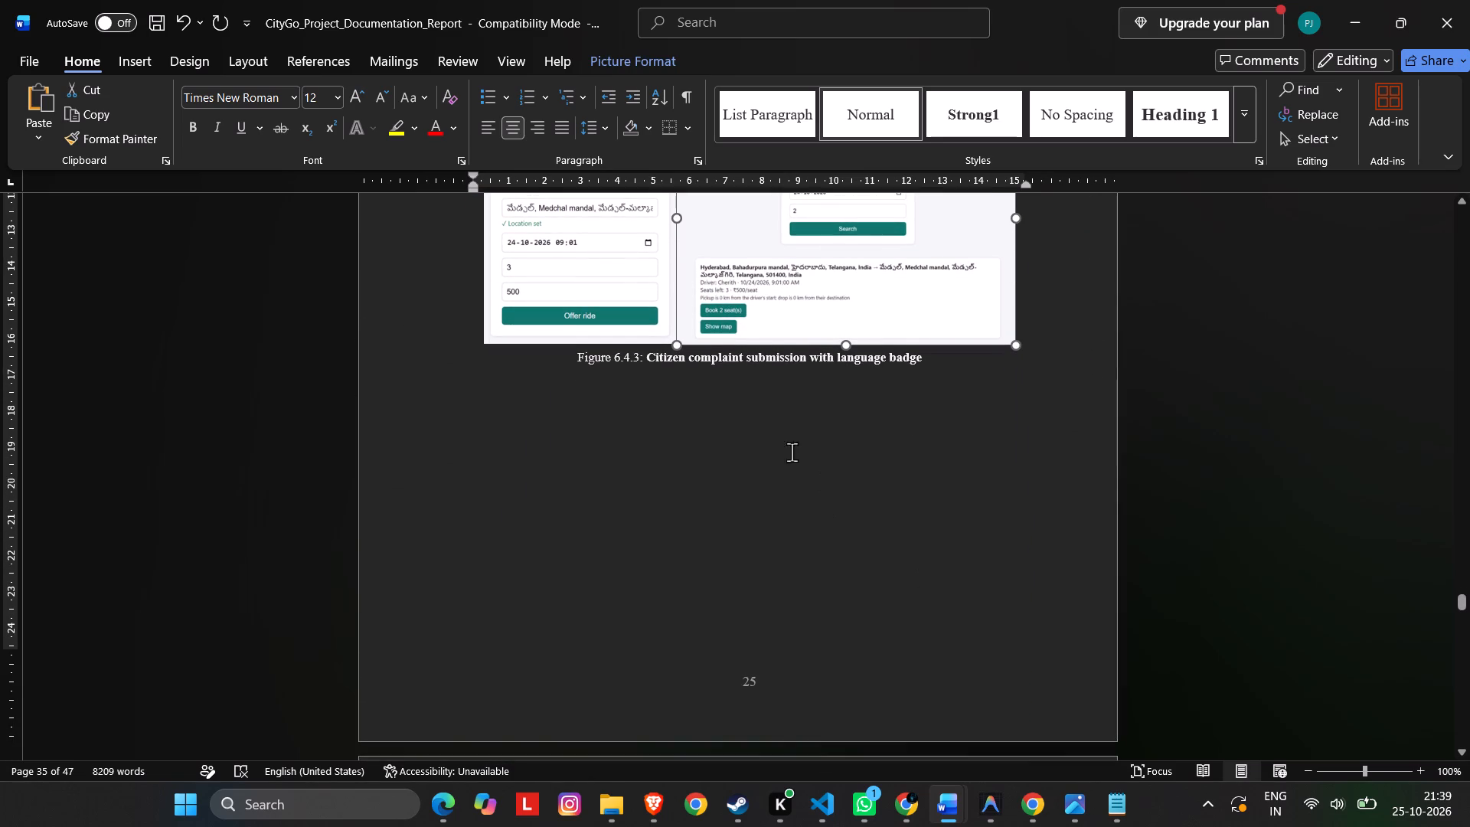
pyautogui.scroll(-4, 764, 349)
pyautogui.scroll(15, 792, 381)
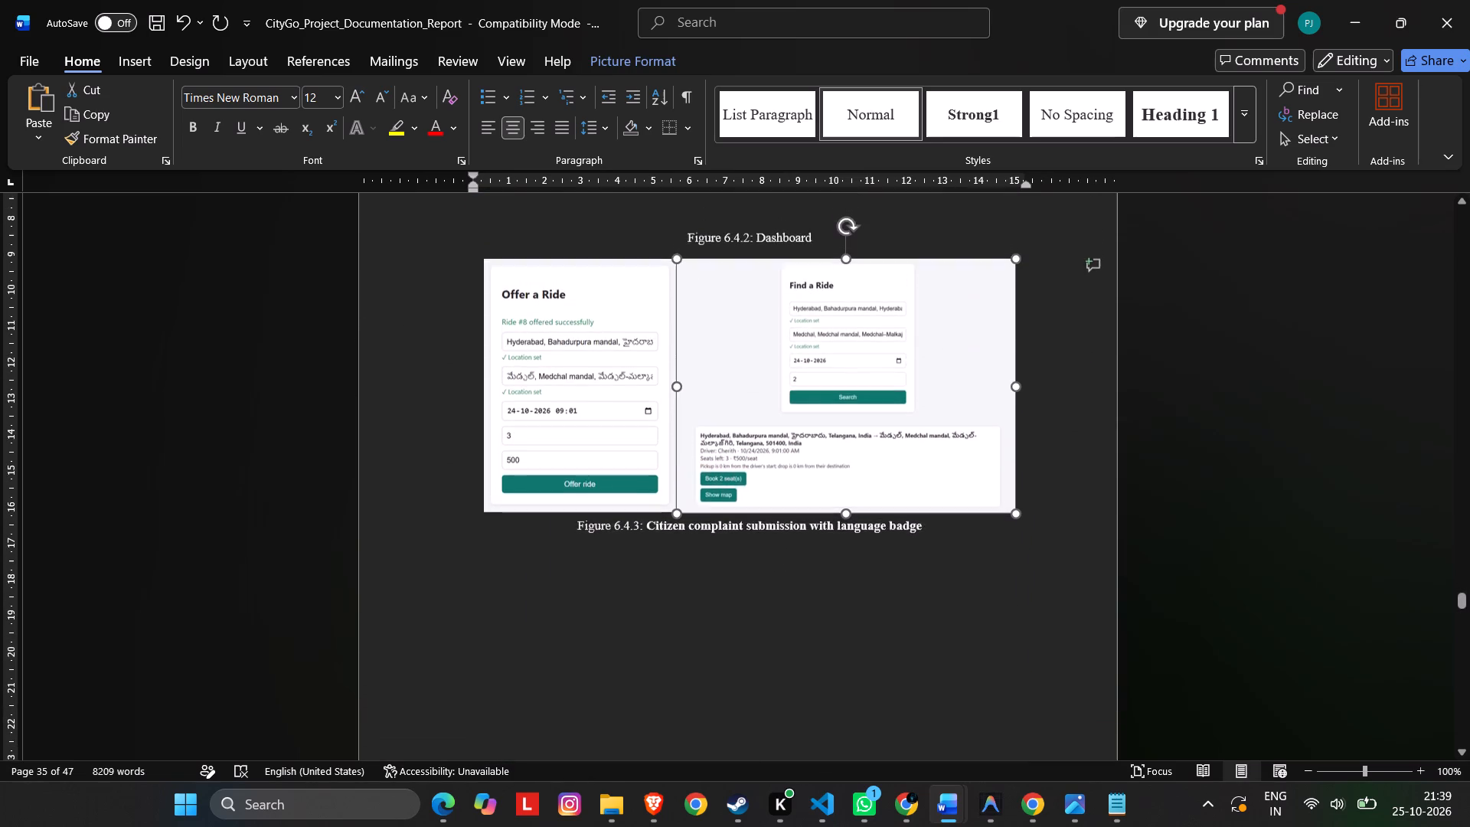
pyautogui.hotkey('alt', 'Tab')
pyautogui.click(969, 518)
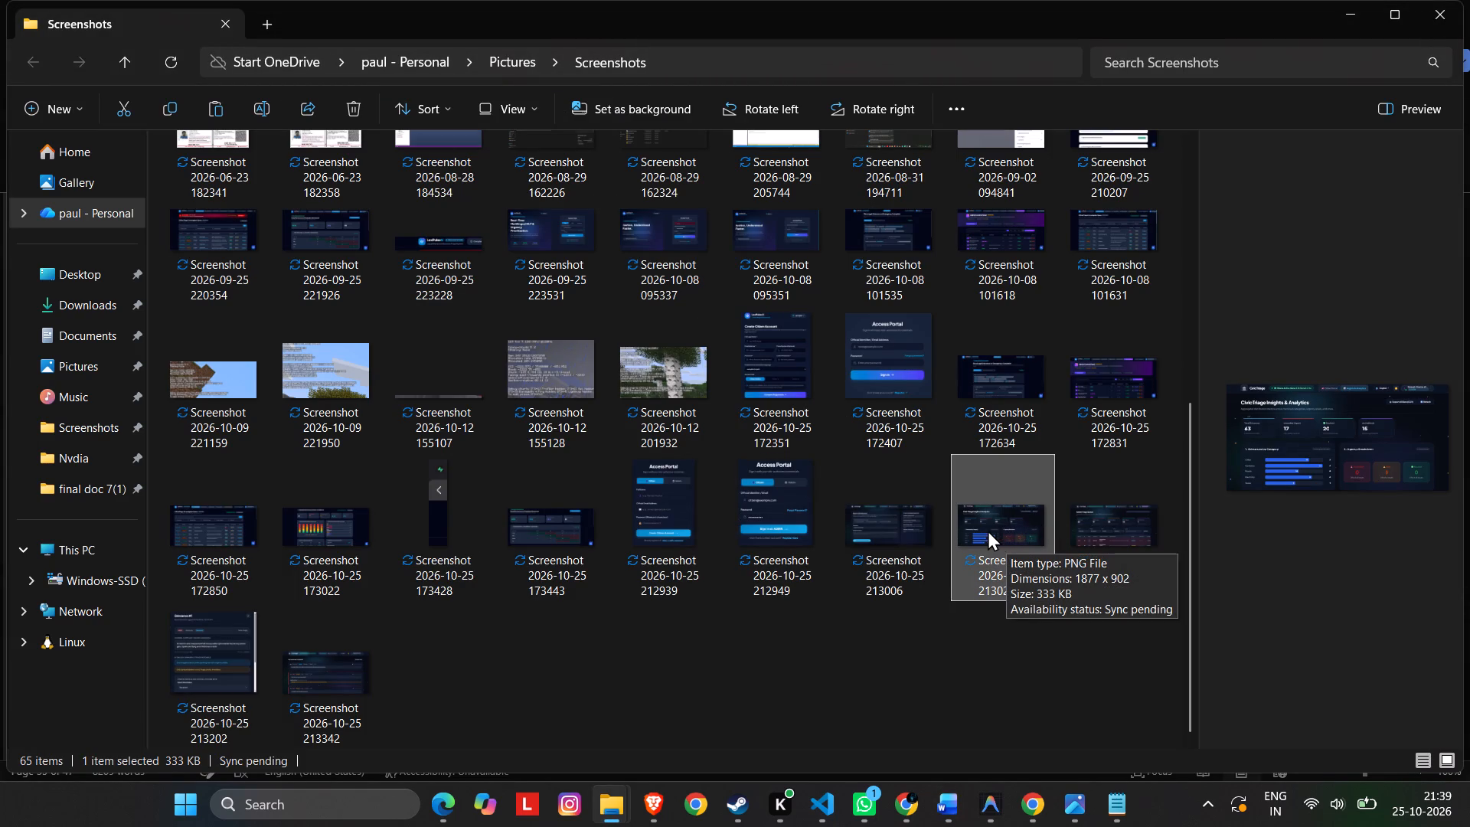
pyautogui.hotkey('alt', 'Tab')
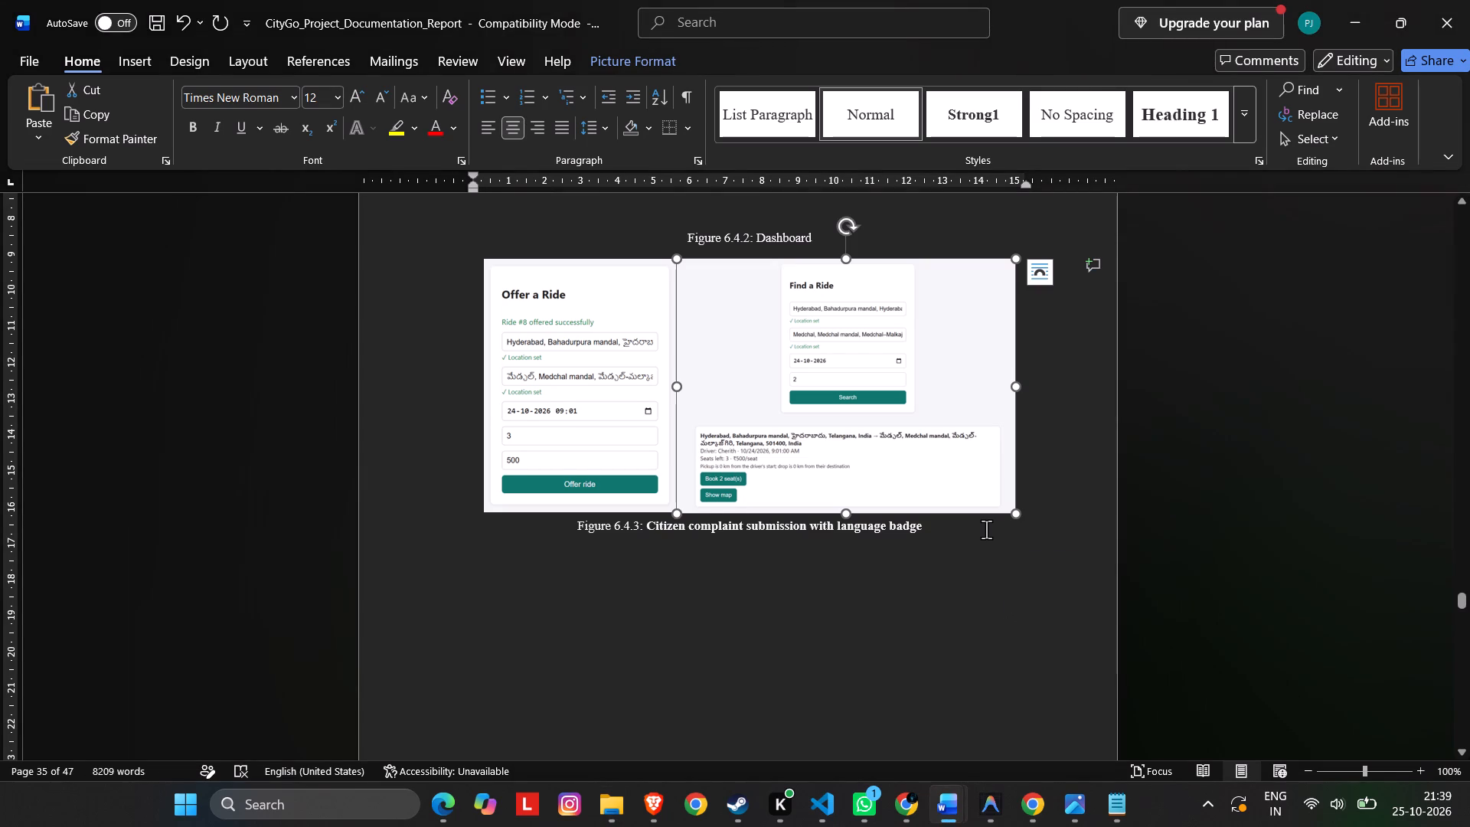
# Review the layout of the images and captions of Figures 6.4.1 to 6.4.3 across the two pages.
pyautogui.scroll(20, 990, 540)
pyautogui.scroll(12, 990, 540)
pyautogui.scroll(13, 992, 543)
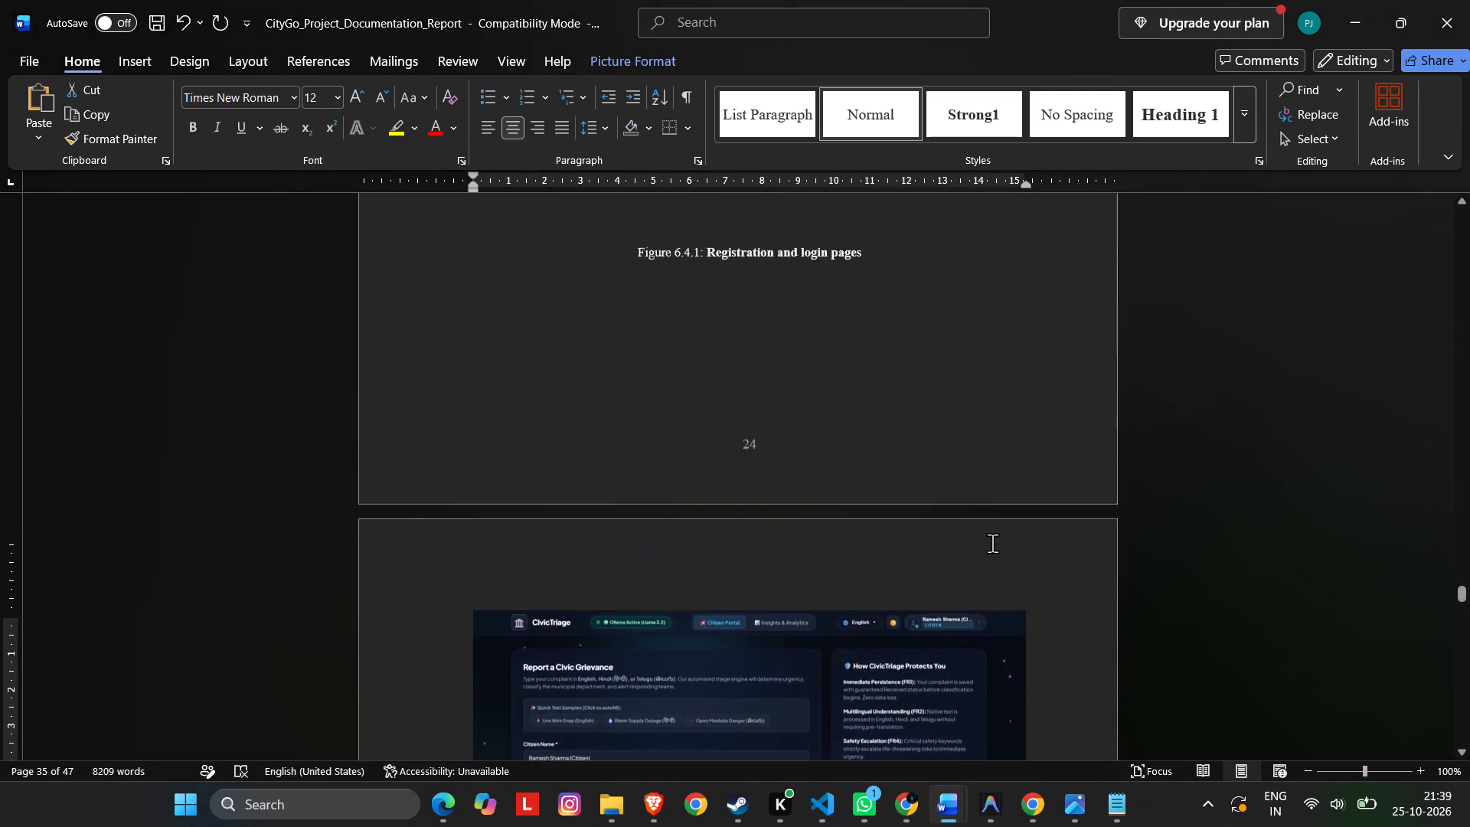
pyautogui.scroll(17, 992, 543)
pyautogui.scroll(5, 992, 543)
pyautogui.scroll(-7, 992, 543)
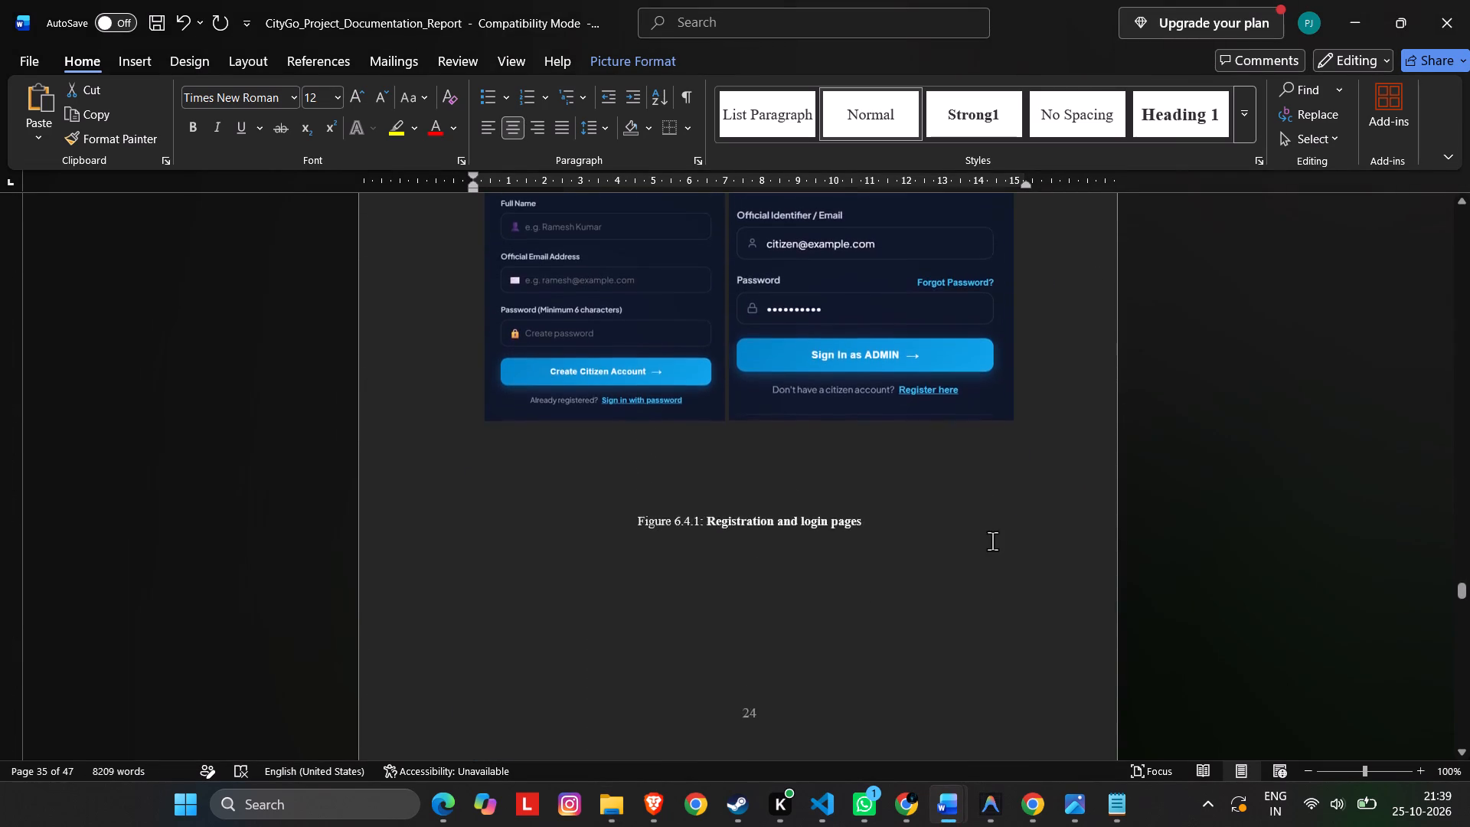
pyautogui.scroll(-20, 992, 541)
pyautogui.scroll(-12, 992, 541)
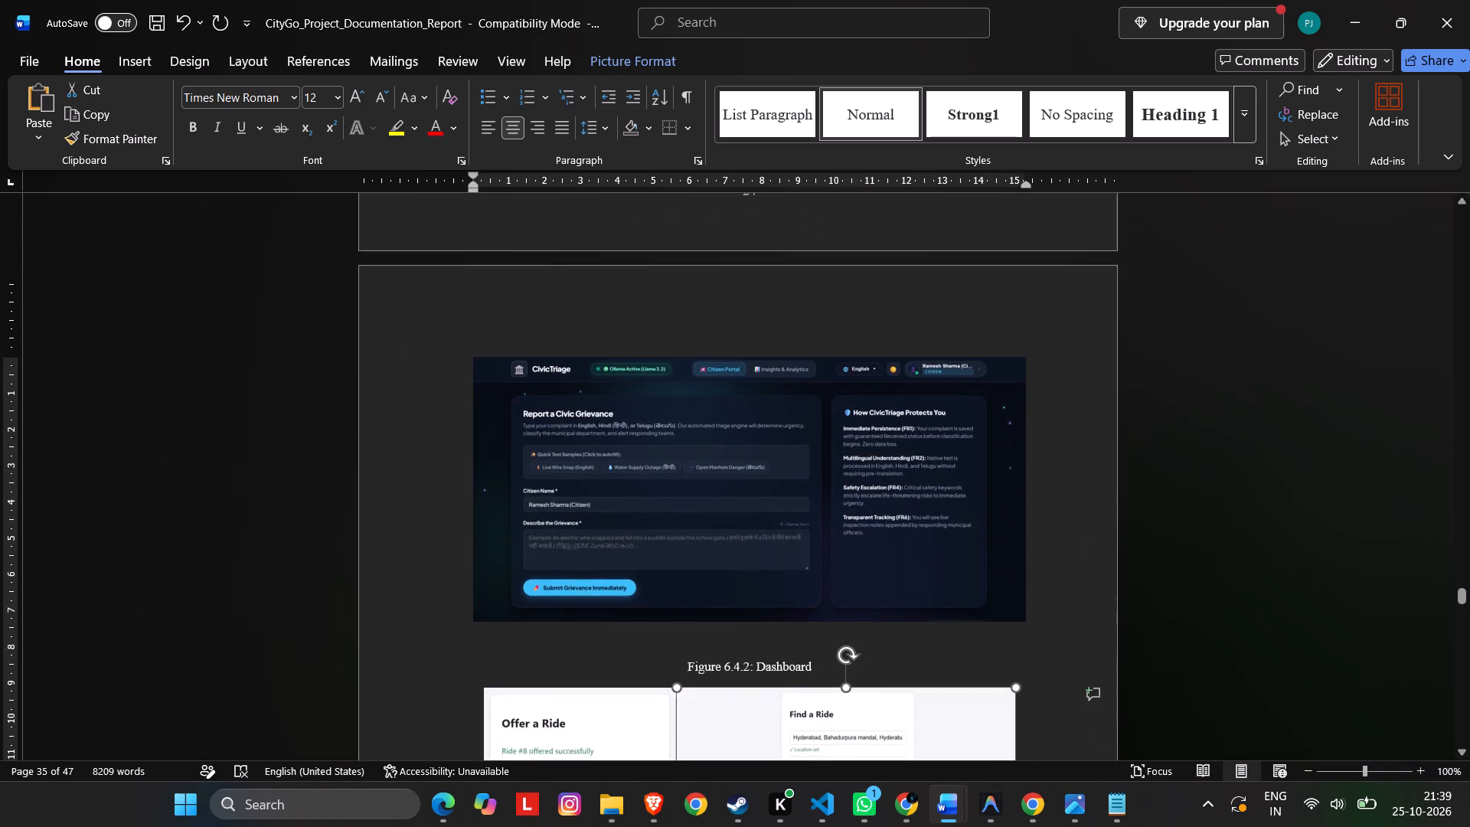
pyautogui.scroll(-16, 991, 531)
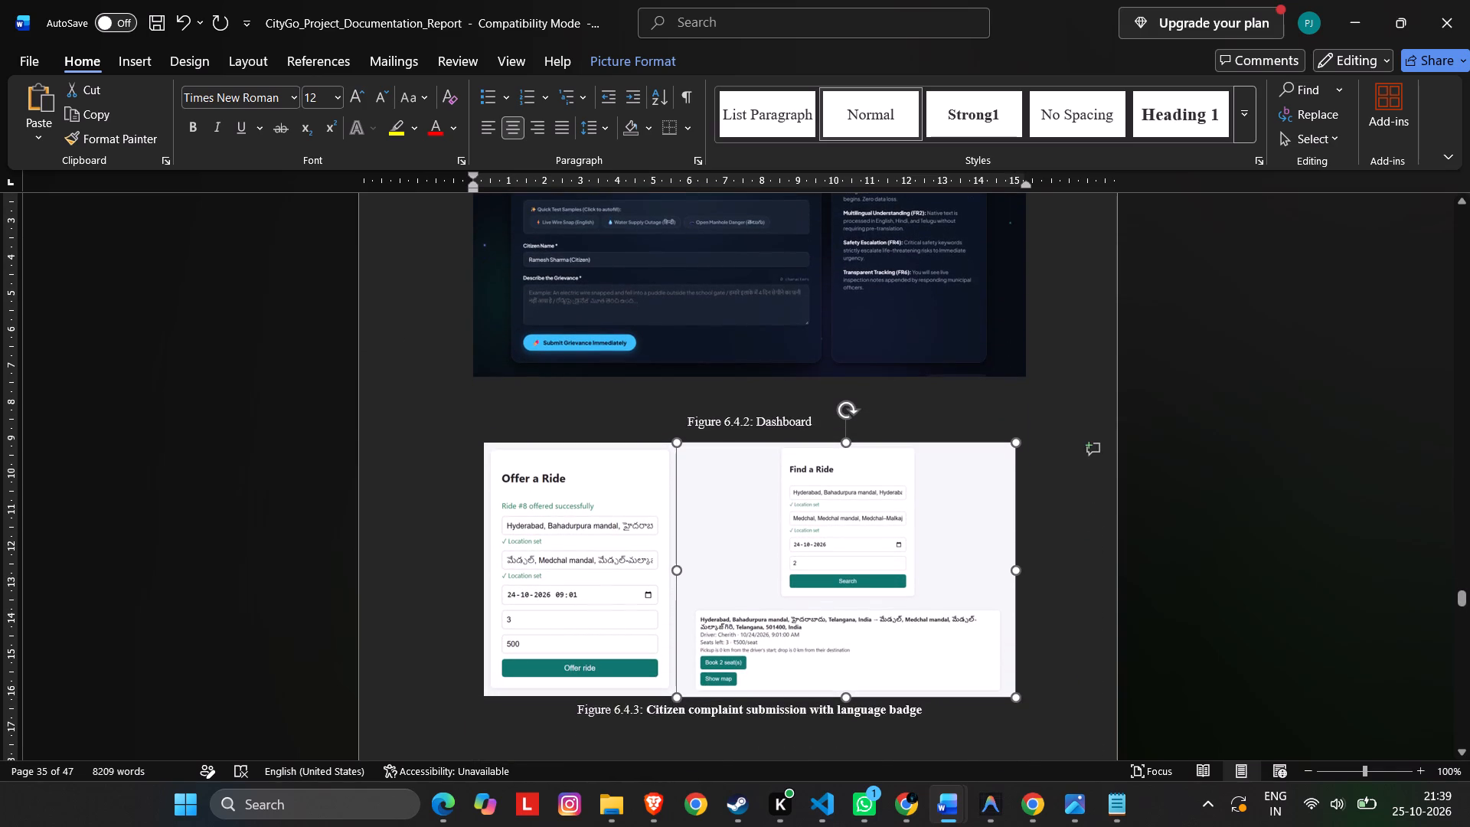
pyautogui.scroll(10, 991, 531)
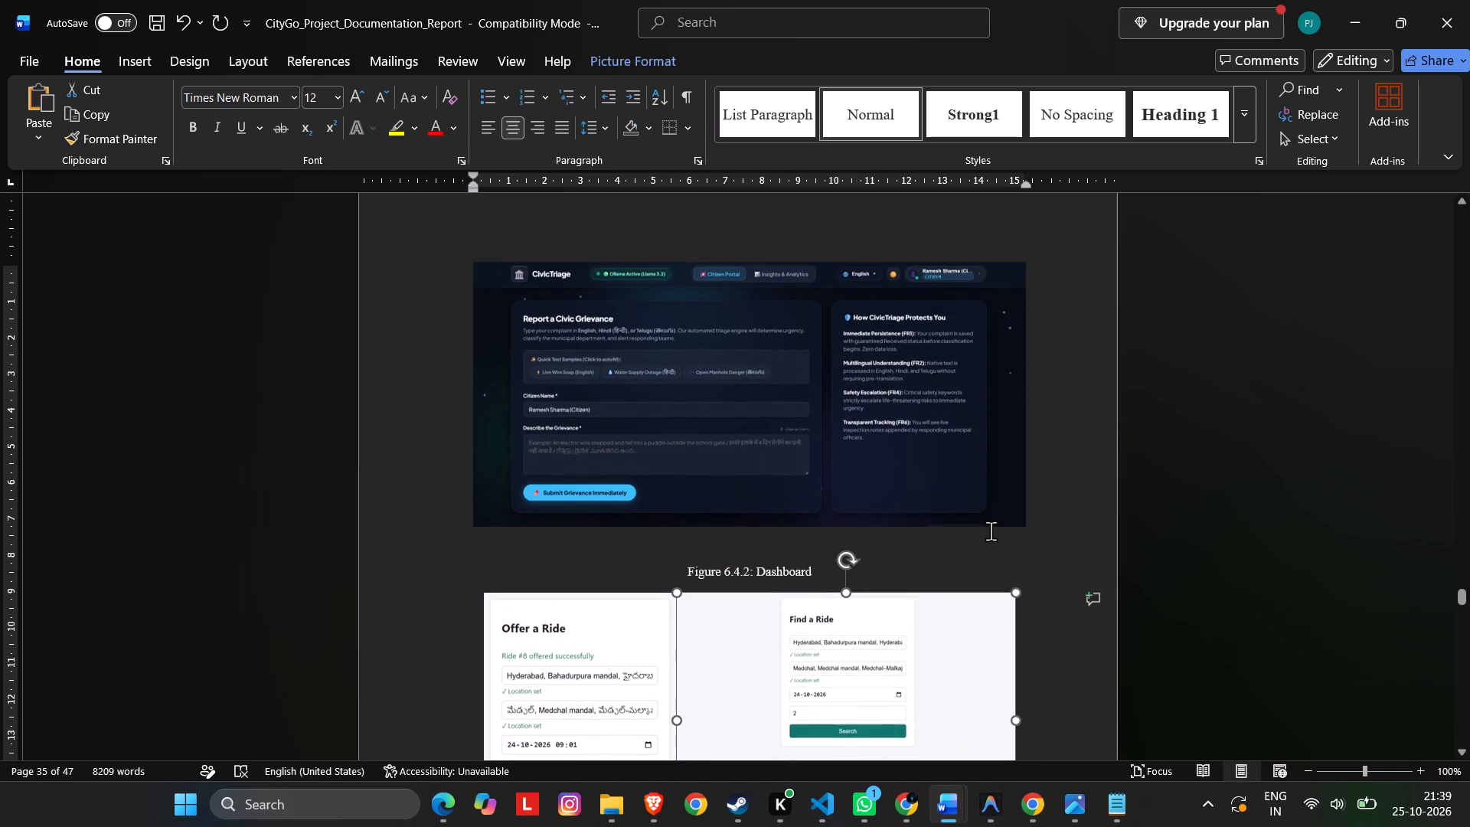
pyautogui.scroll(4, 991, 531)
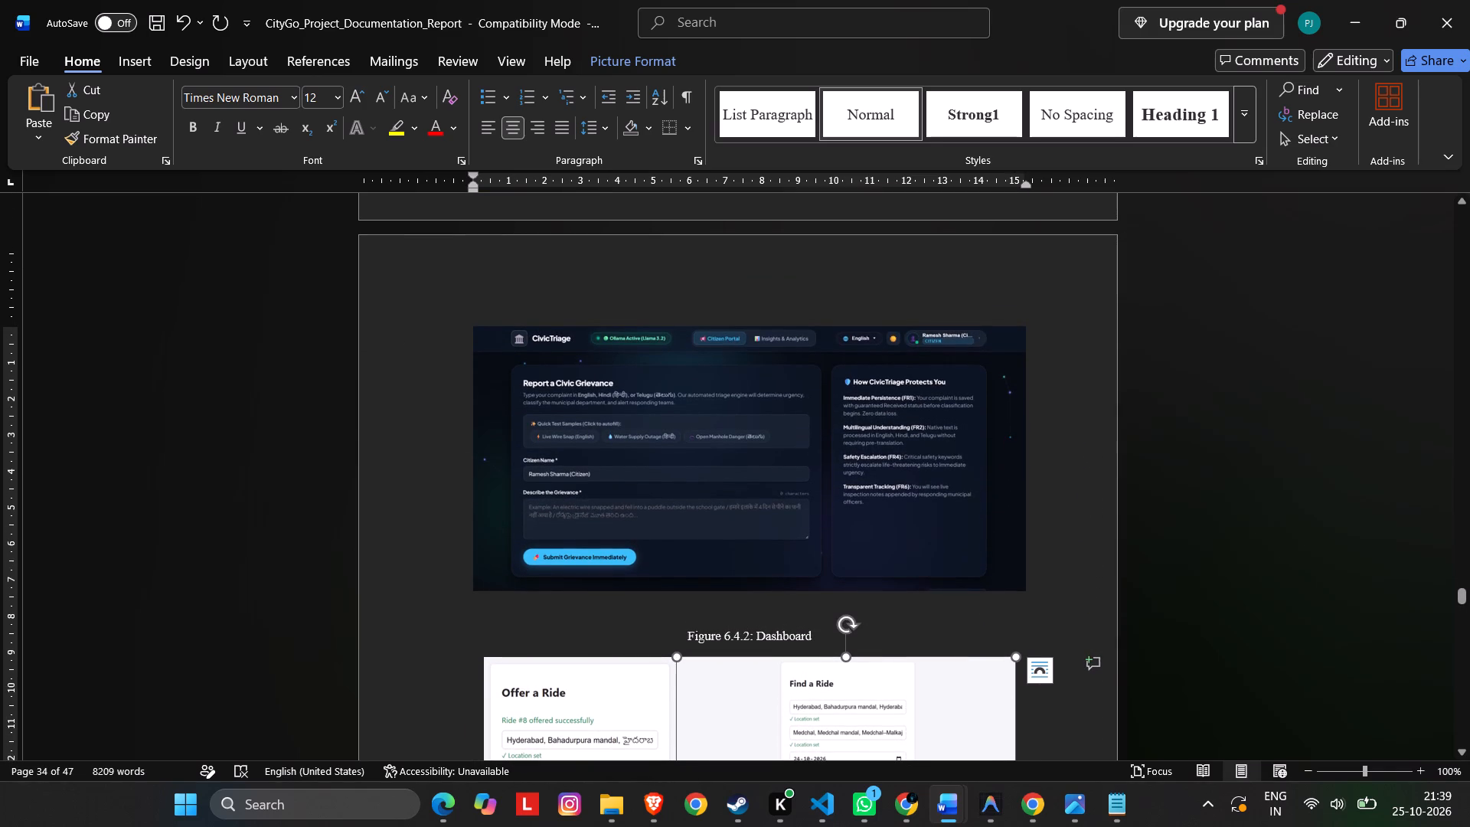
pyautogui.scroll(-15, 875, 590)
pyautogui.click(850, 587)
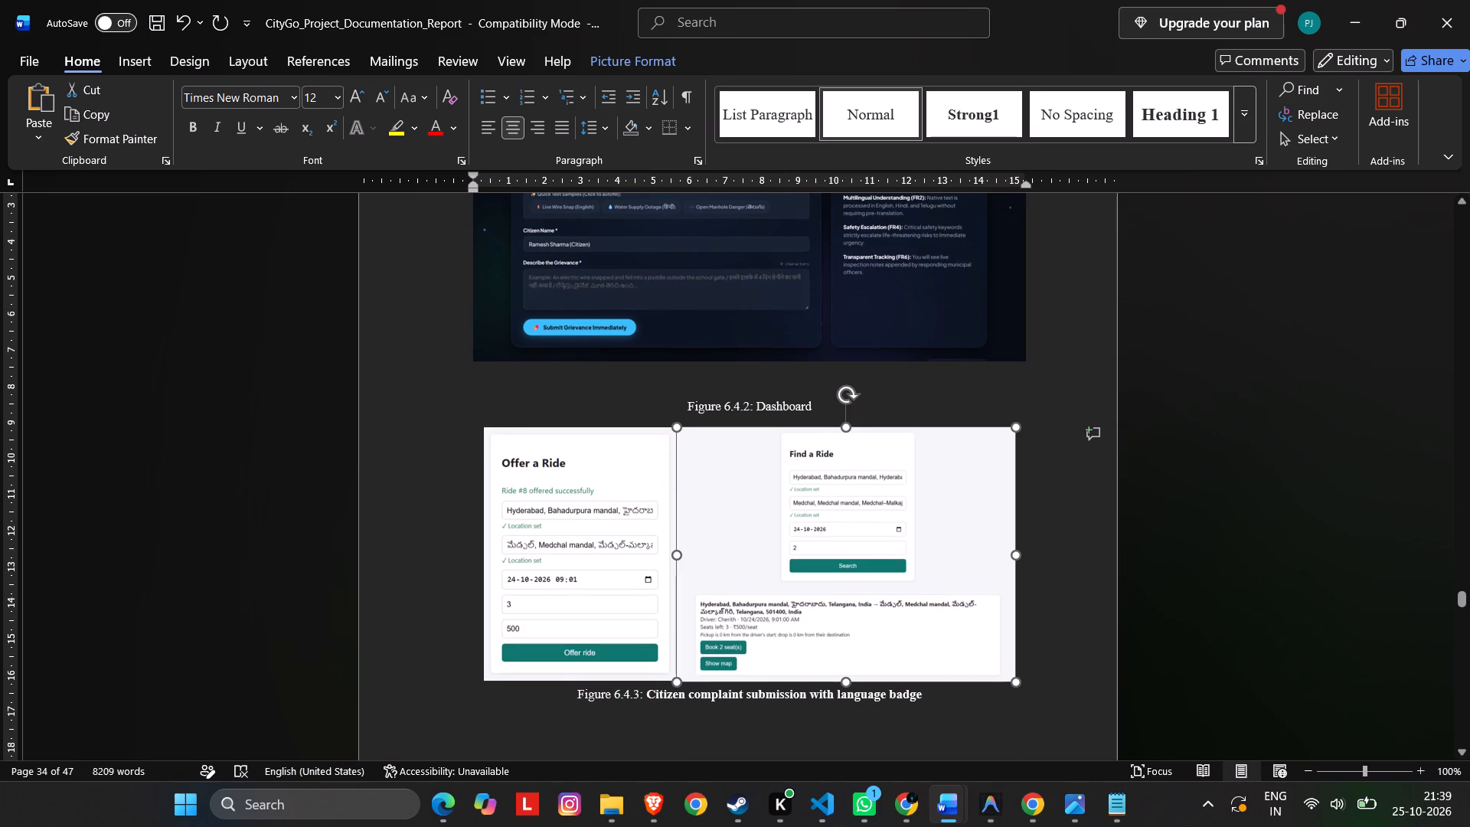
pyautogui.press('Delete')
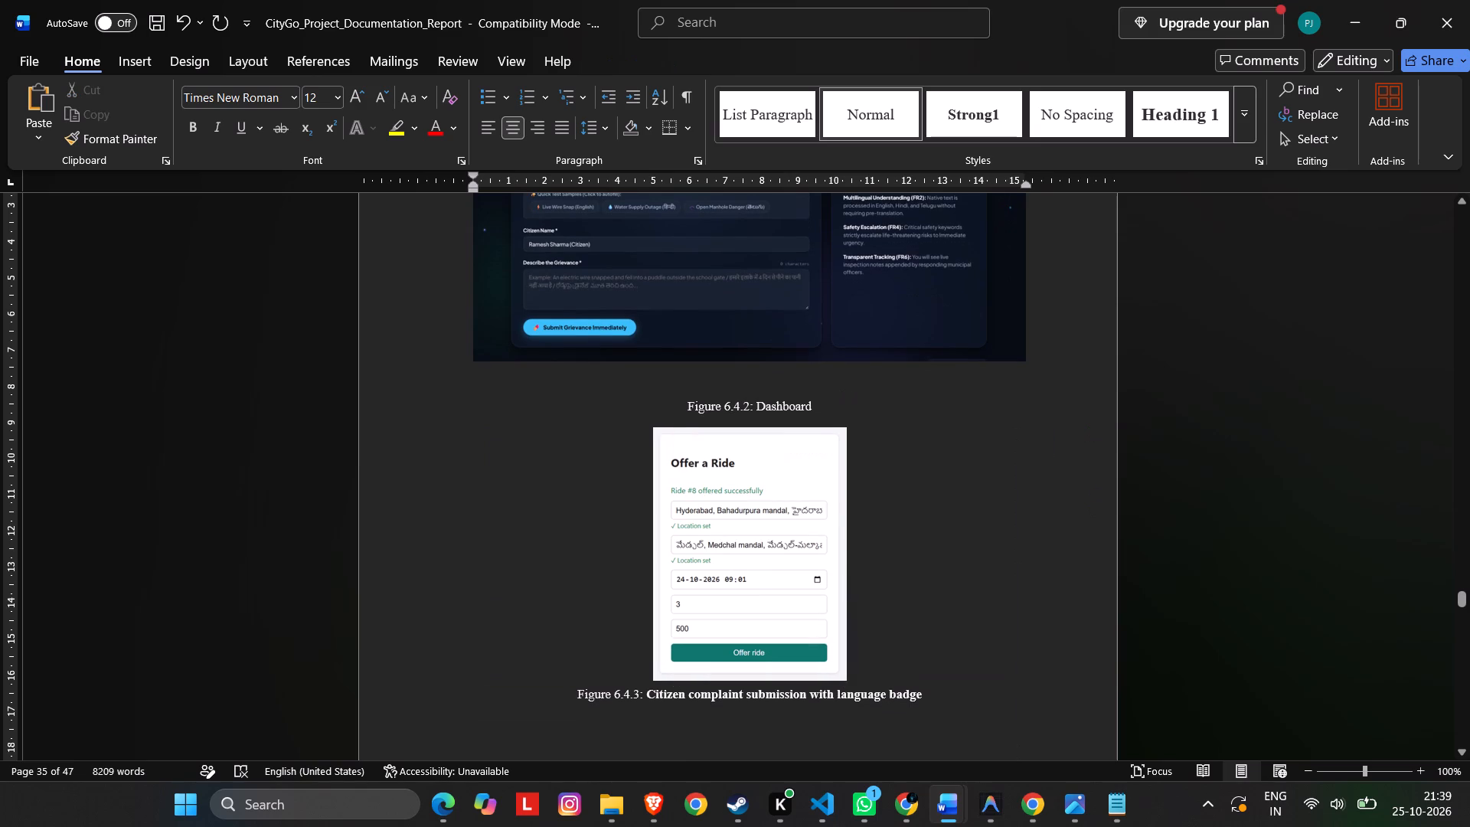
pyautogui.click(743, 546)
pyautogui.press('Delete')
pyautogui.hotkey('alt', 'Tab')
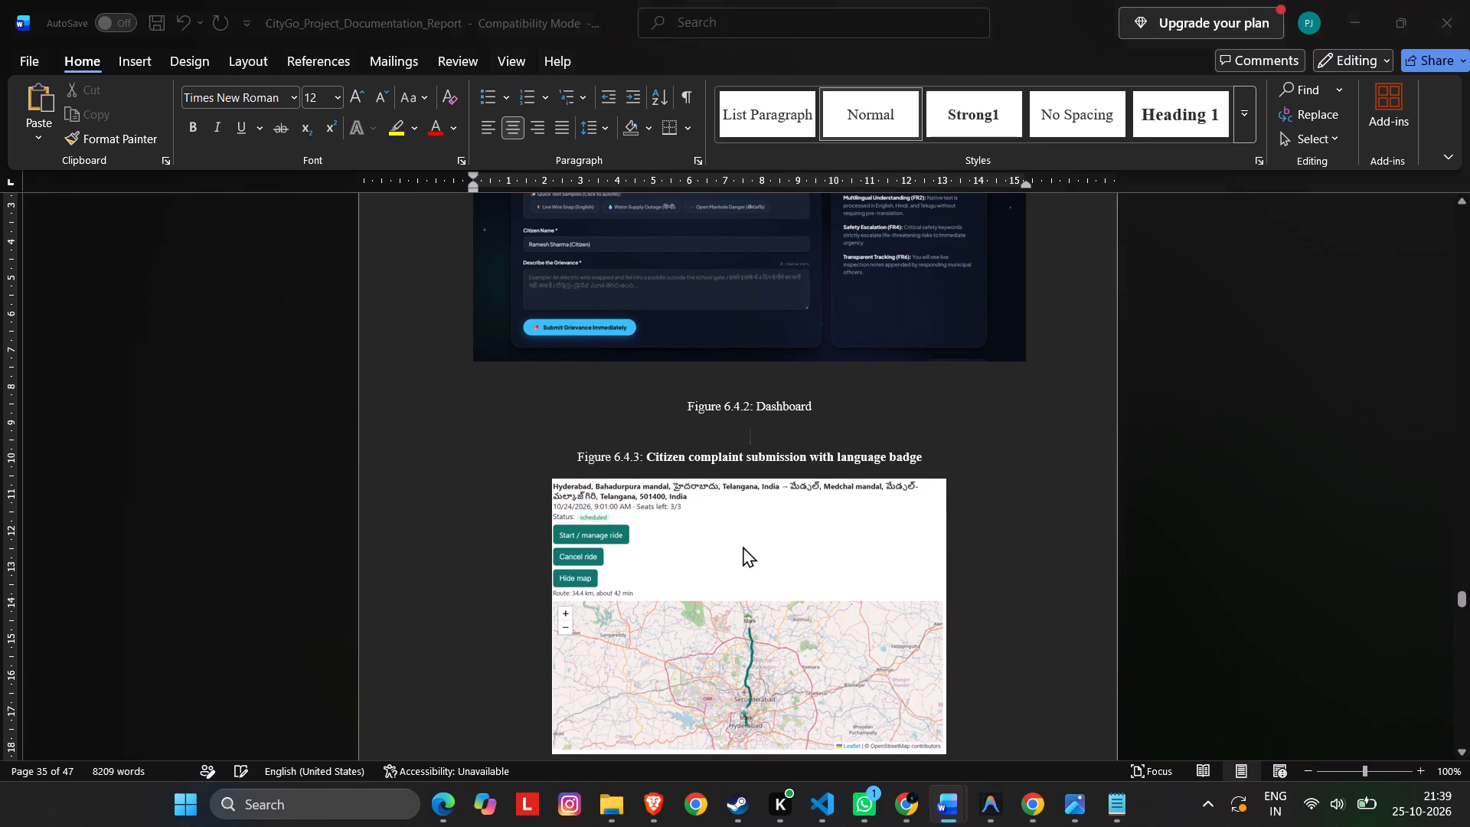
pyautogui.click(1083, 537)
pyautogui.rightClick(1096, 534)
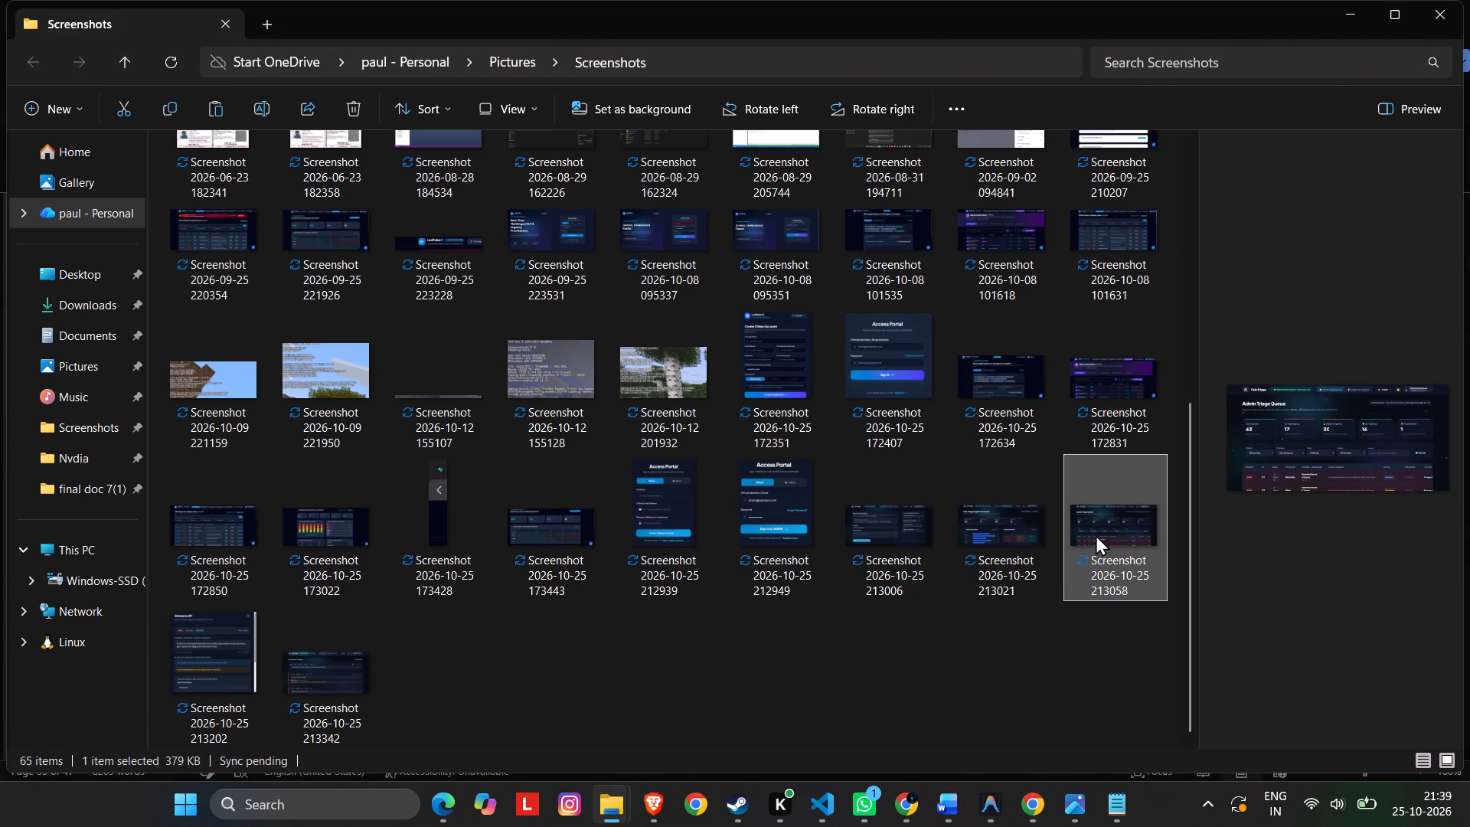
pyautogui.click(1181, 18)
pyautogui.hotkey('alt', 'Tab')
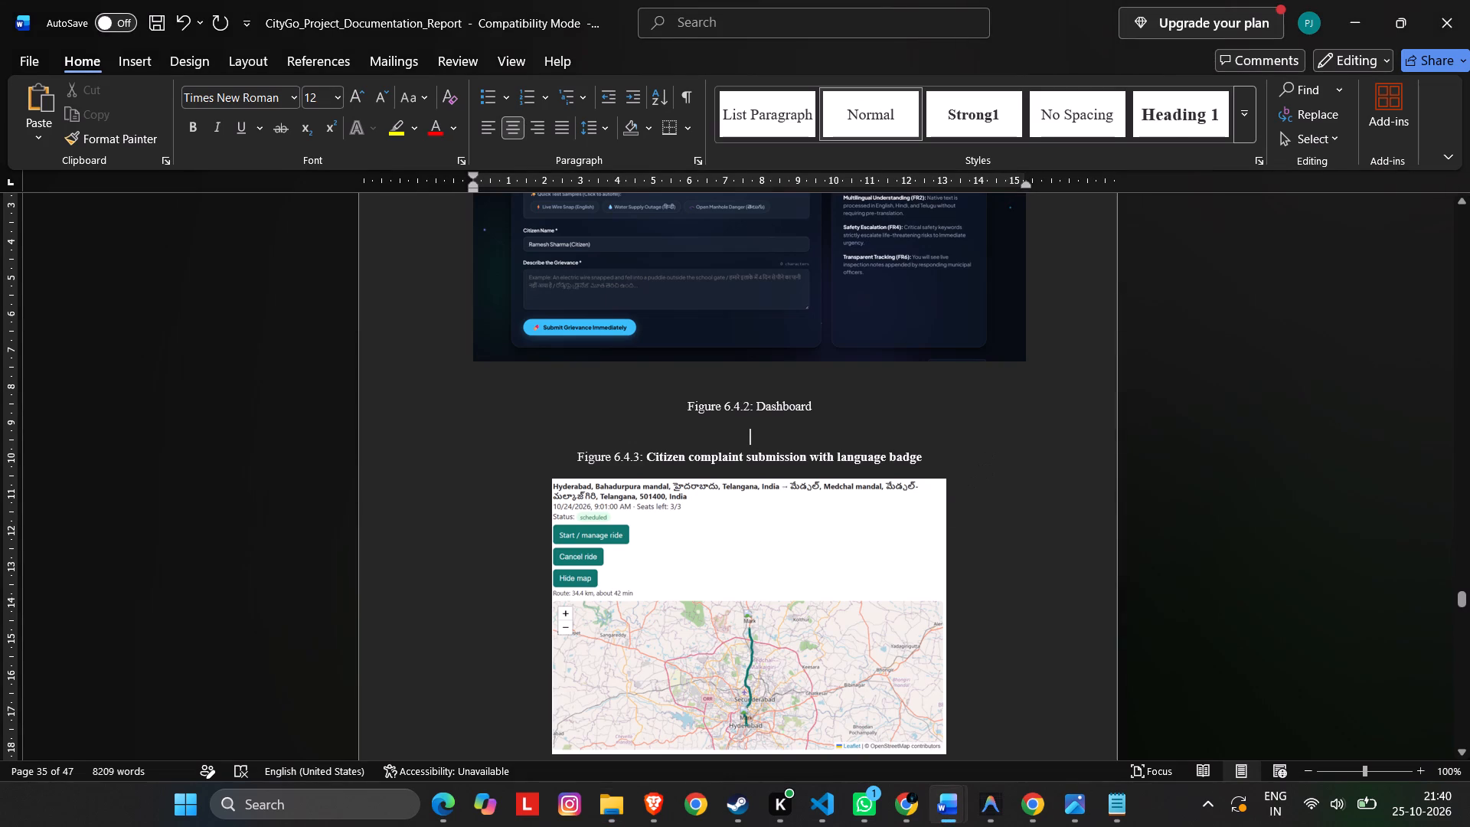
pyautogui.hotkey('ctrl', 'v')
# Insert a blank line between the Admin Triage Queue image and the Figure 6.4.3 caption.
pyautogui.scroll(-12, 824, 487)
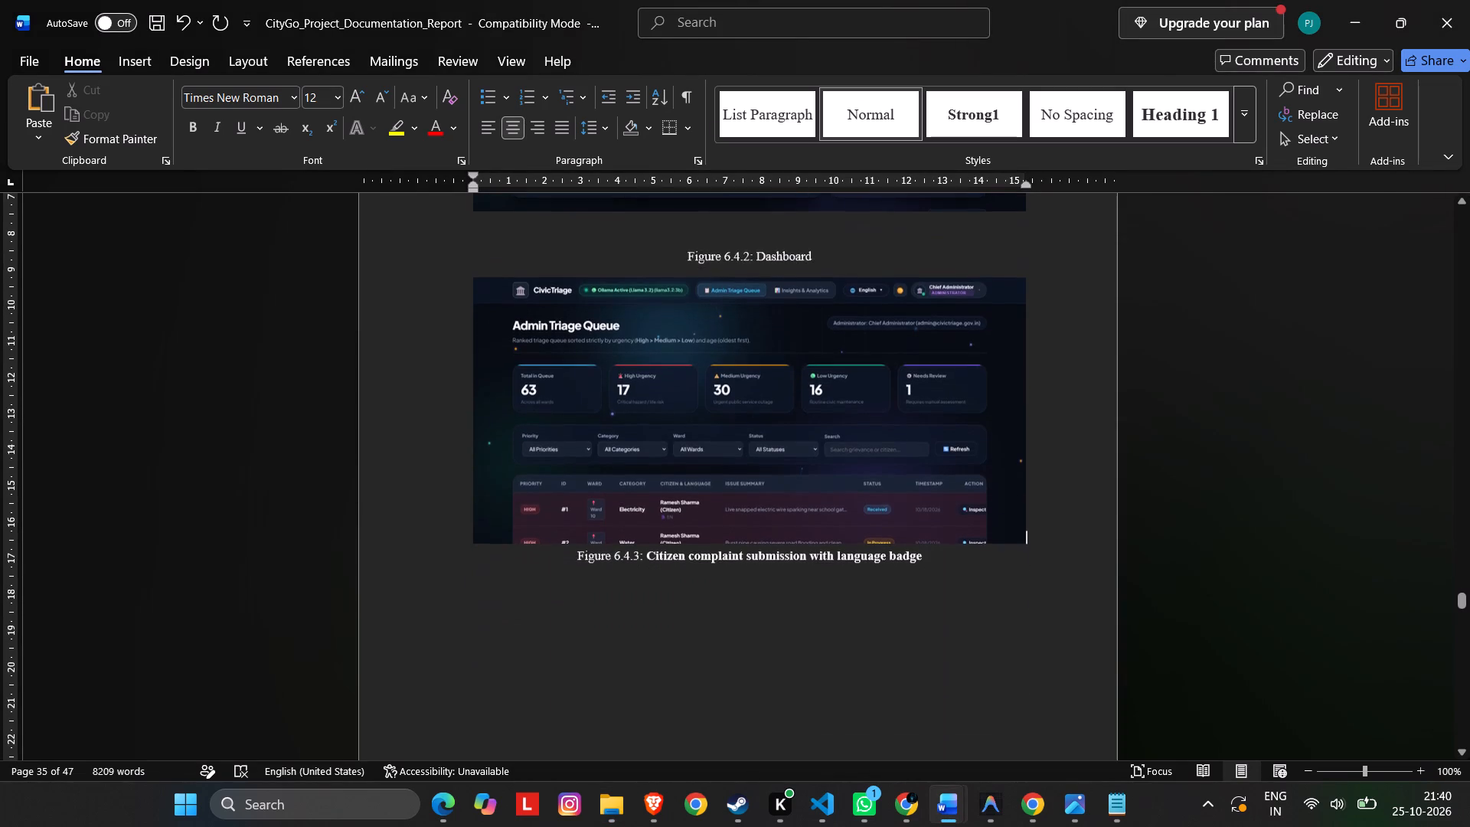
pyautogui.scroll(-15, 824, 487)
pyautogui.scroll(10, 824, 487)
pyautogui.scroll(-6, 824, 487)
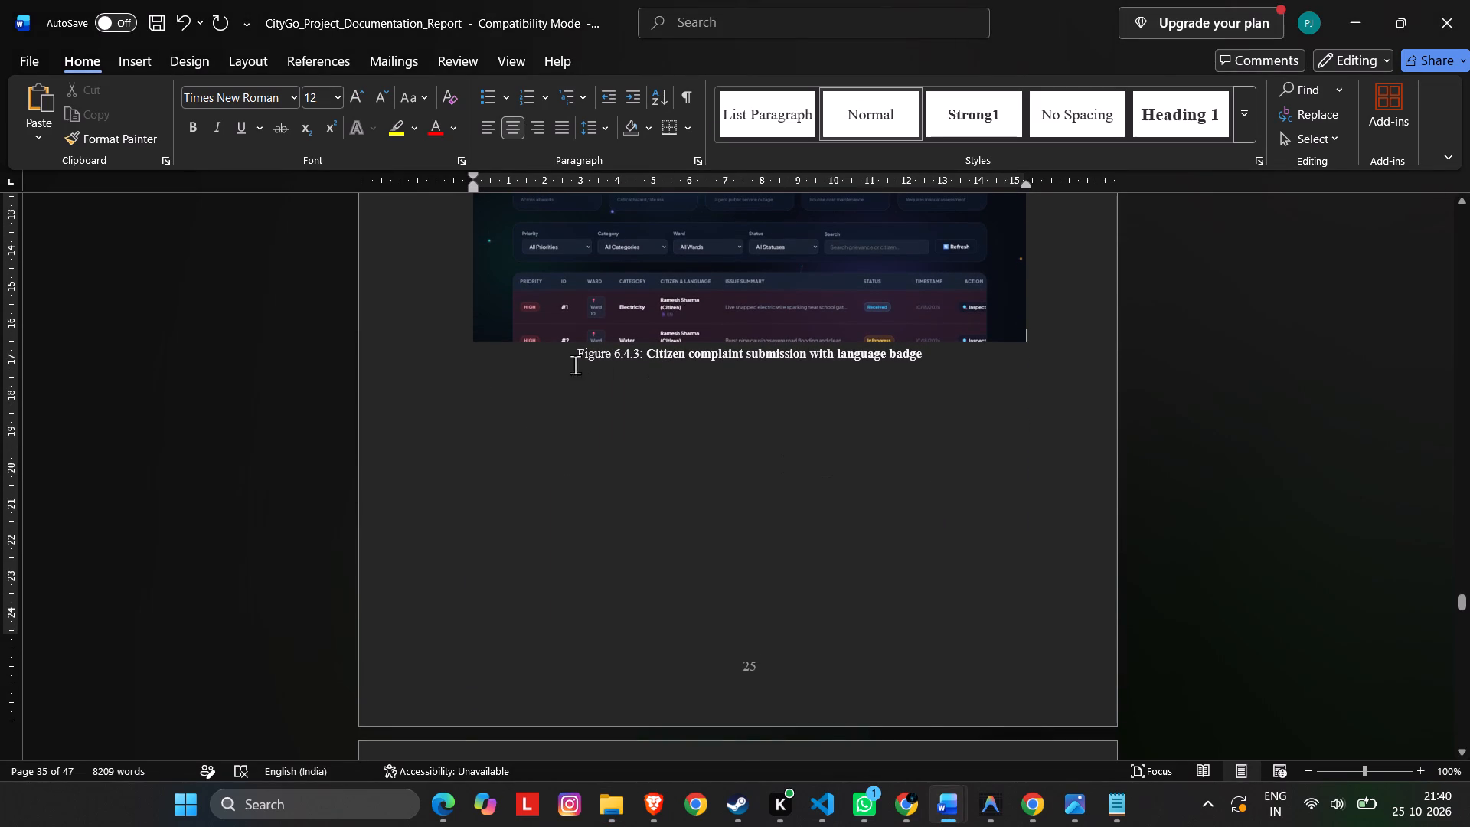
pyautogui.click(567, 355)
pyautogui.press('Return')
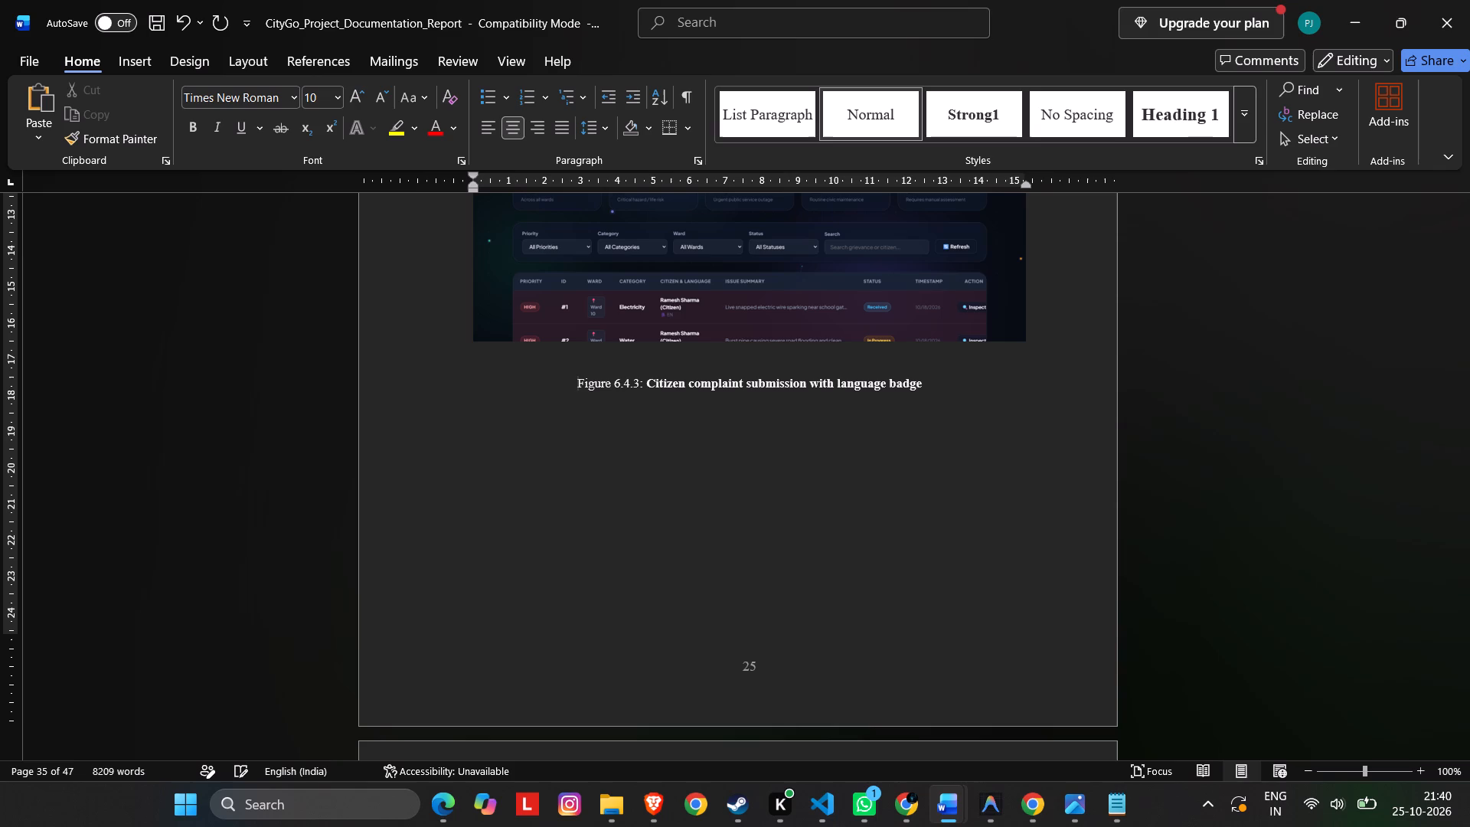
# Check the spacing and placement of Figures 6.4.1 to 6.4.3 around the new Admin Triage Queue image.
pyautogui.scroll(20, 788, 393)
pyautogui.scroll(6, 788, 393)
pyautogui.scroll(18, 788, 393)
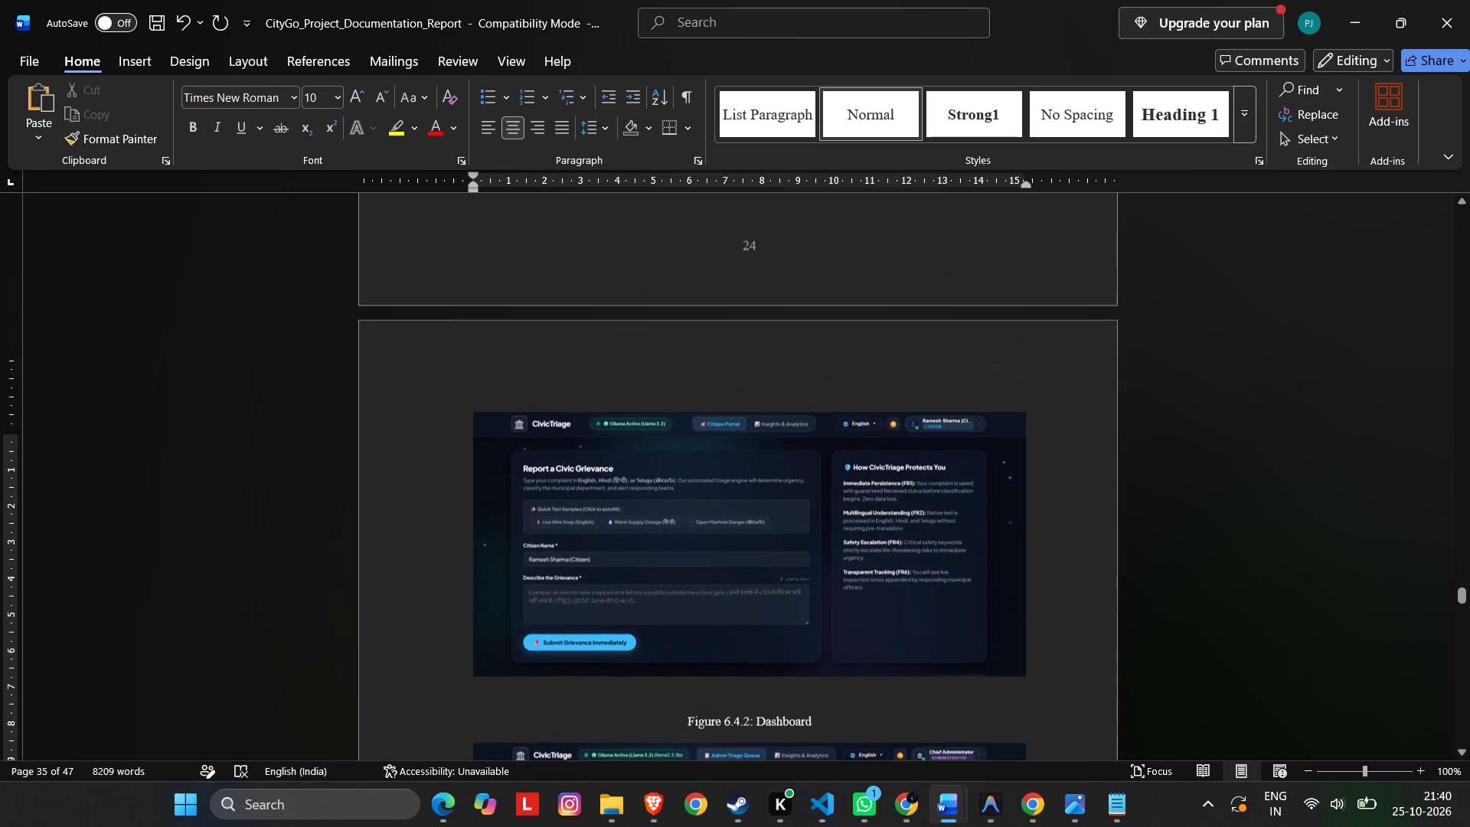
pyautogui.scroll(14, 788, 393)
pyautogui.scroll(7, 788, 393)
pyautogui.scroll(-11, 788, 393)
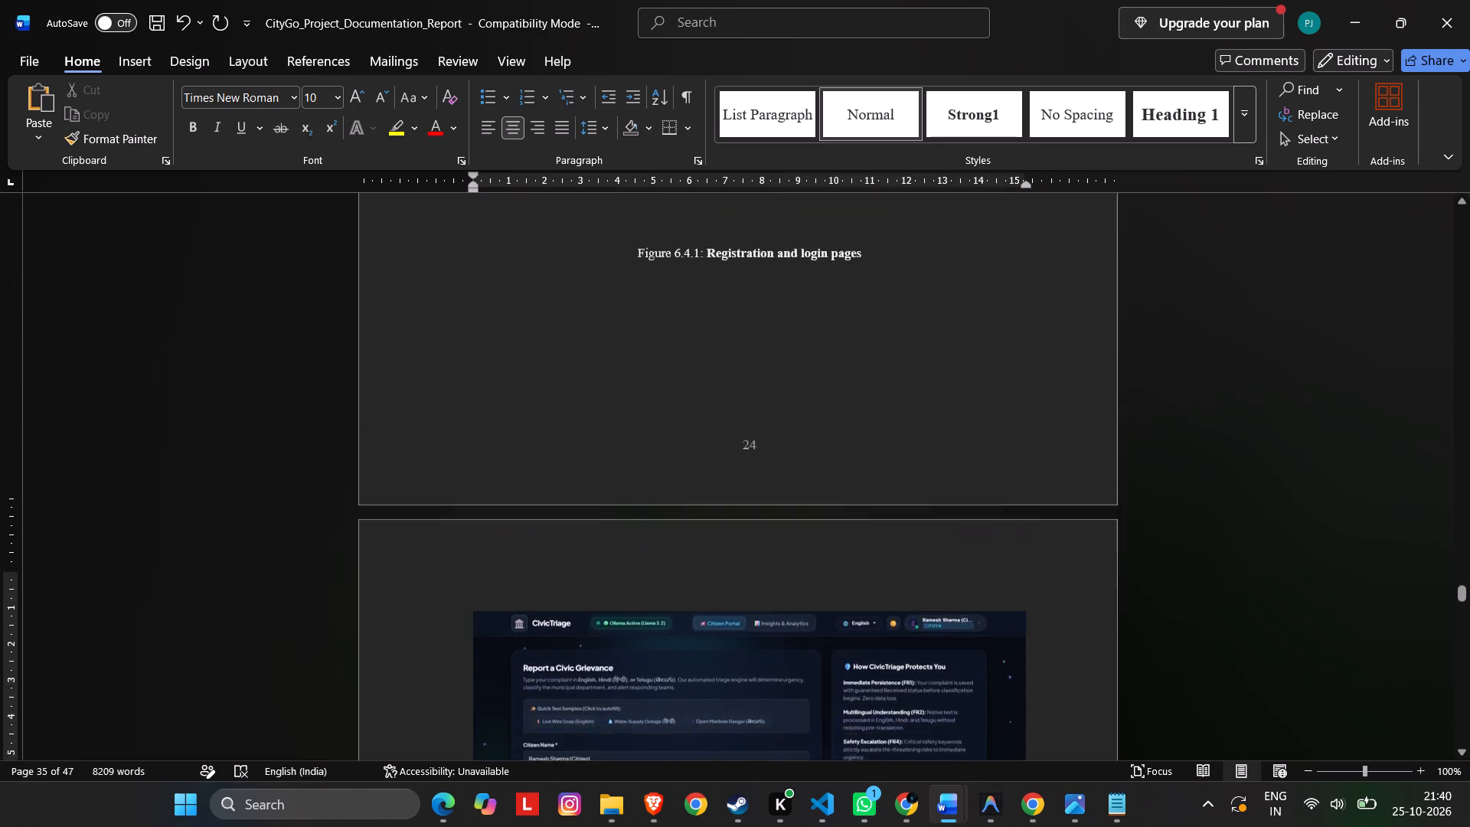
pyautogui.scroll(-20, 788, 393)
pyautogui.scroll(-16, 788, 393)
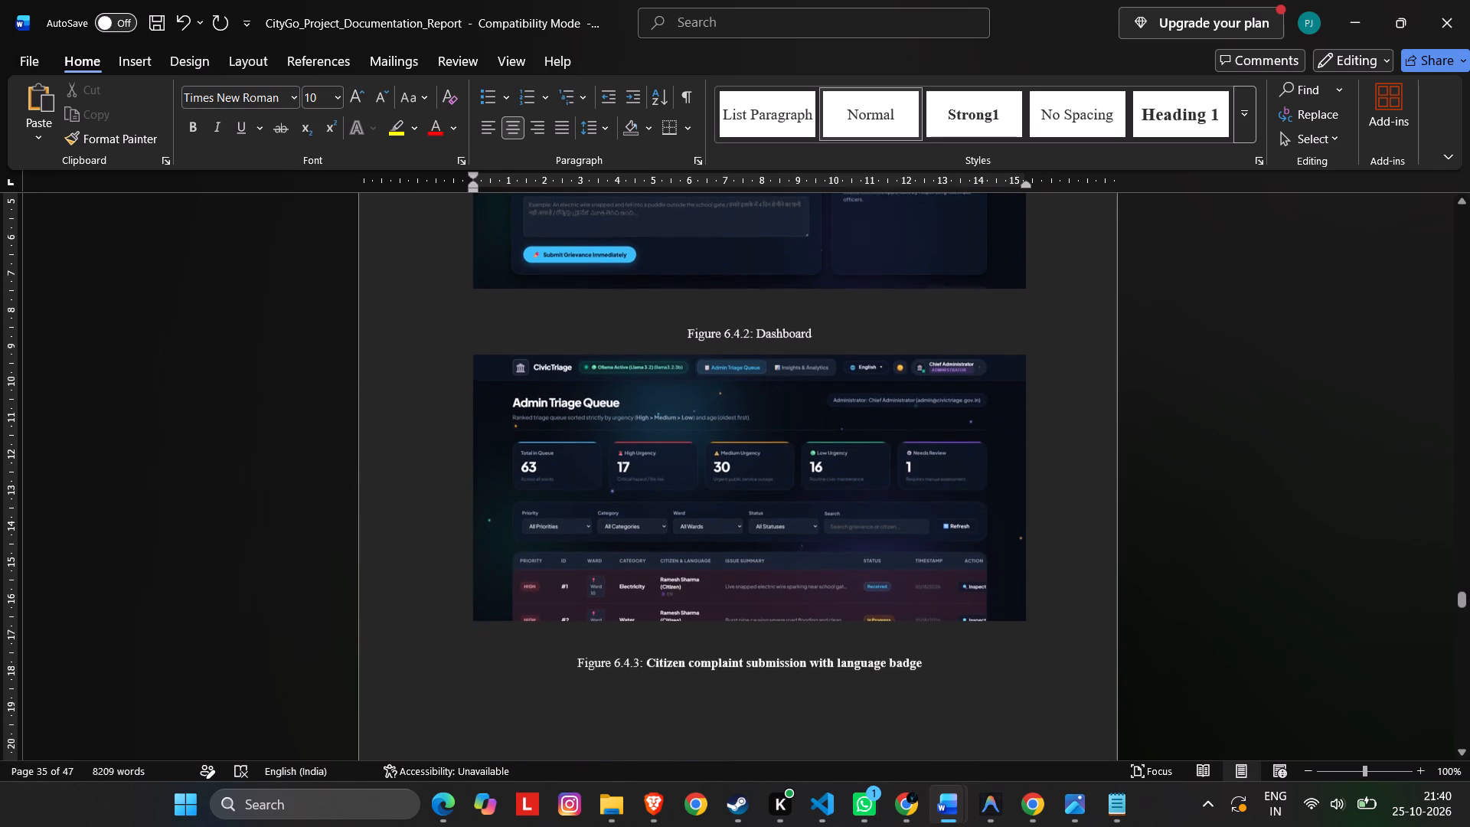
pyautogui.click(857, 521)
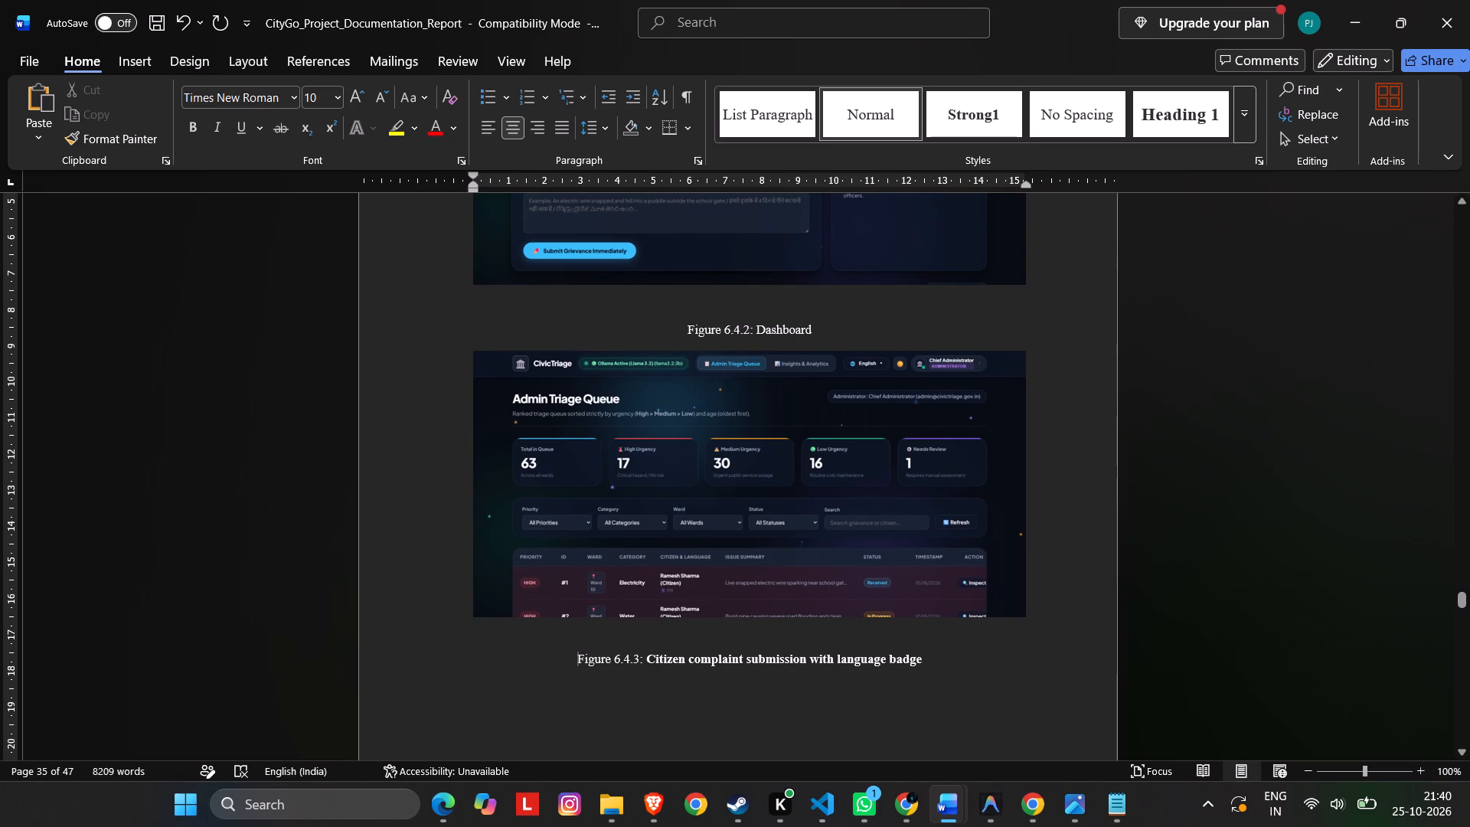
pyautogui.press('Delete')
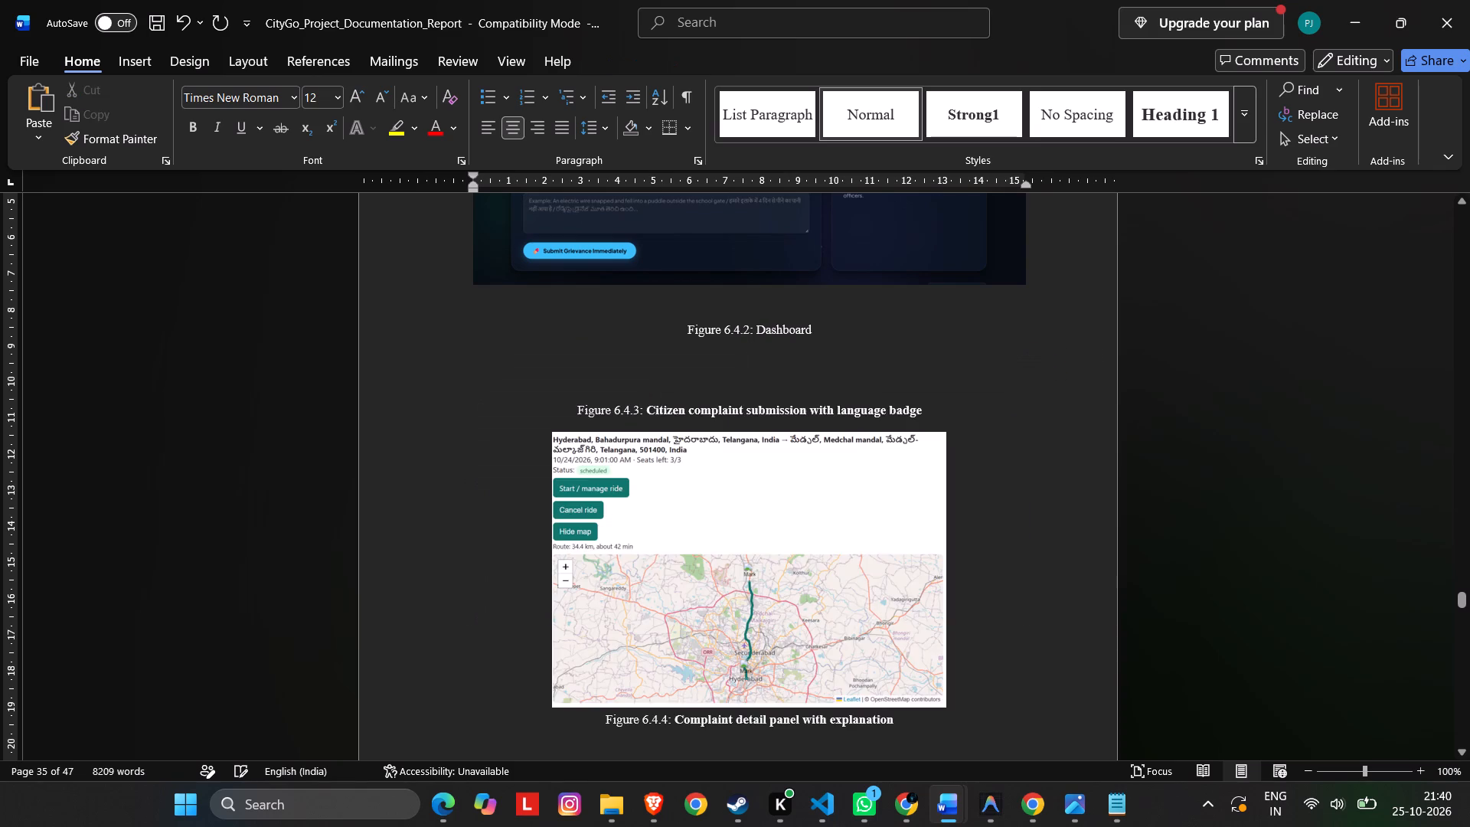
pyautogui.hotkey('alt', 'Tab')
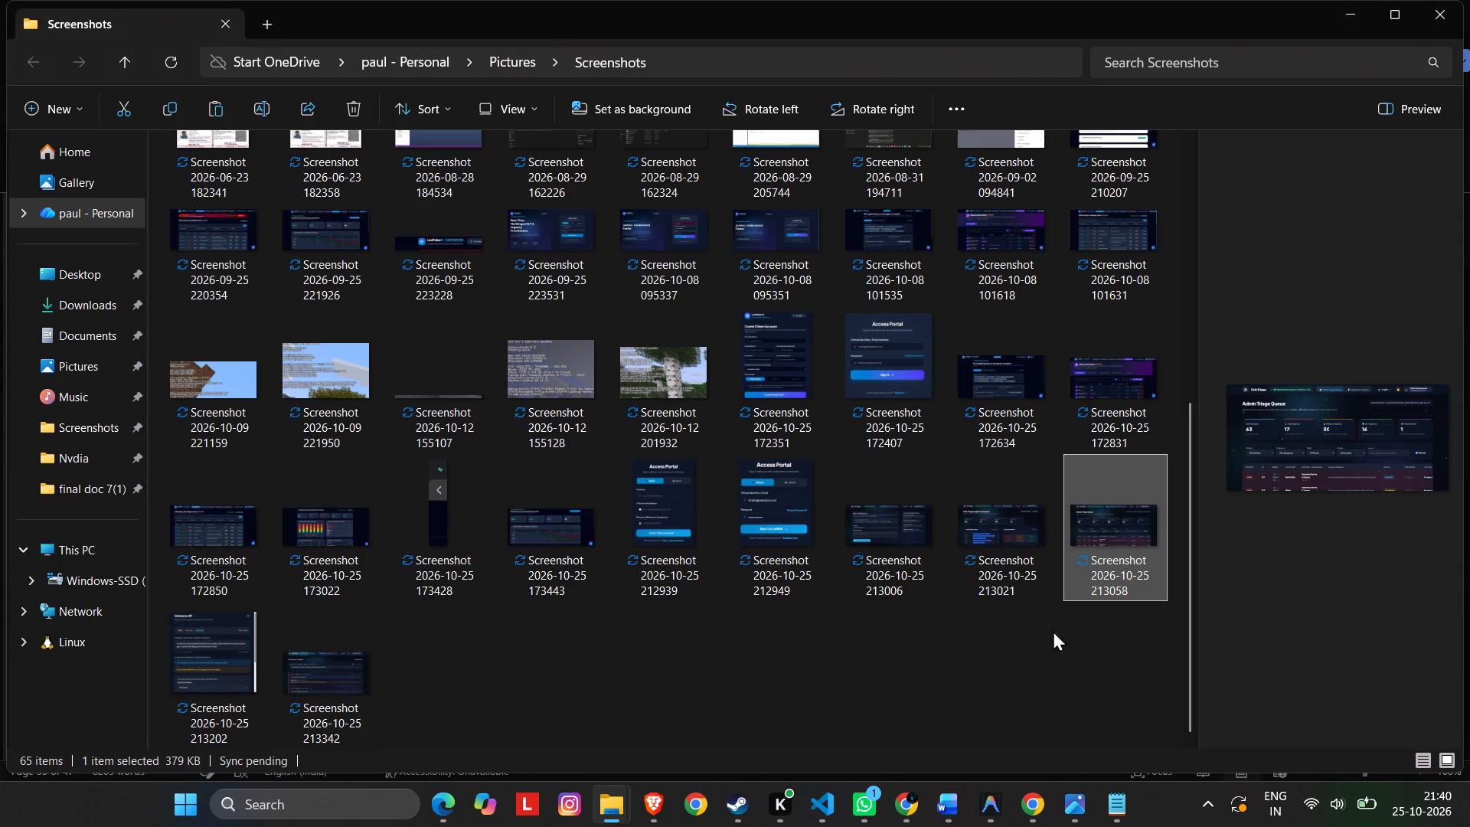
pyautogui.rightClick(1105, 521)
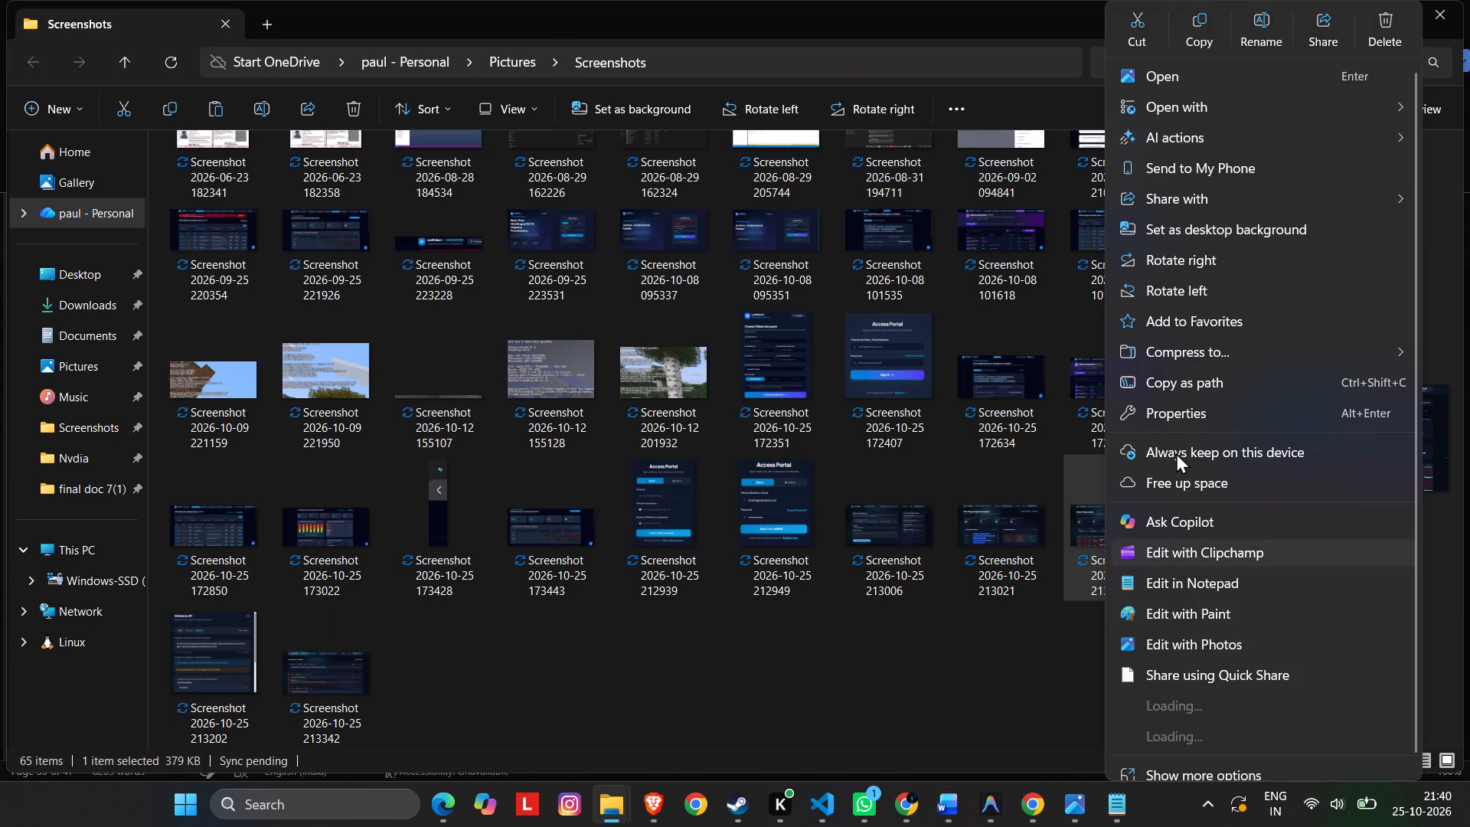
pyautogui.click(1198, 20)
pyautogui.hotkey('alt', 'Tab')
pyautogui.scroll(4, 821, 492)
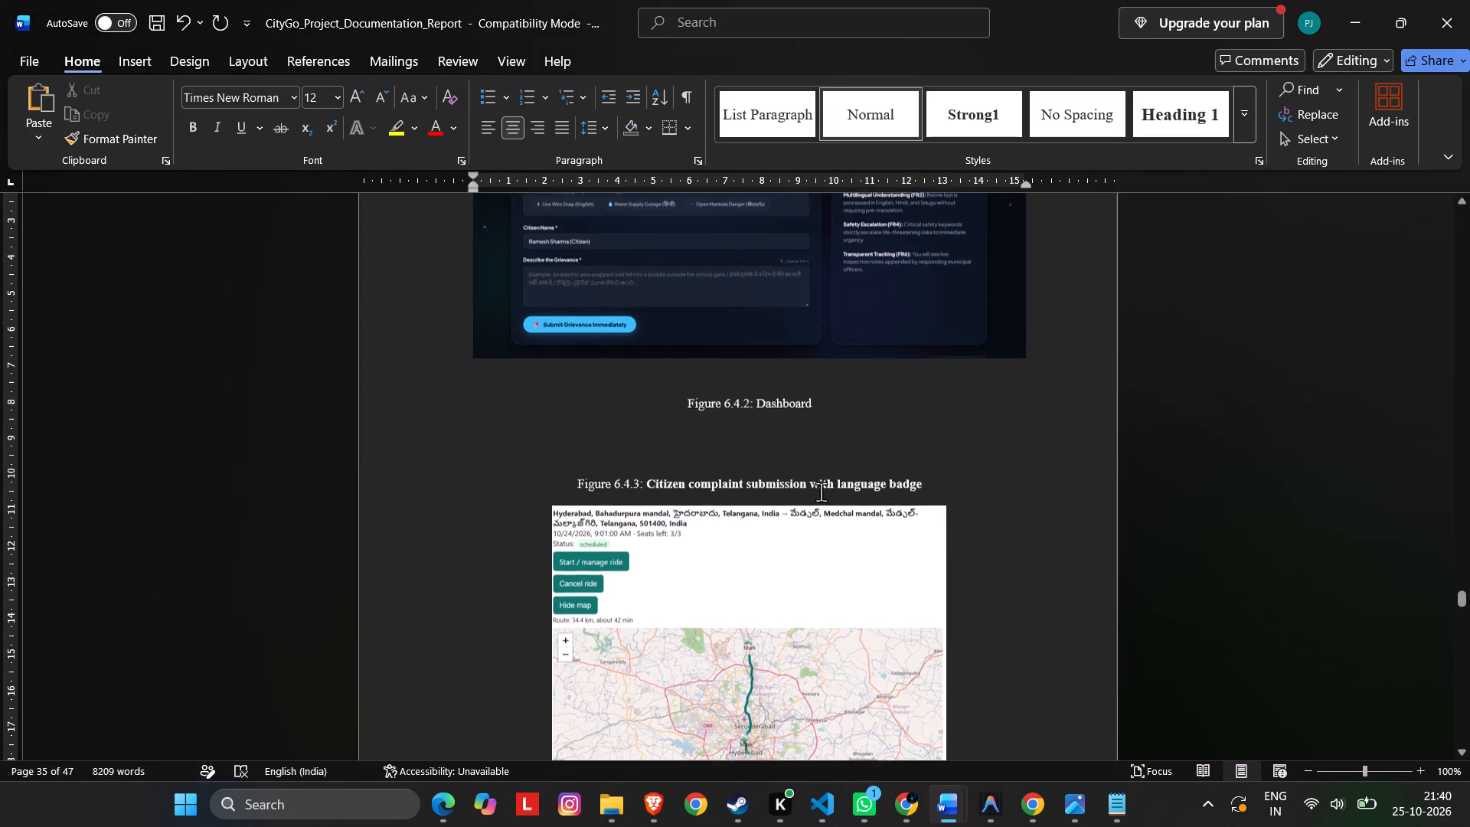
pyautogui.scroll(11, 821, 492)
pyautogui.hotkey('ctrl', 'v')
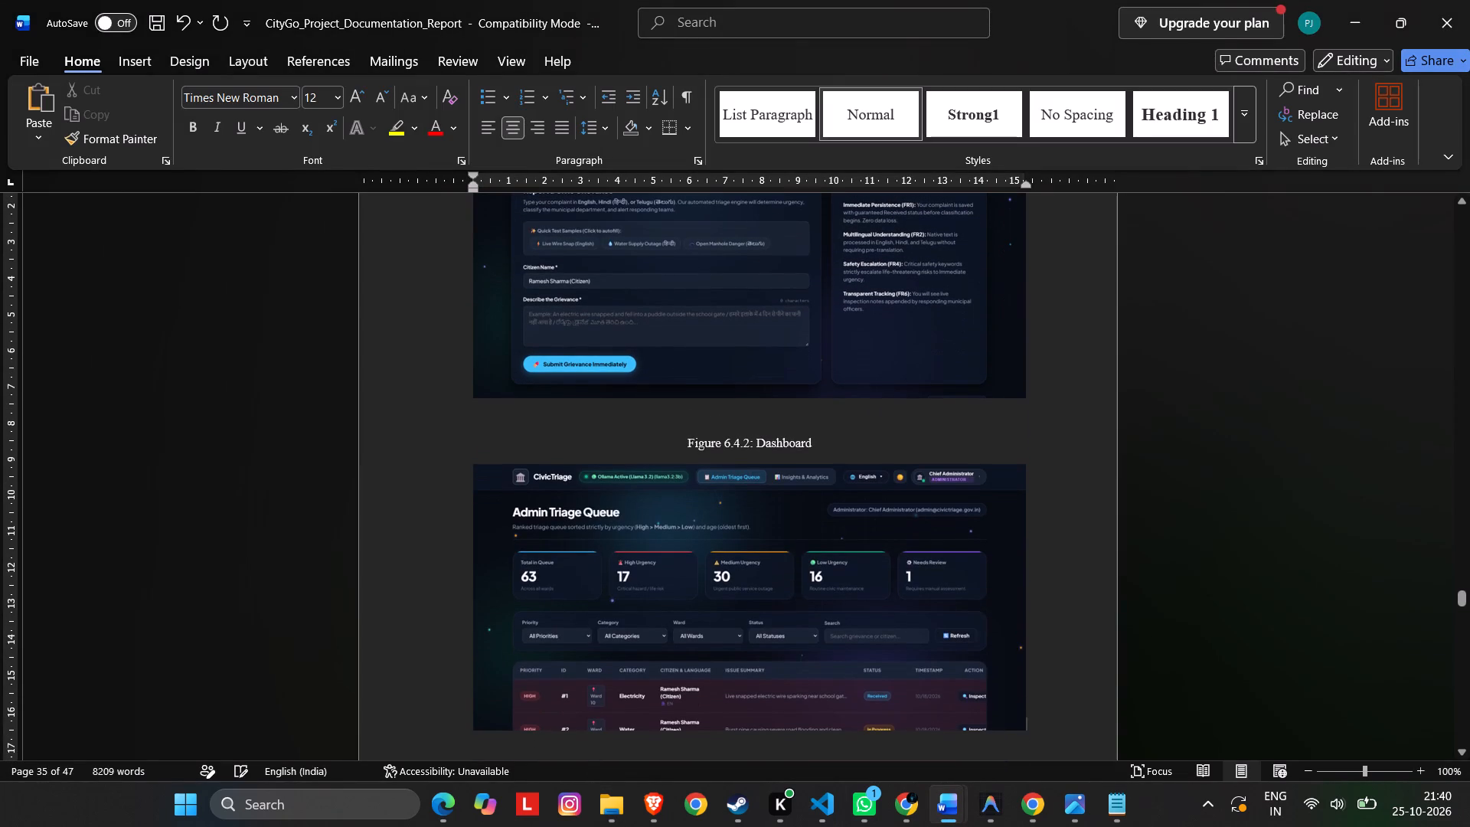
pyautogui.scroll(-19, 792, 600)
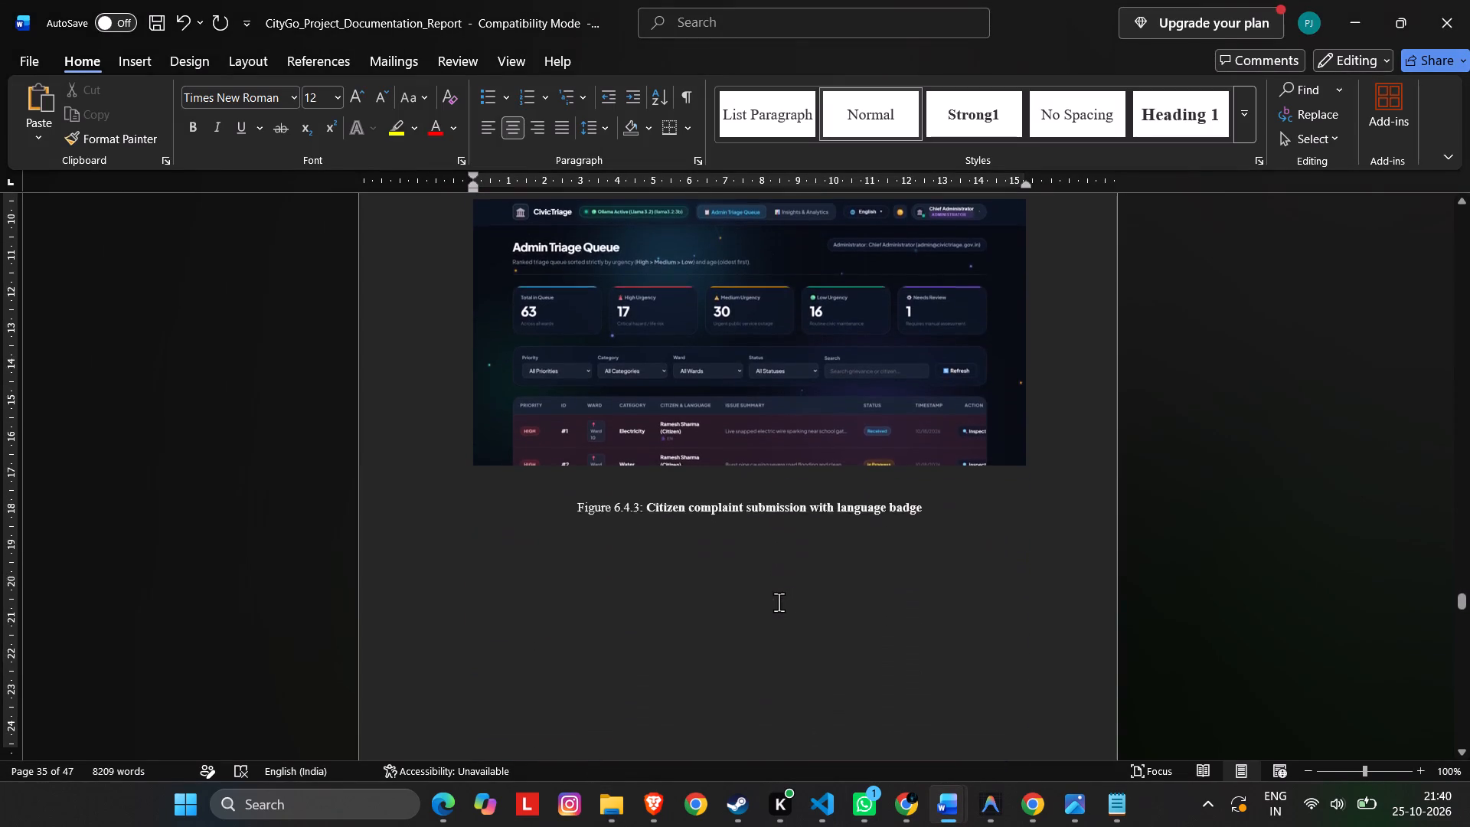
pyautogui.scroll(-20, 779, 602)
pyautogui.scroll(-20, 779, 602)
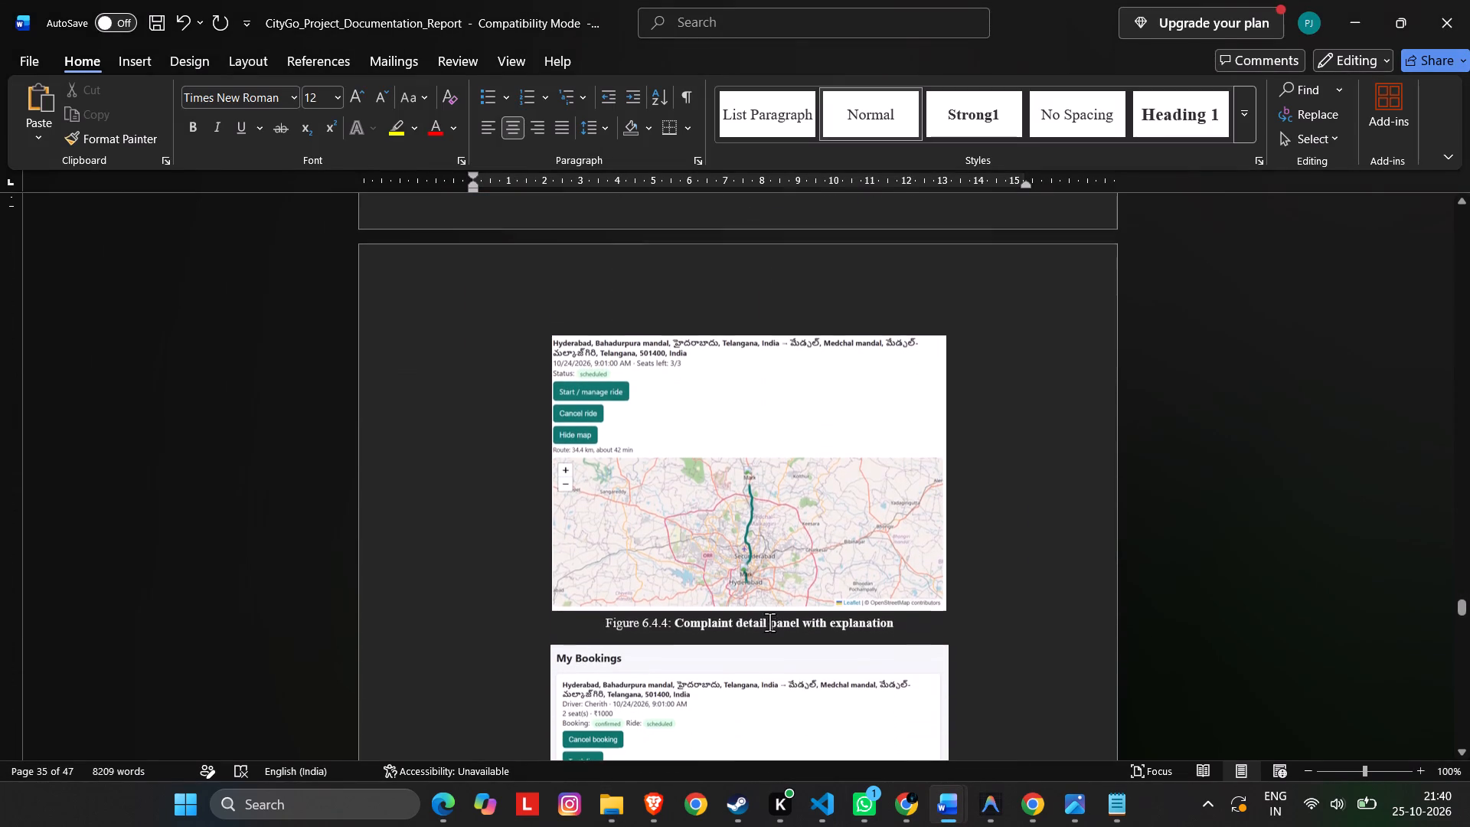
pyautogui.click(753, 492)
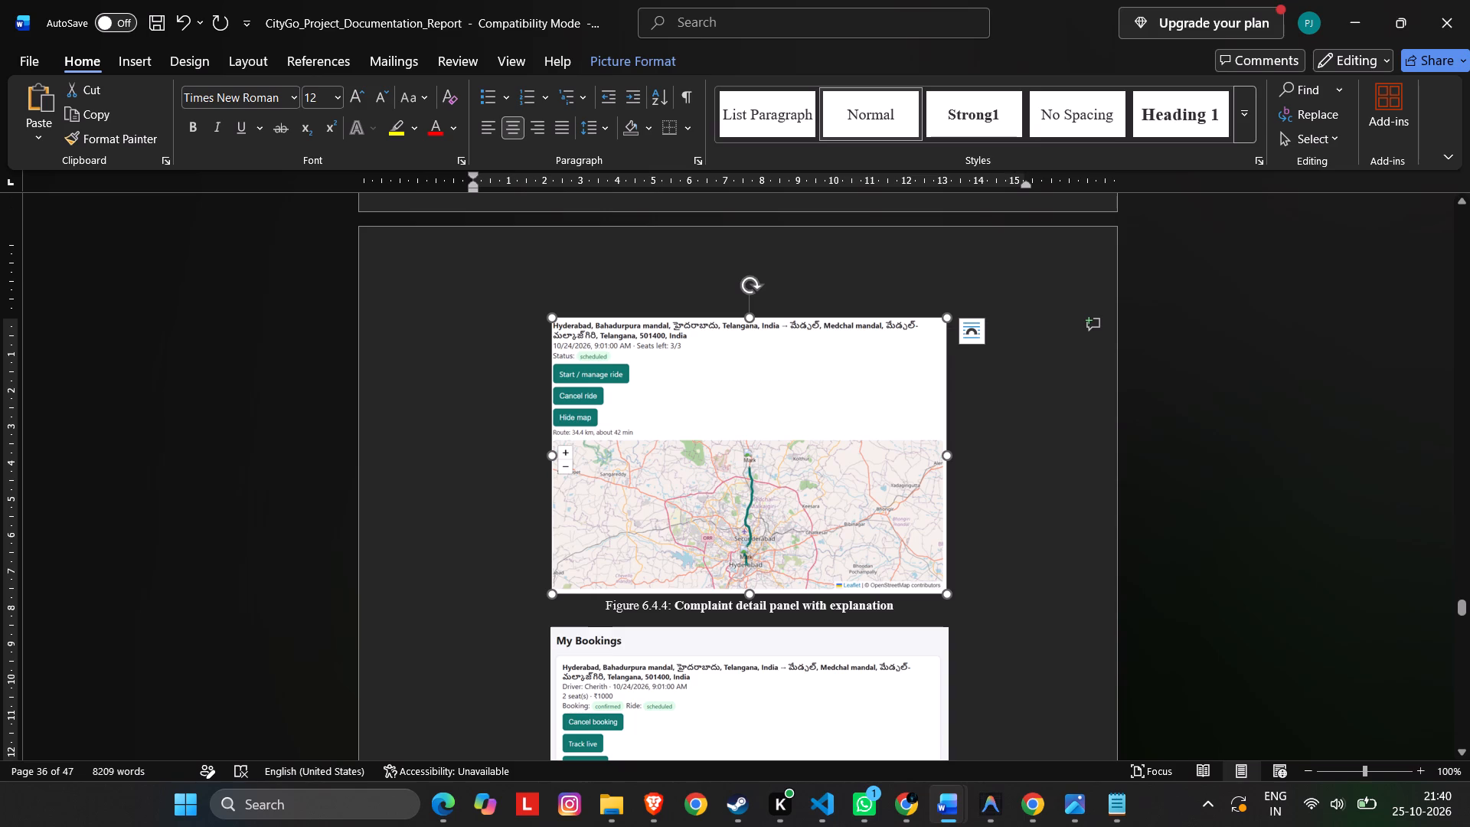
pyautogui.hotkey('alt', 'Tab')
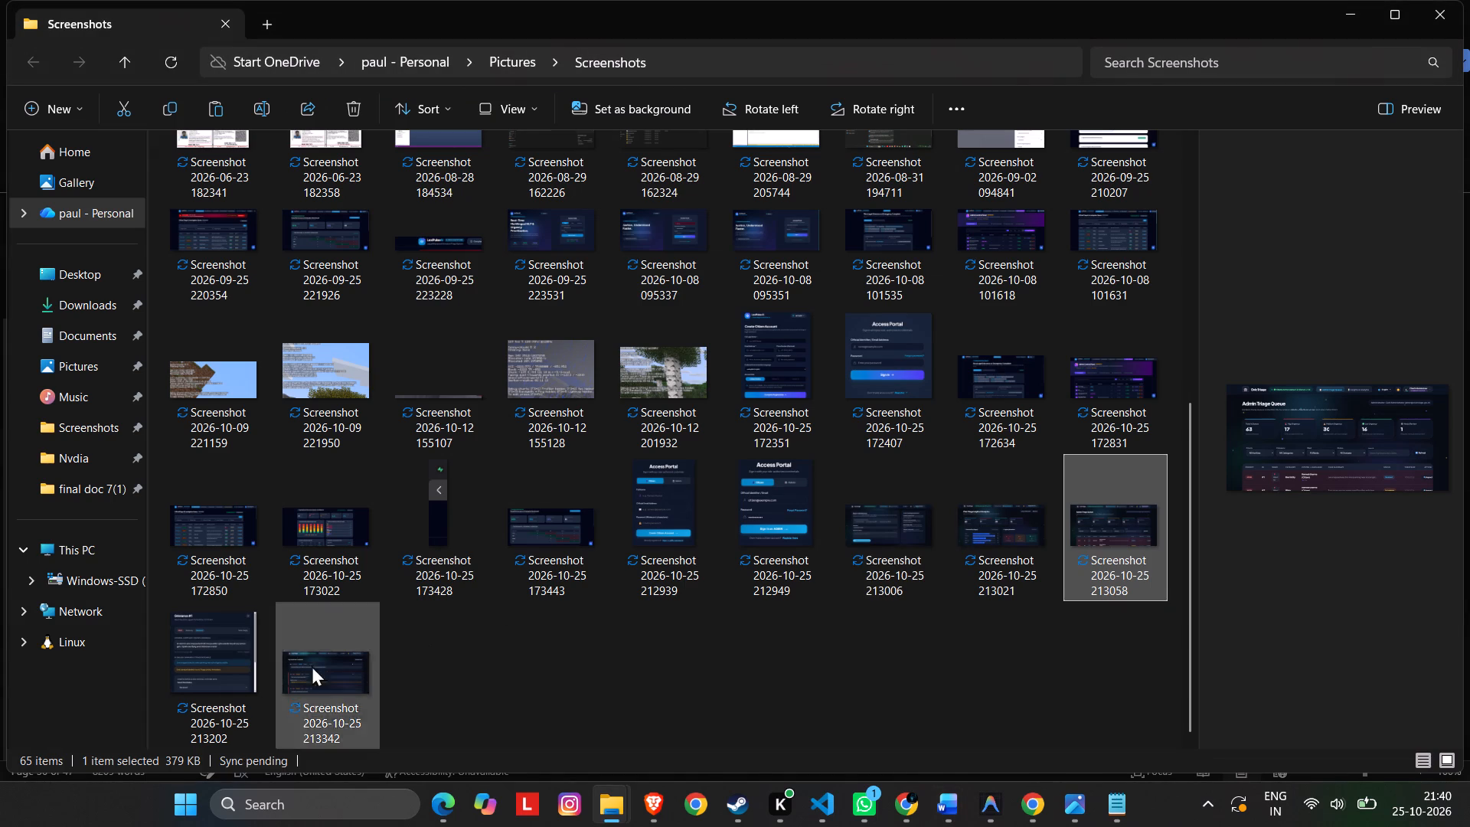
pyautogui.click(226, 651)
pyautogui.rightClick(225, 650)
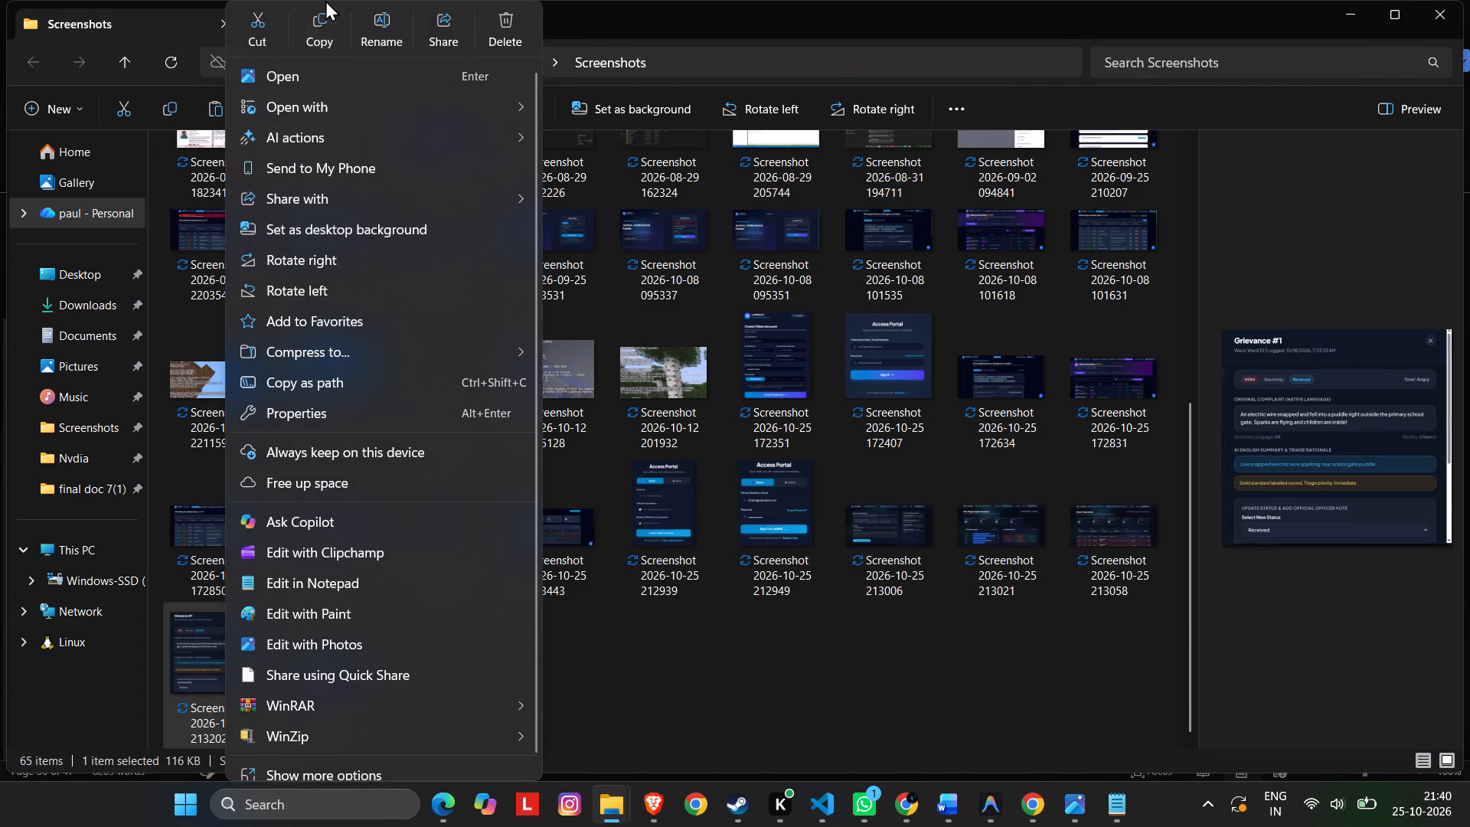
pyautogui.click(323, 18)
pyautogui.hotkey('alt', 'Tab')
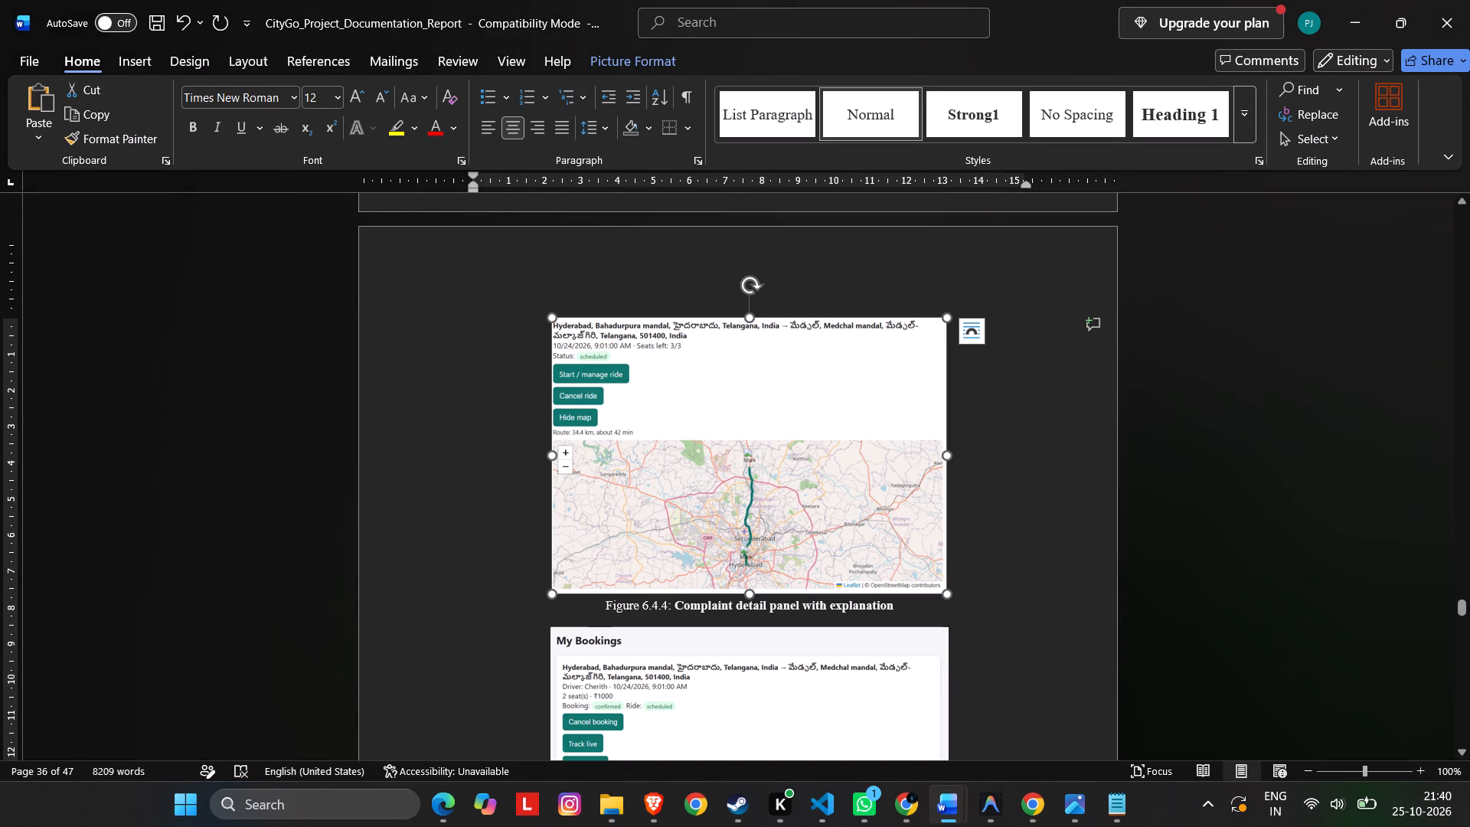
pyautogui.press('Delete')
pyautogui.hotkey('ctrl', 'v')
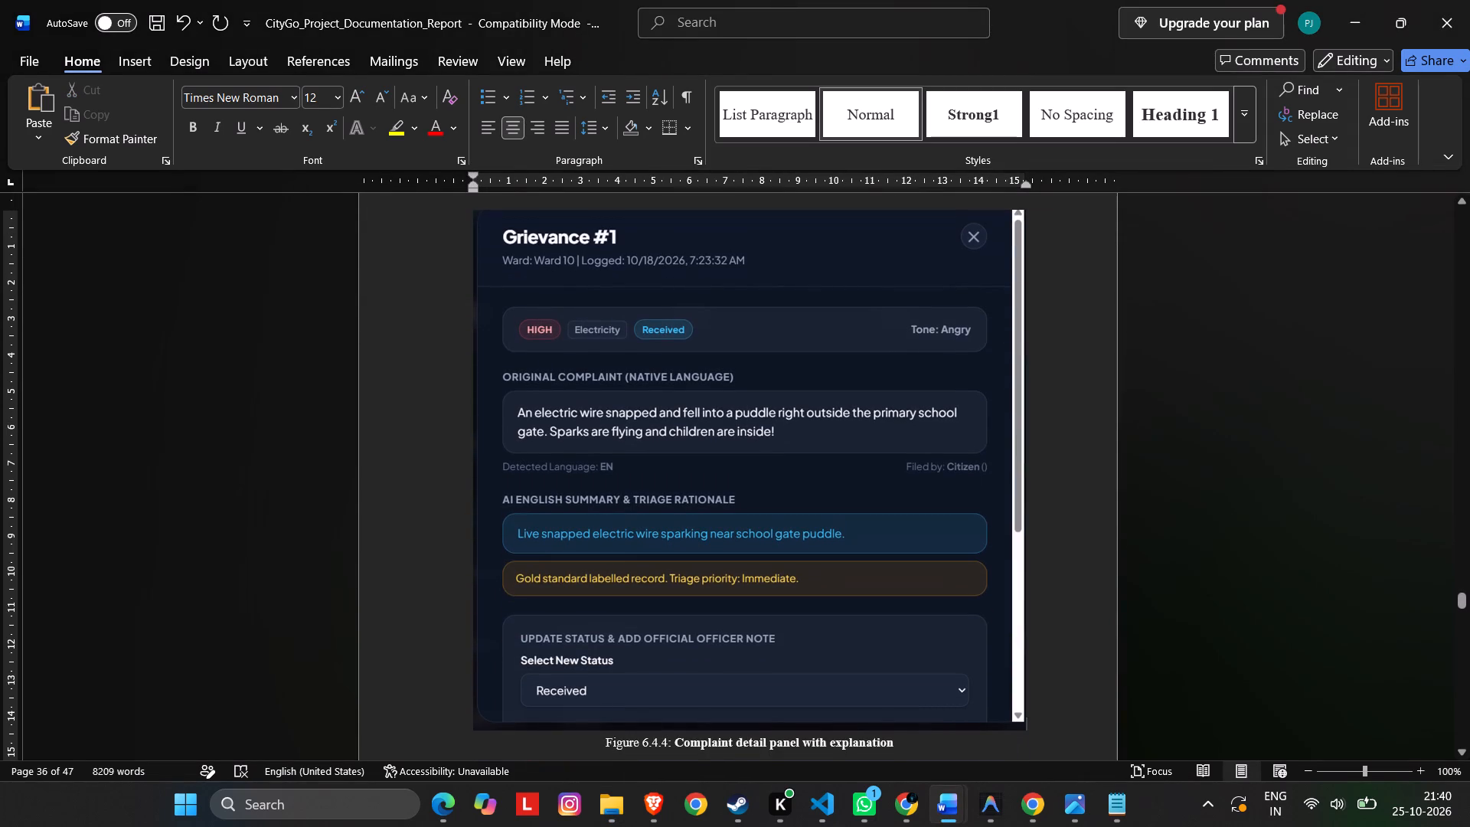
# Shrink the Grievance #1 image of Figure 6.4.4 proportionally to about 13.7 cm wide.
pyautogui.click(1011, 708)
pyautogui.moveTo(1026, 734); pyautogui.dragTo(955, 603)
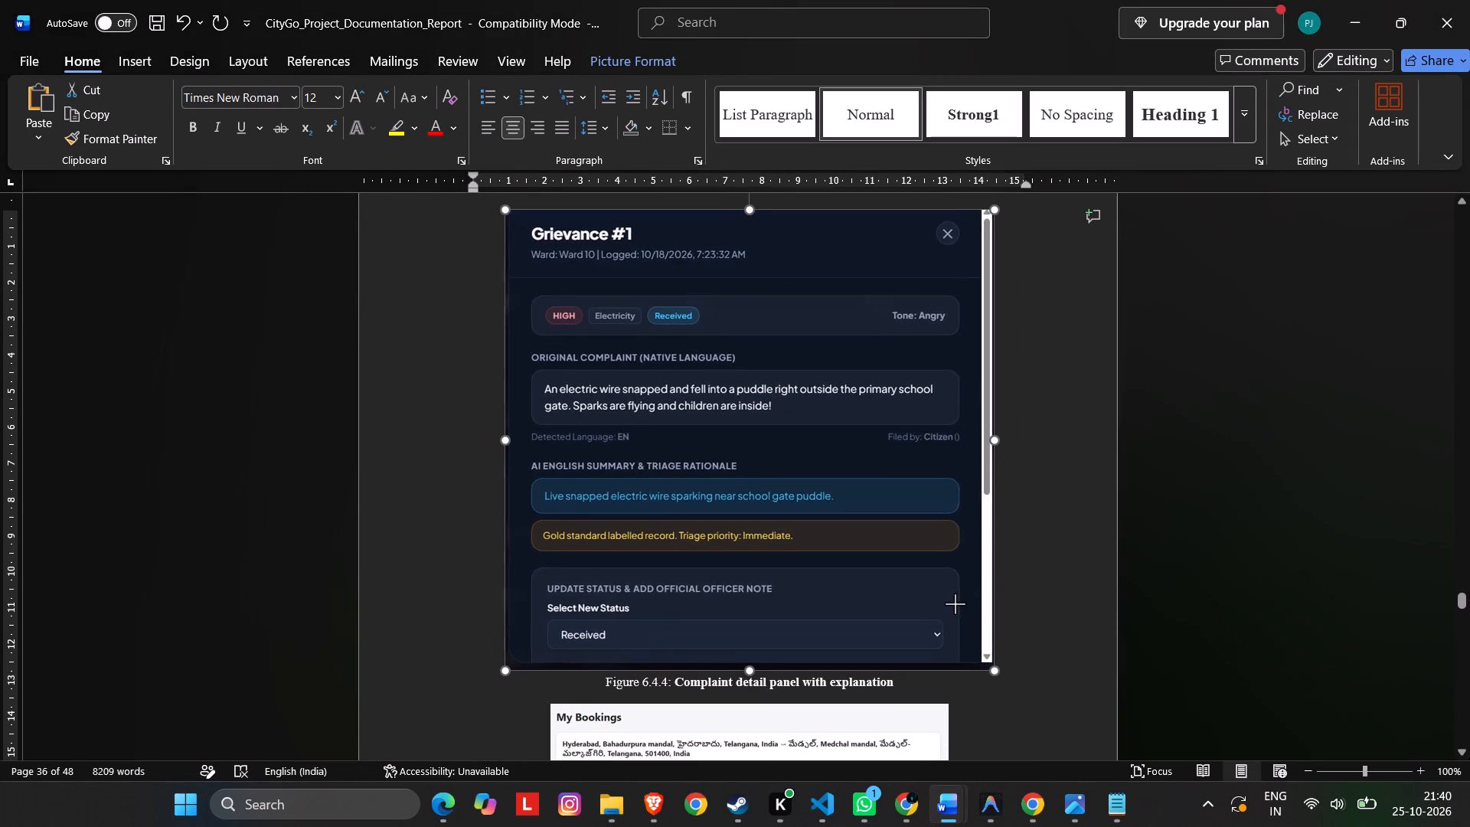
pyautogui.moveTo(955, 603); pyautogui.dragTo(965, 615)
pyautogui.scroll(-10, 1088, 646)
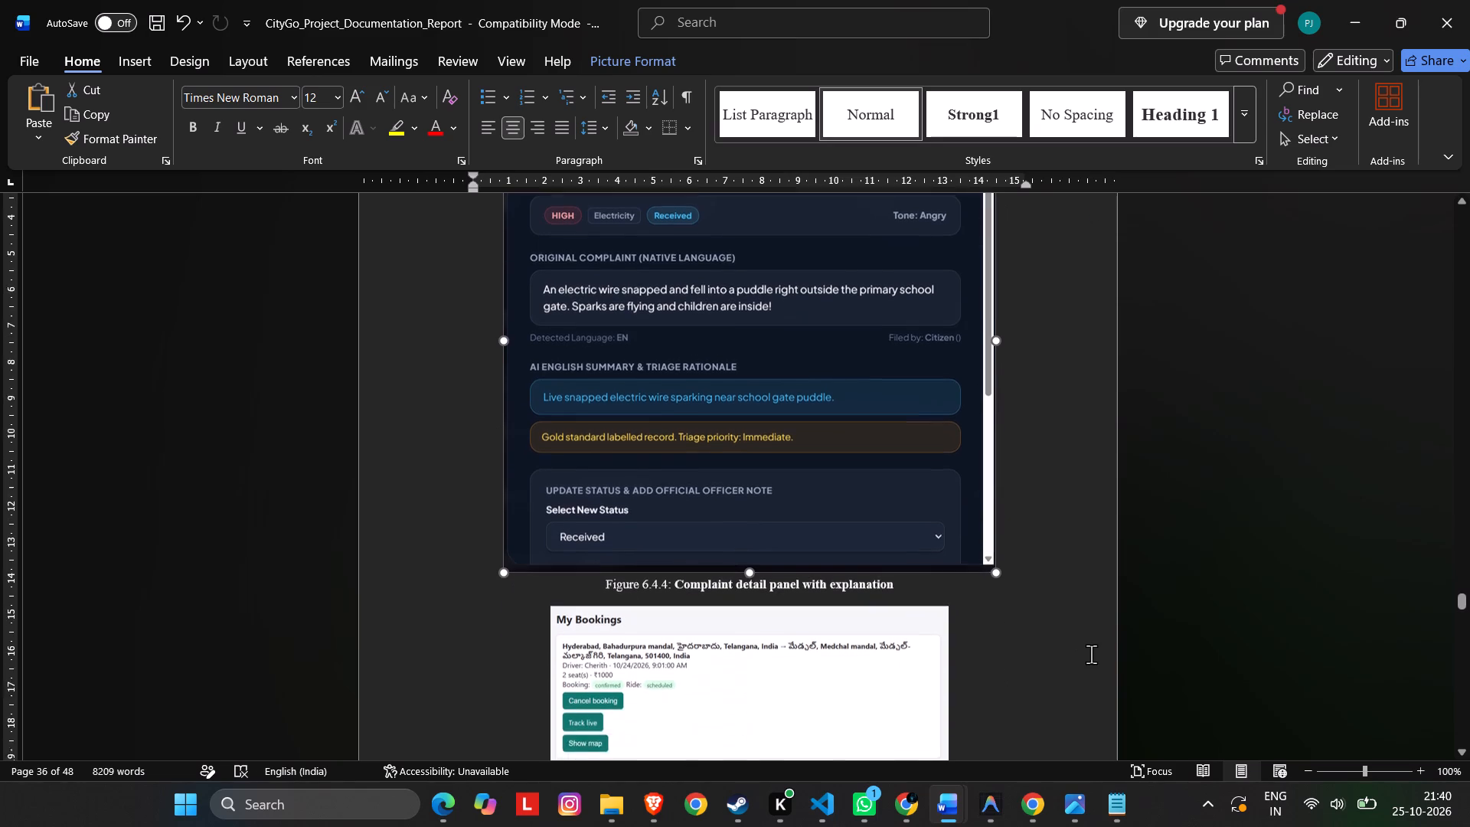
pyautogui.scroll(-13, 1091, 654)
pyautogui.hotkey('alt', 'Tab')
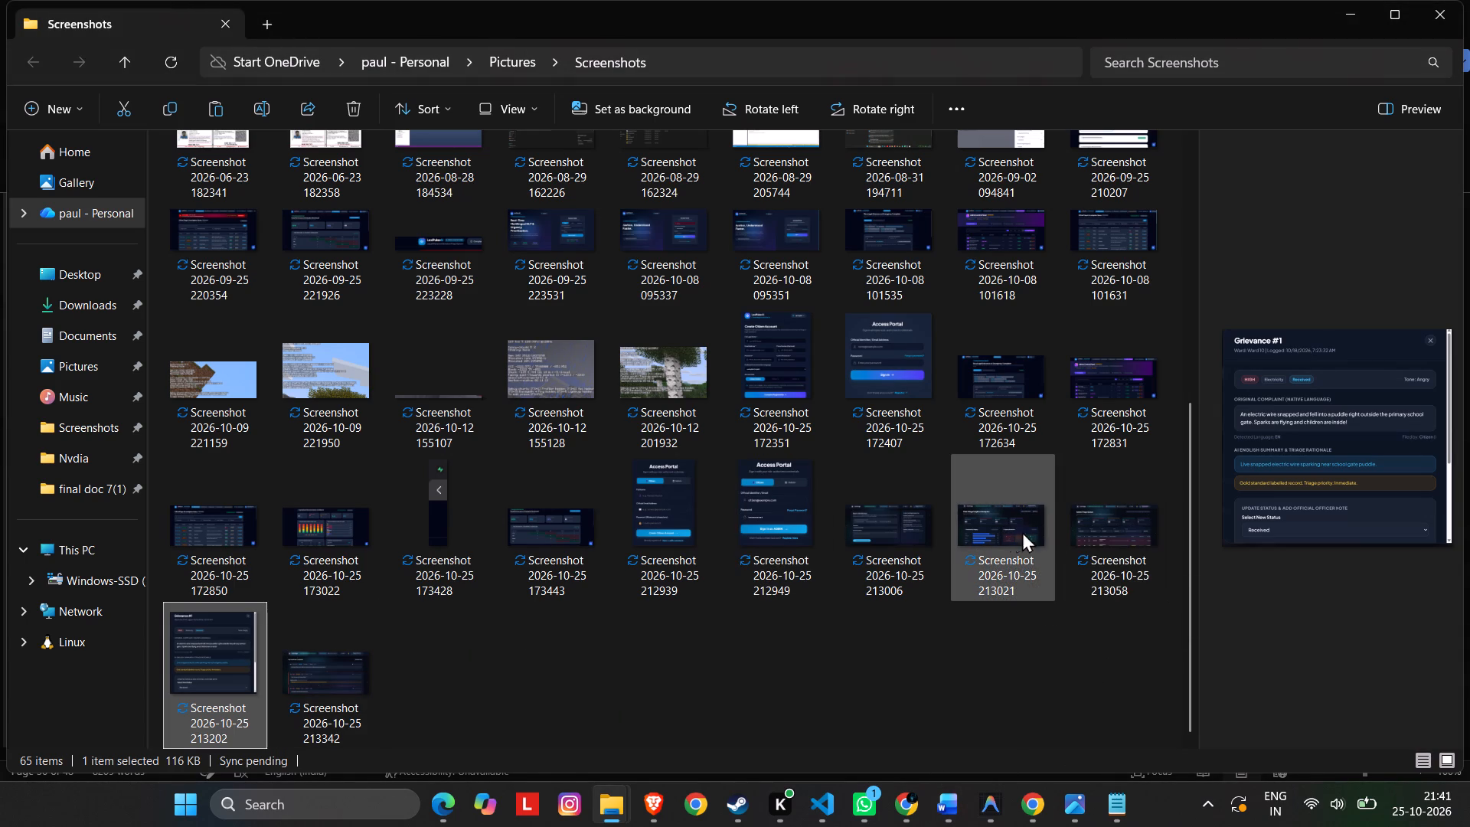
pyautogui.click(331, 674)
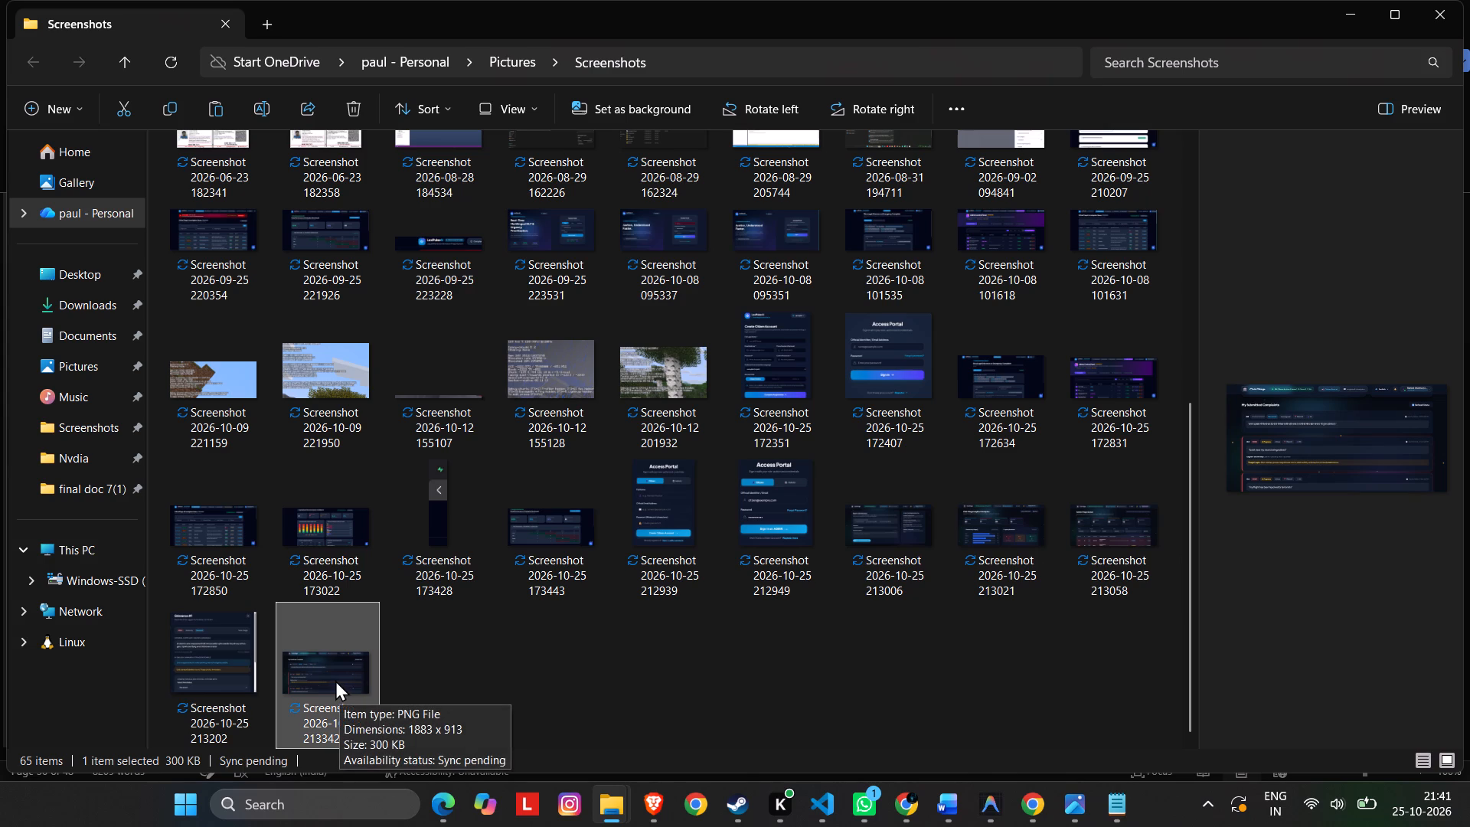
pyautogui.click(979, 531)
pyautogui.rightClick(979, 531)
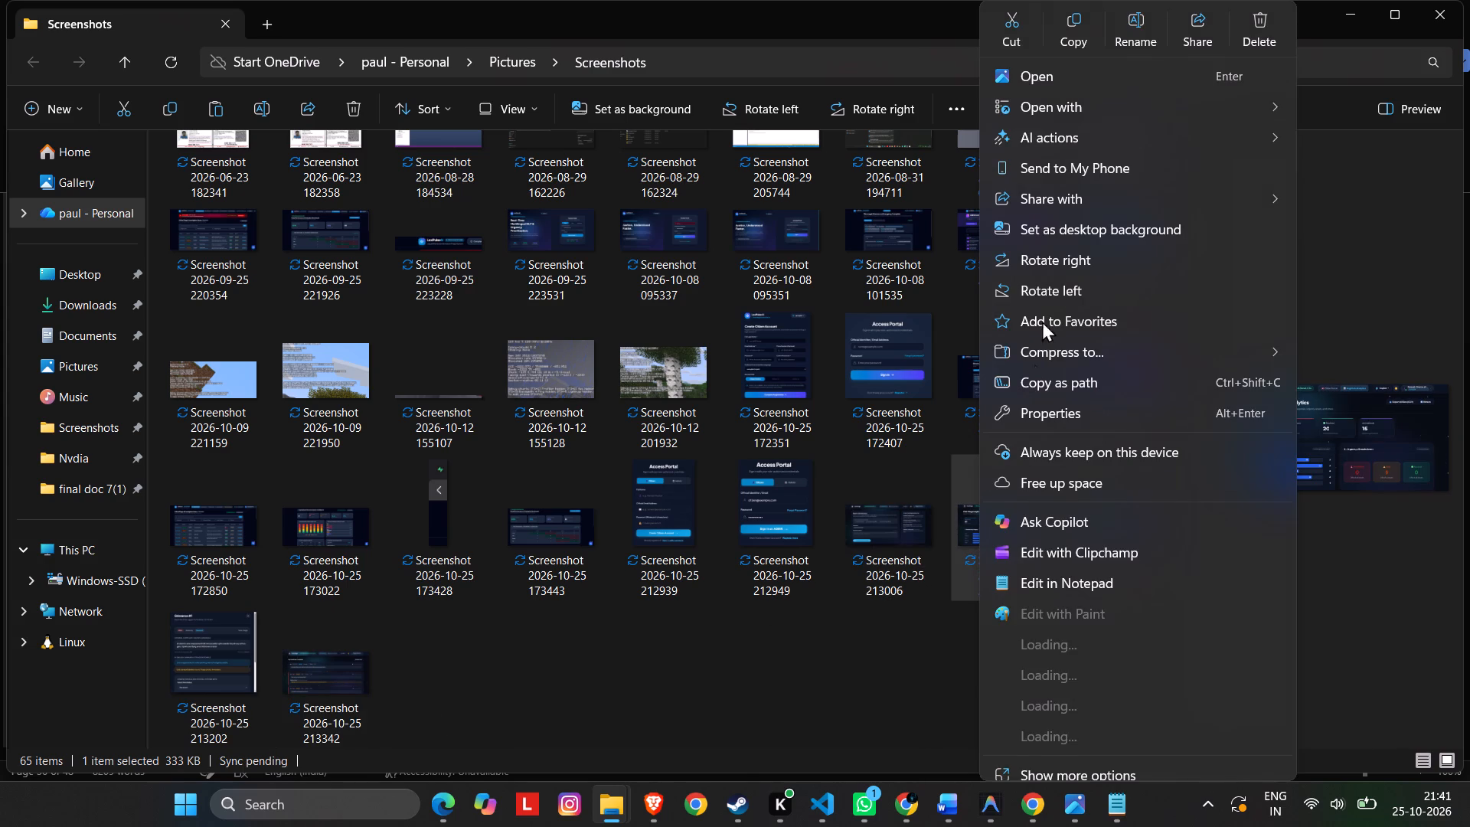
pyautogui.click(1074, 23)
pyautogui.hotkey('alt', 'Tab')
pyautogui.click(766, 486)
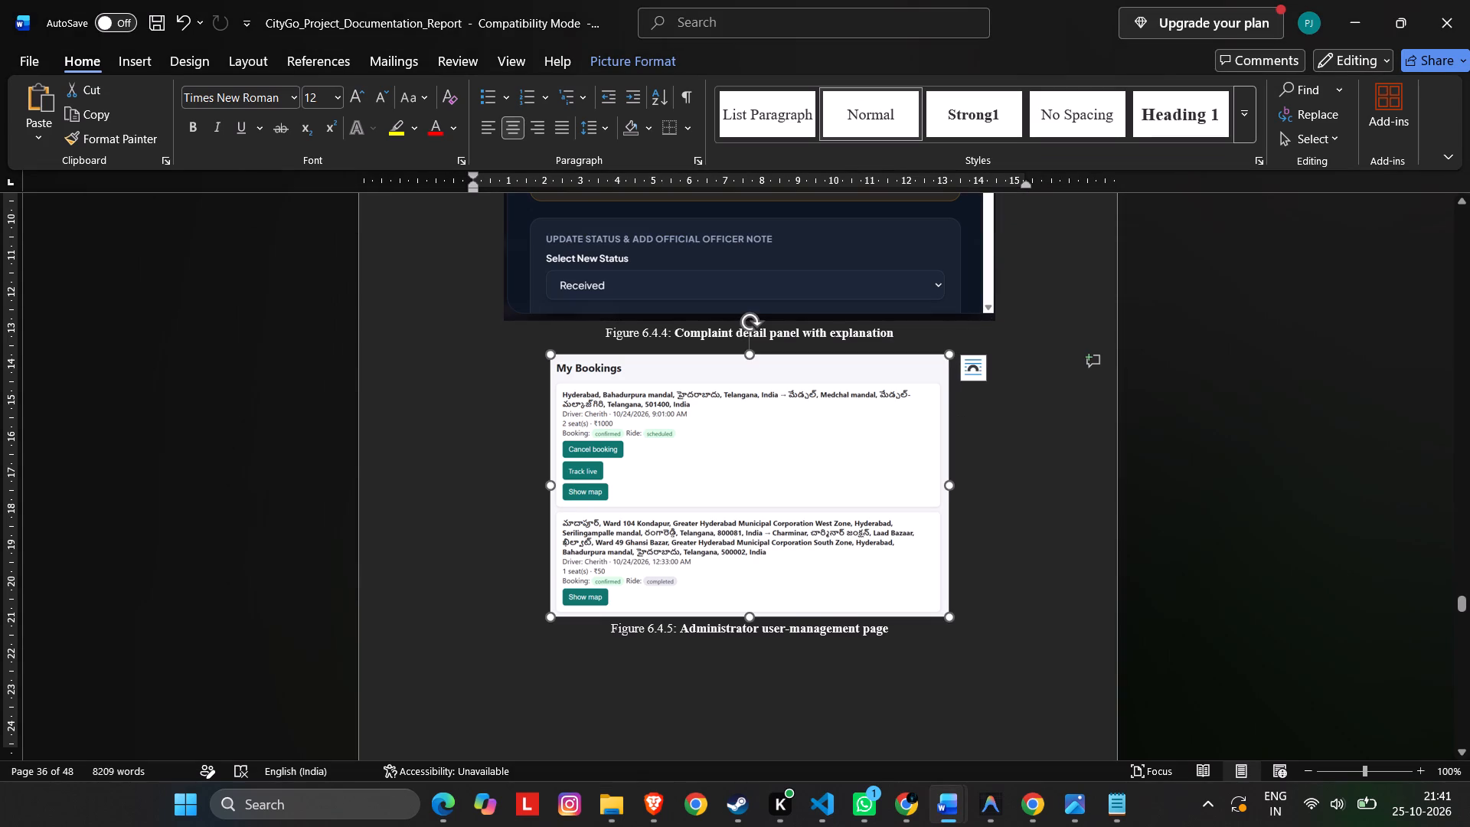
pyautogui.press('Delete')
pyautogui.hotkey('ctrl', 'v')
# Delete both ride-tracking map images above the Figure 6.4.6 Analytics page caption.
pyautogui.scroll(-2, 766, 486)
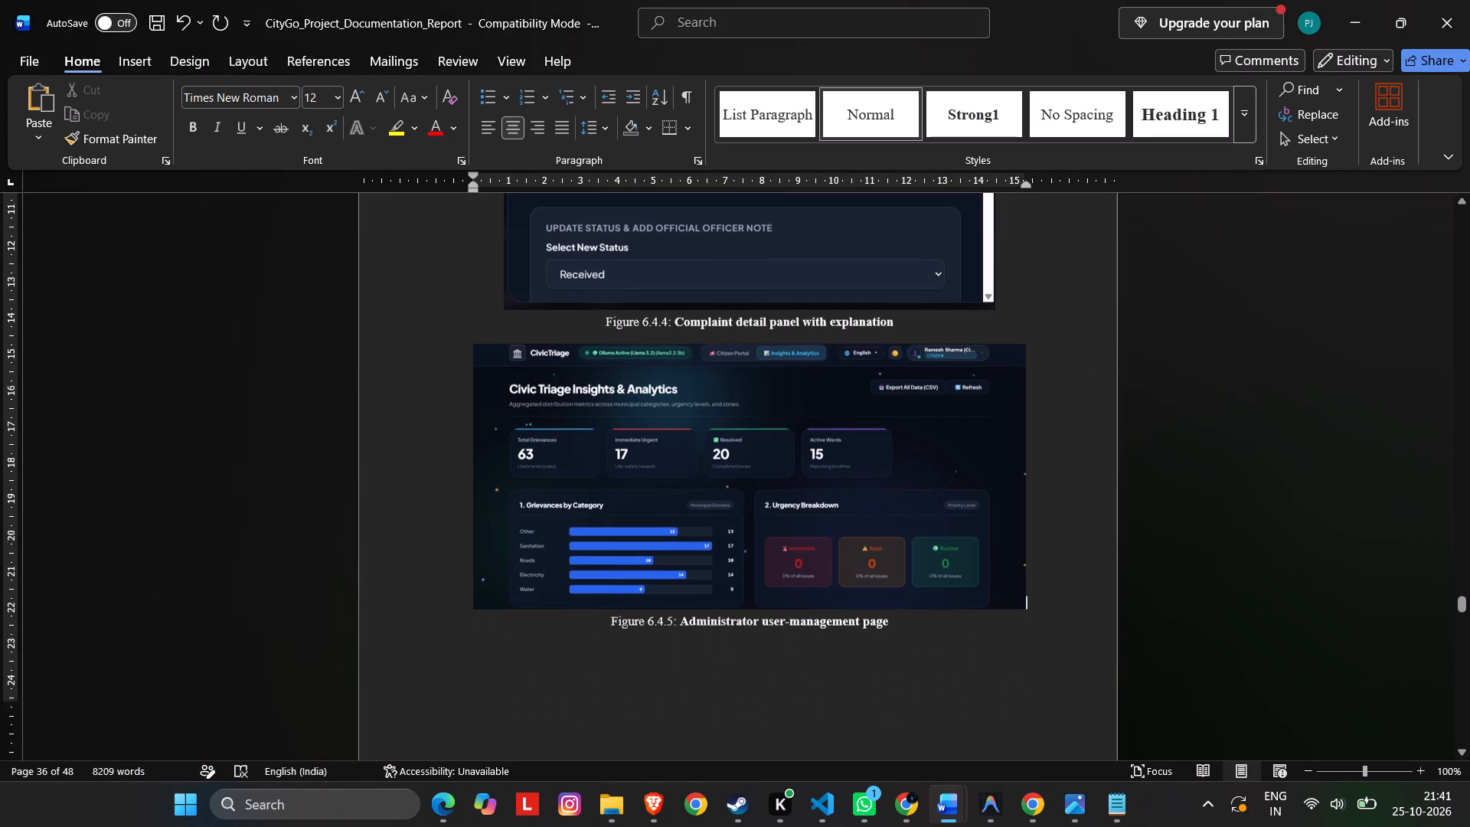
pyautogui.scroll(-20, 766, 486)
pyautogui.scroll(-16, 766, 486)
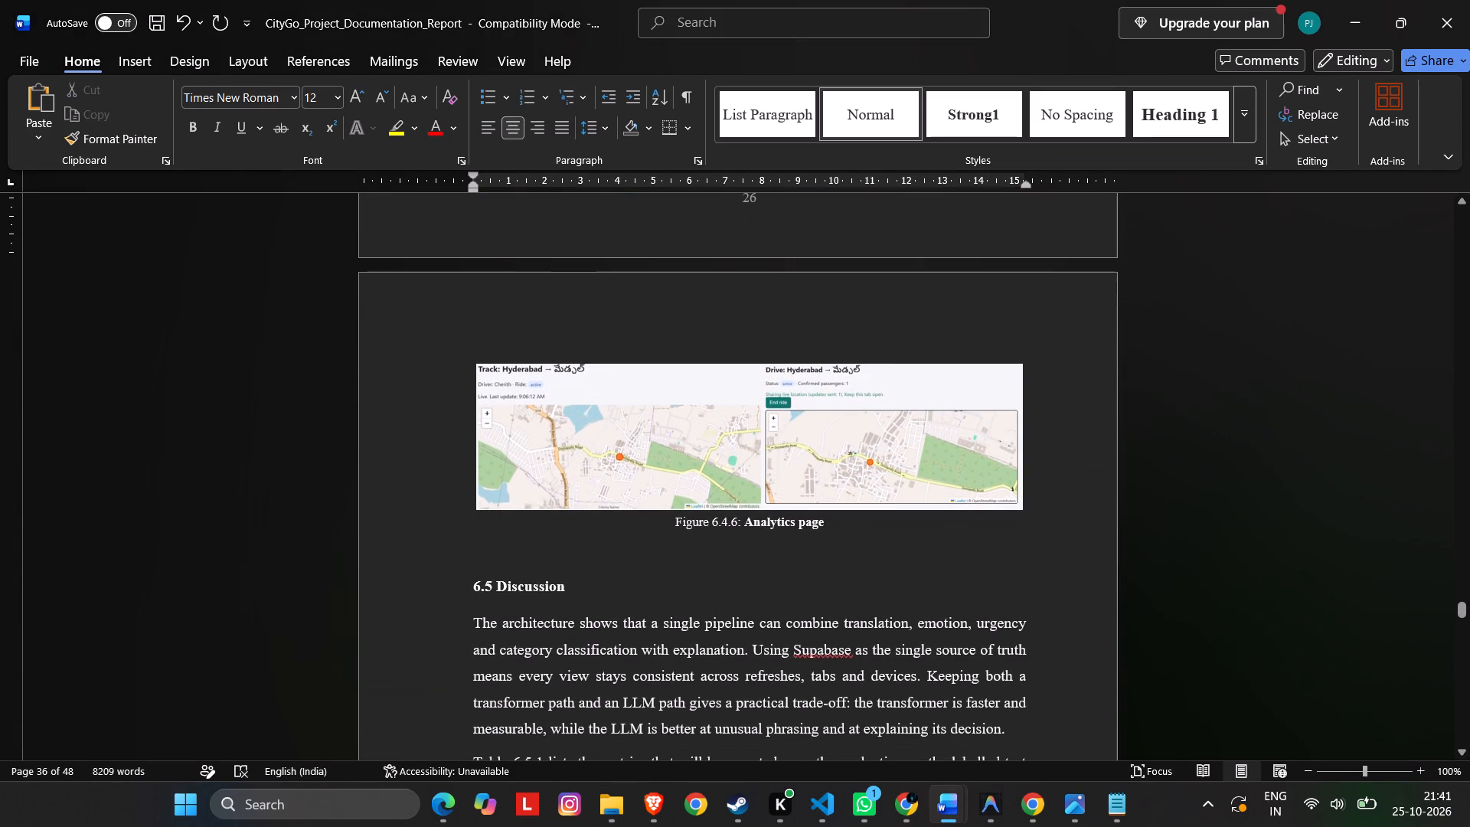
pyautogui.click(794, 402)
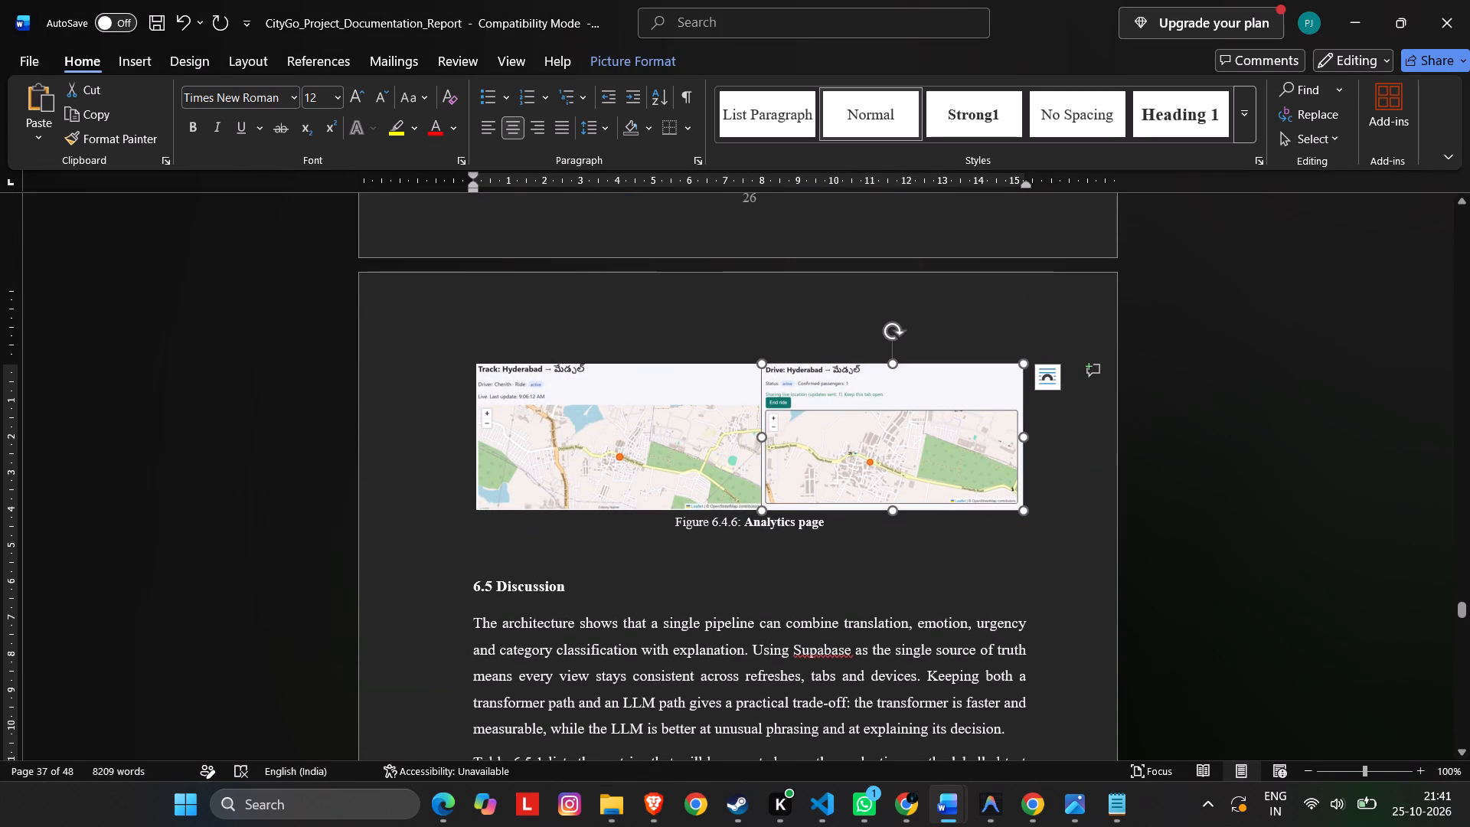
pyautogui.press('Delete')
pyautogui.click(786, 424)
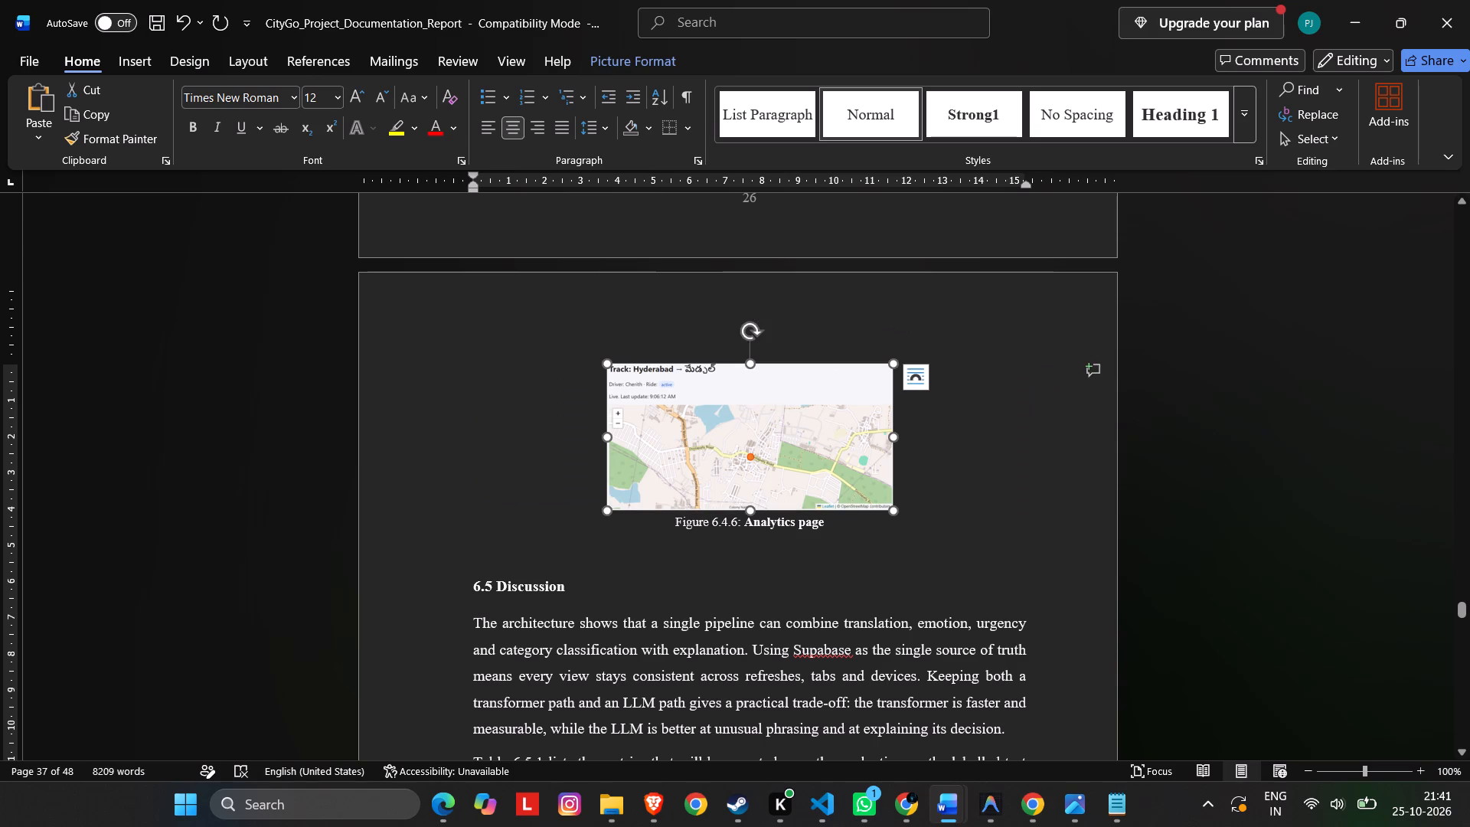
pyautogui.press('Delete')
pyautogui.scroll(17, 786, 424)
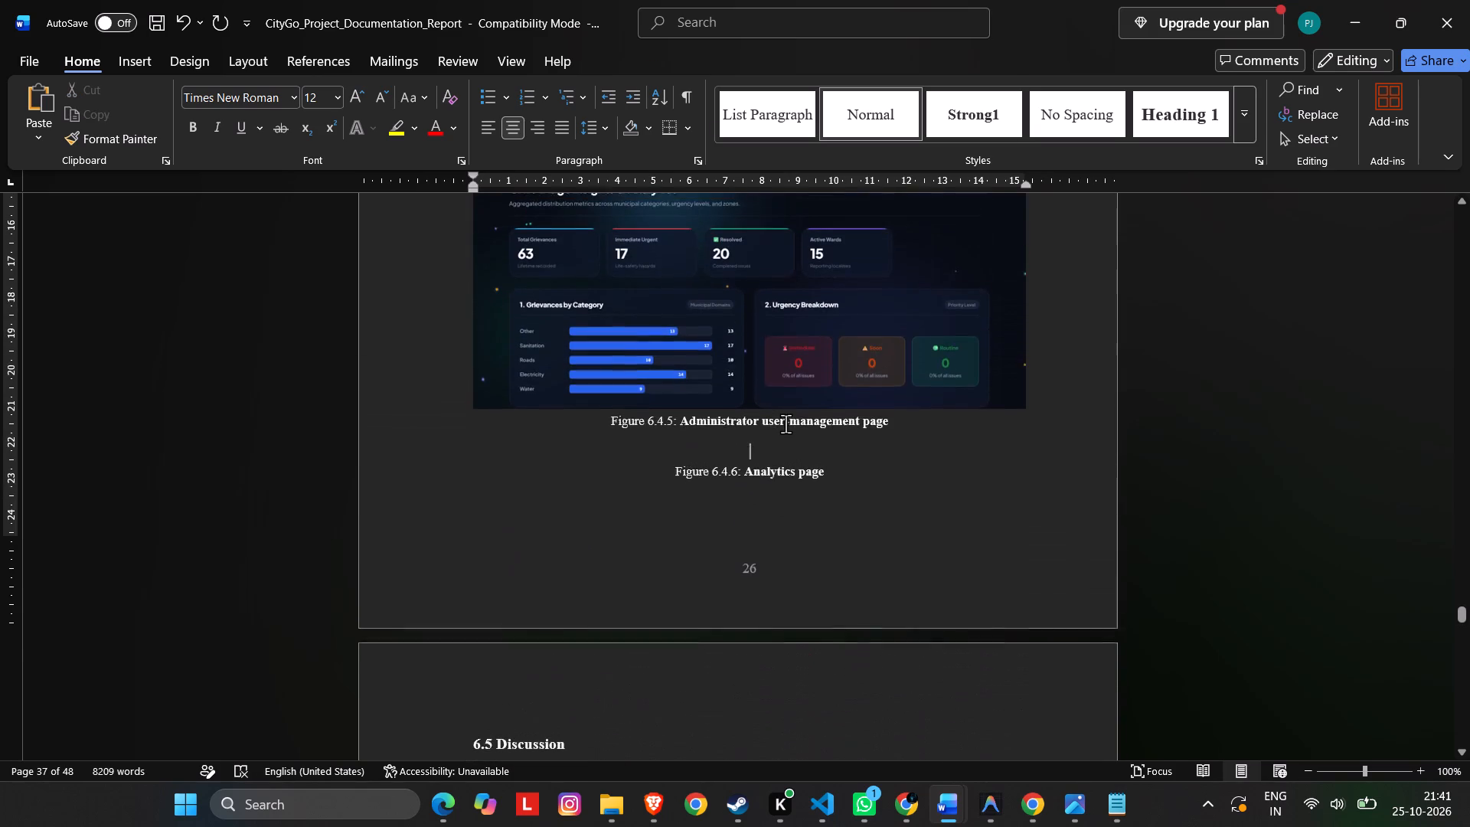
pyautogui.scroll(8, 786, 423)
pyautogui.click(743, 447)
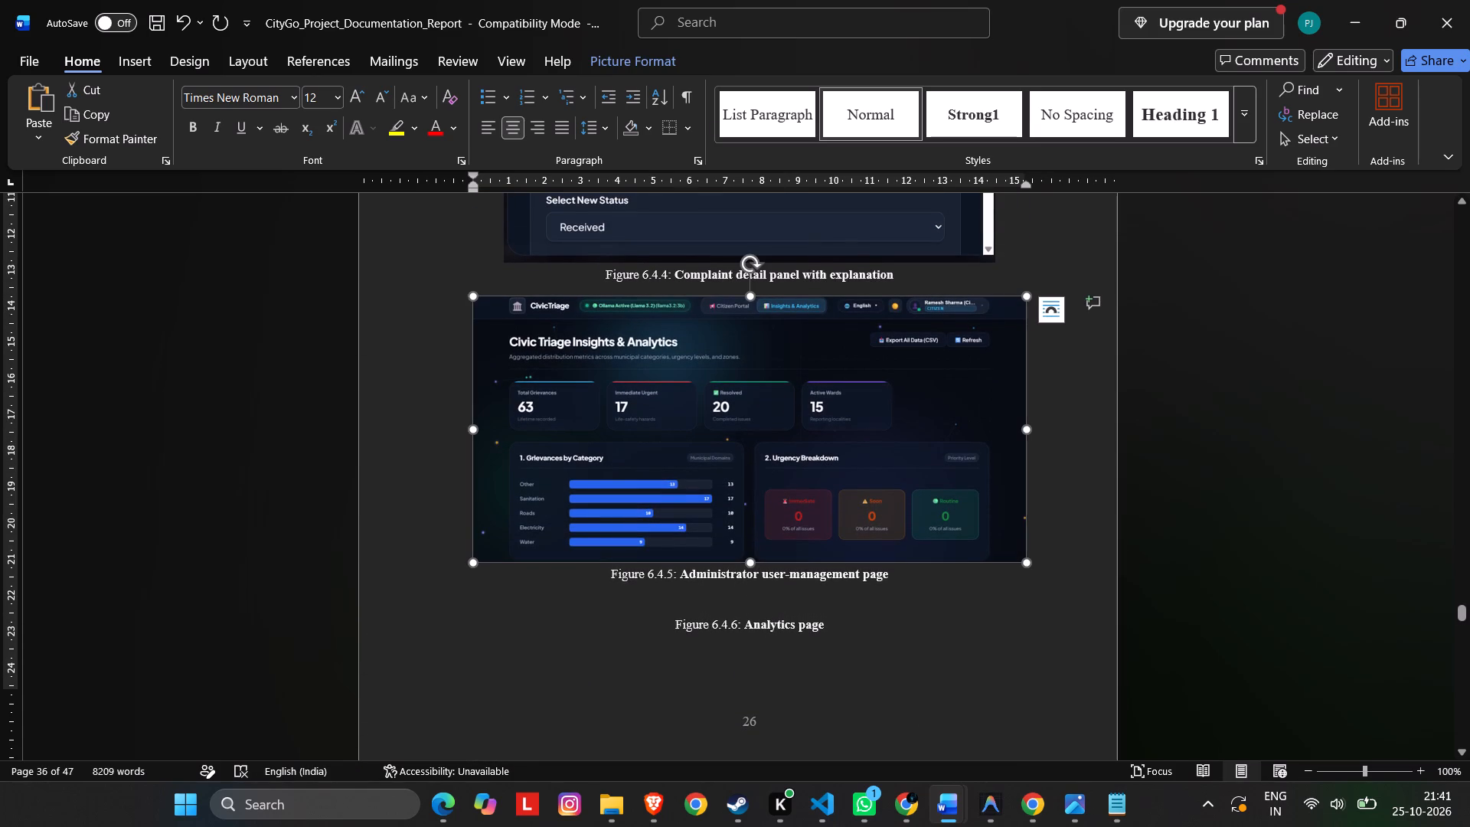
pyautogui.hotkey('alt', 'Tab')
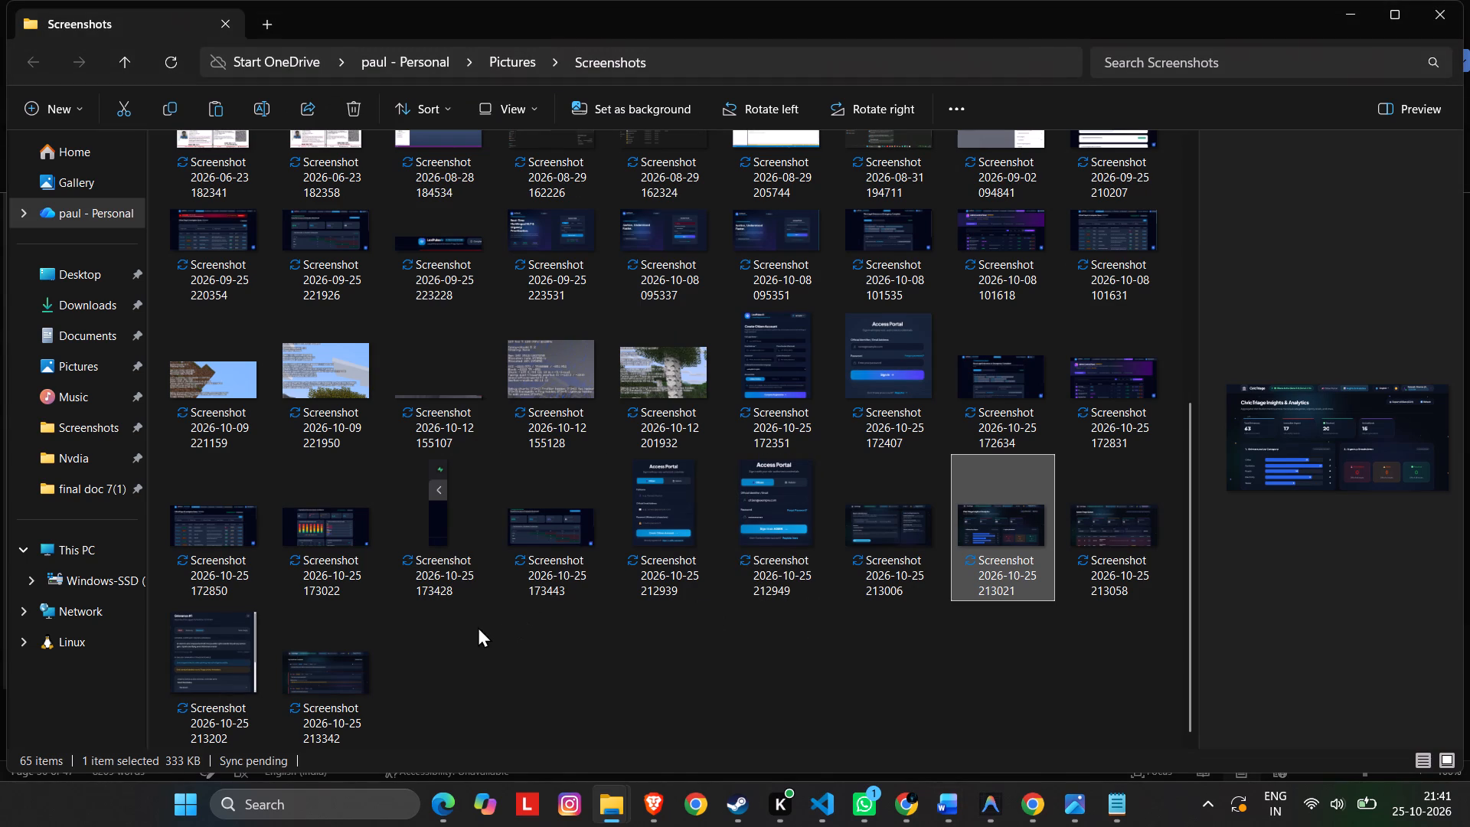
pyautogui.click(314, 661)
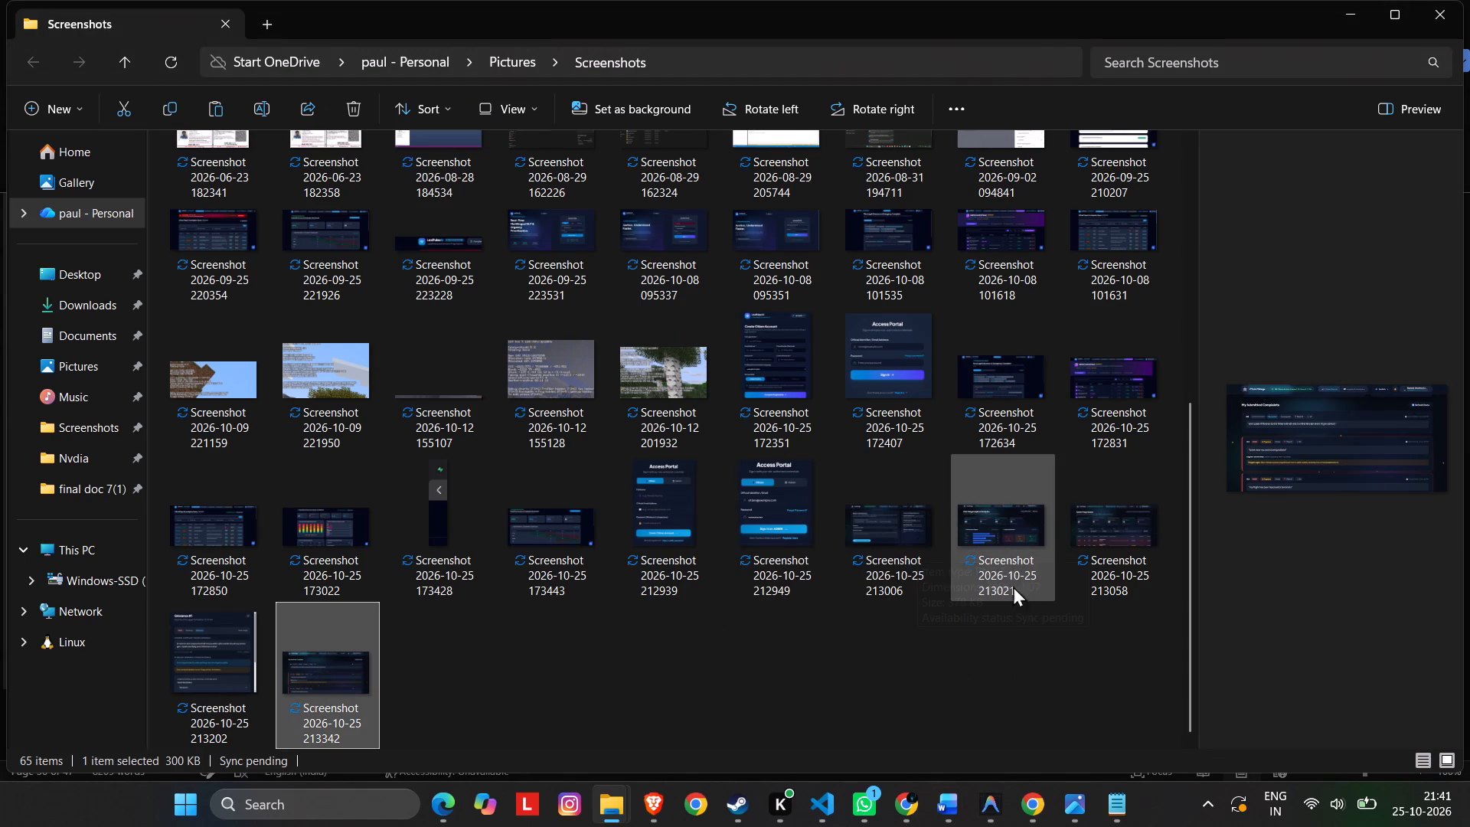
pyautogui.click(1109, 541)
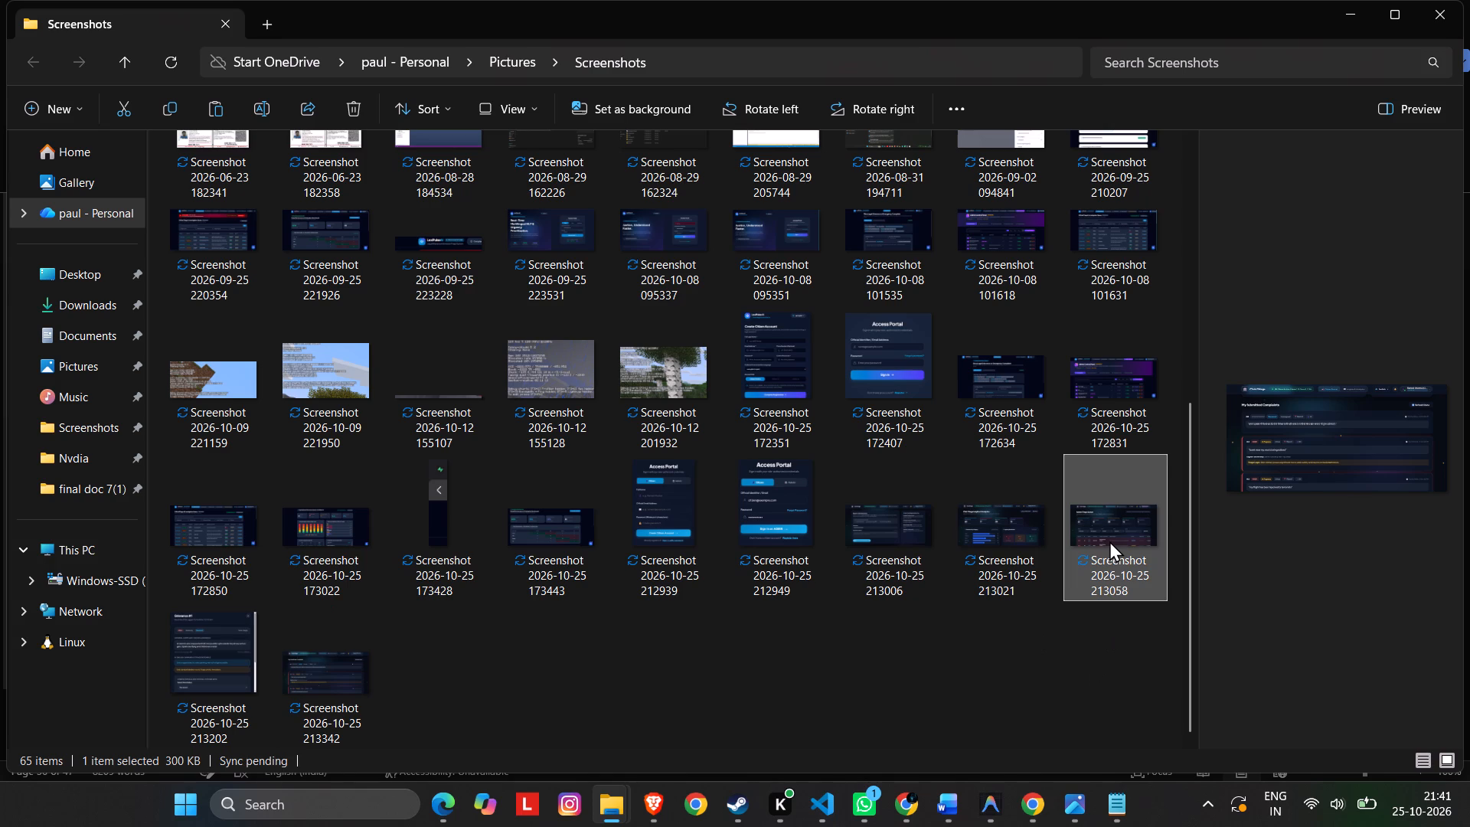
pyautogui.rightClick(351, 672)
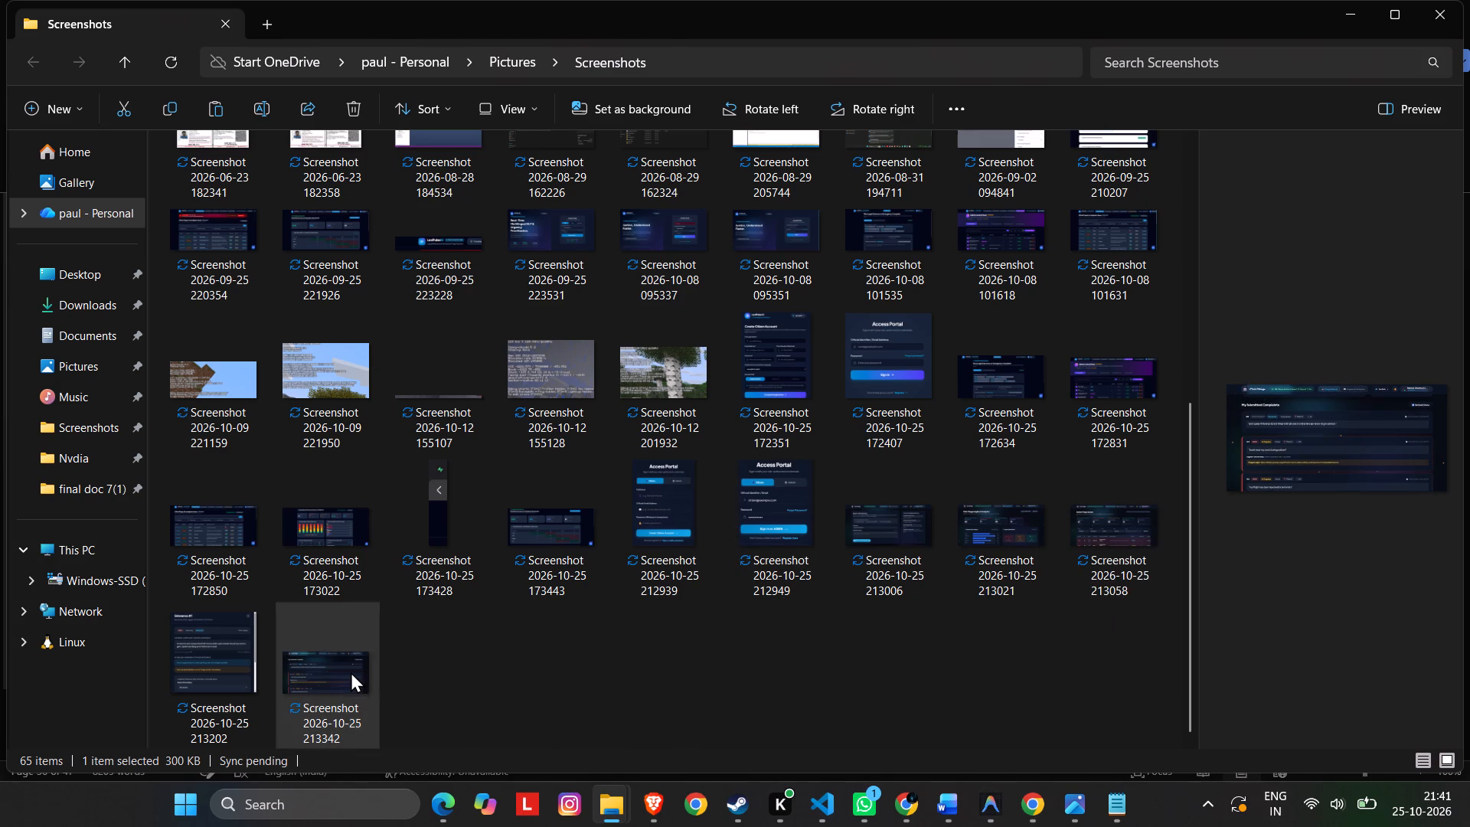
pyautogui.click(450, 19)
pyautogui.hotkey('alt', 'Tab')
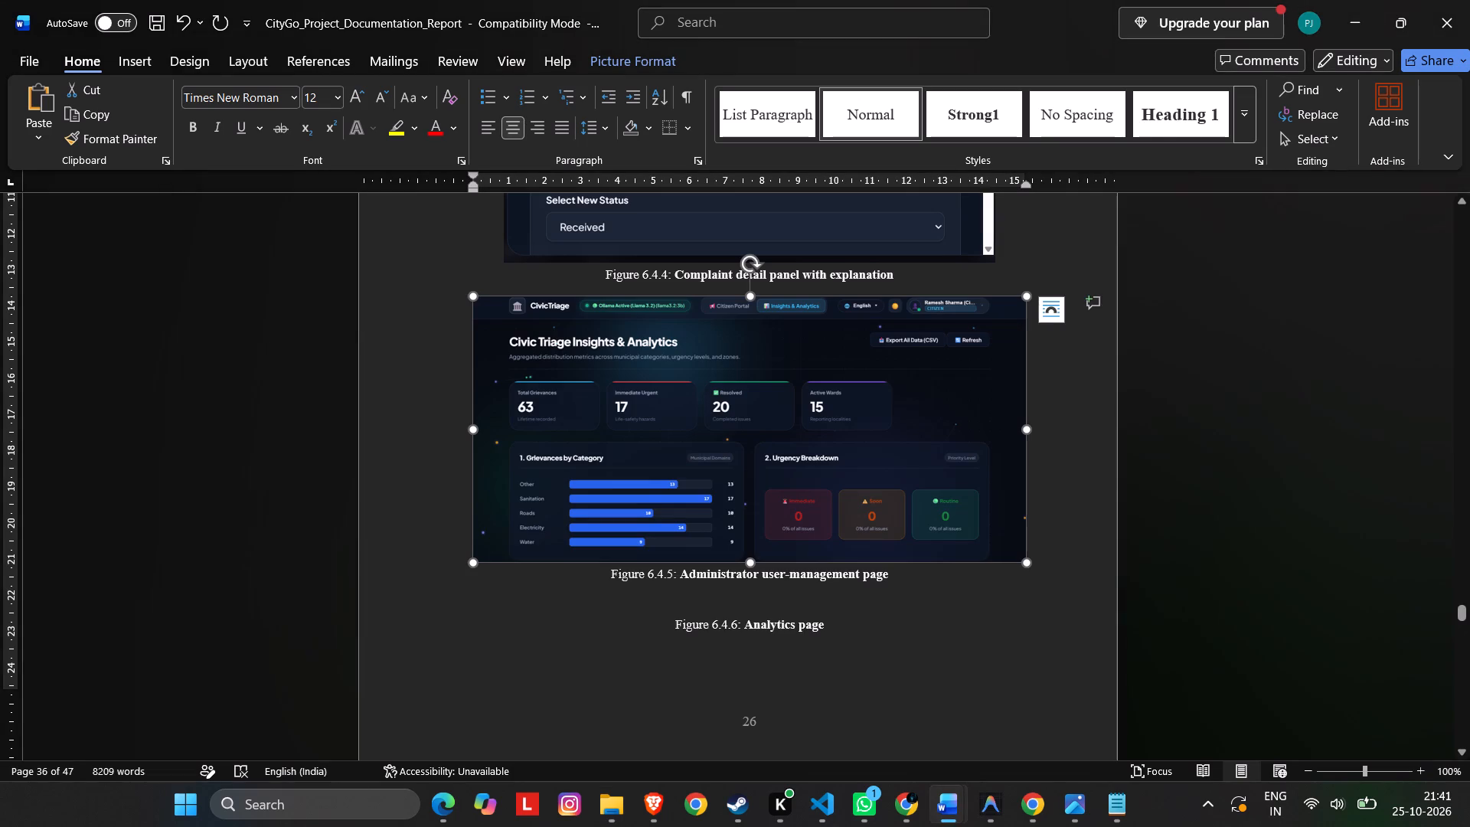
pyautogui.scroll(20, 808, 416)
pyautogui.scroll(6, 808, 416)
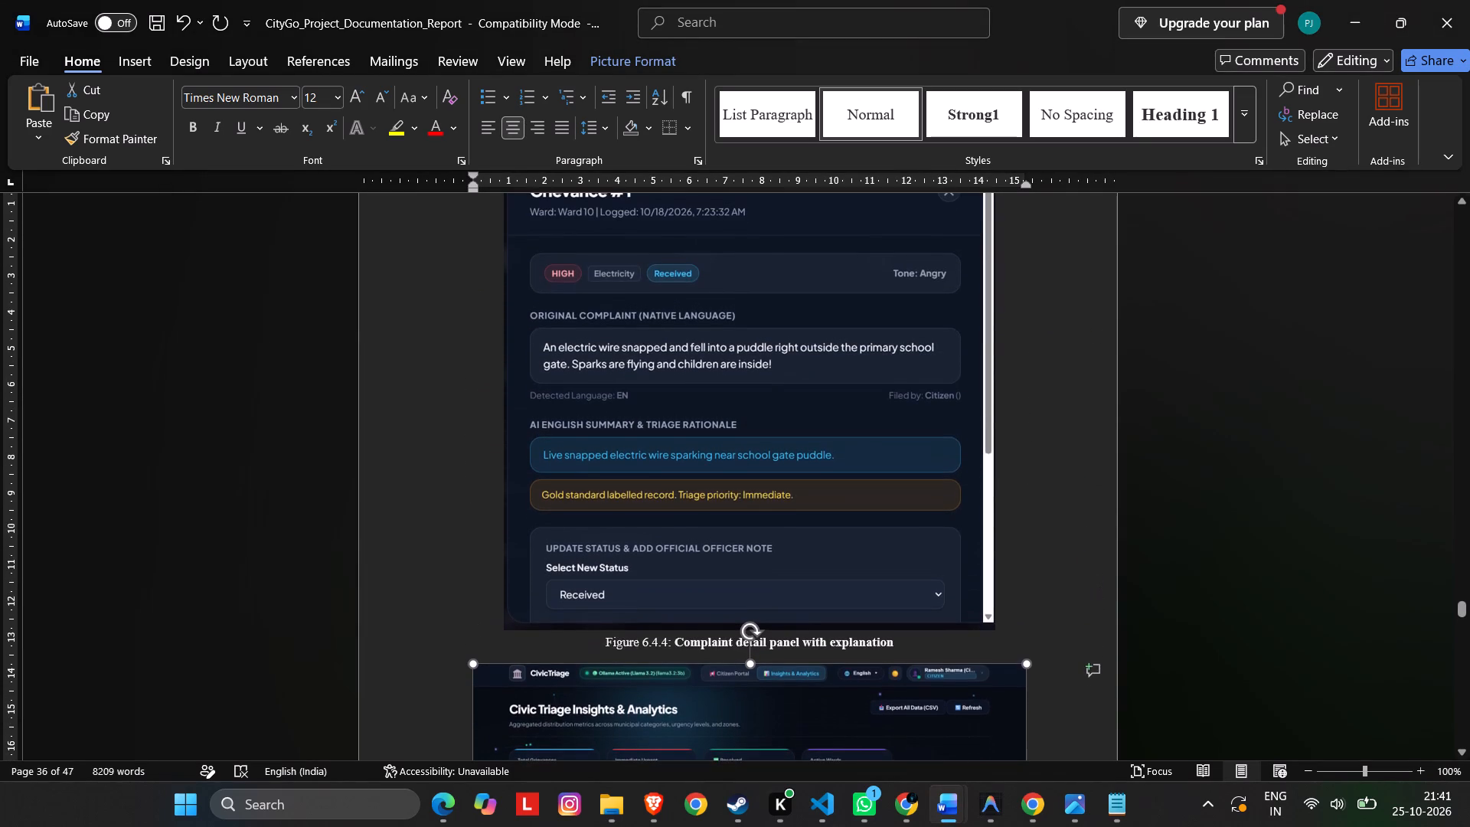
pyautogui.scroll(17, 810, 442)
pyautogui.scroll(-14, 810, 443)
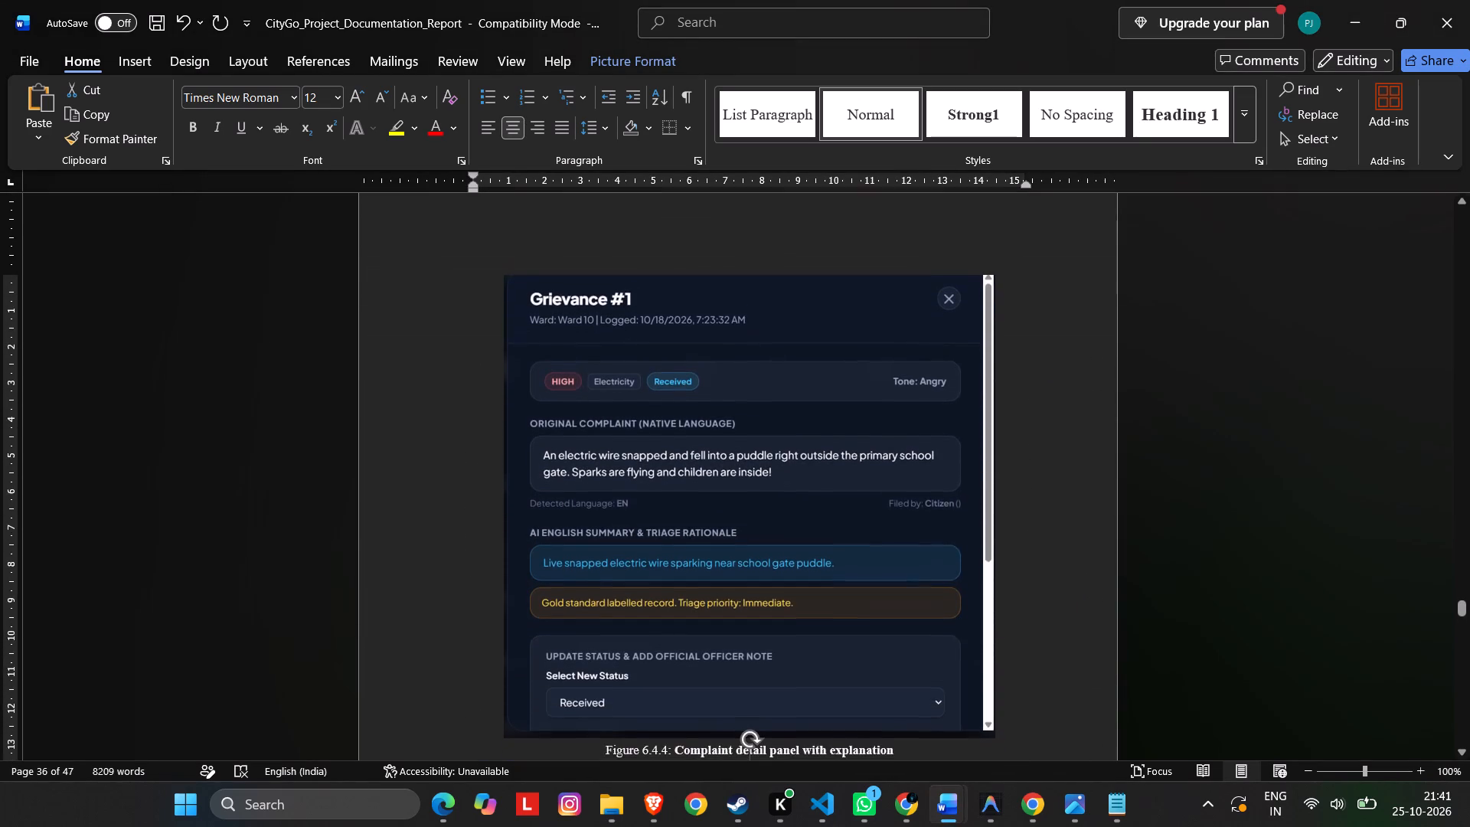
pyautogui.scroll(-3, 810, 443)
pyautogui.scroll(16, 810, 443)
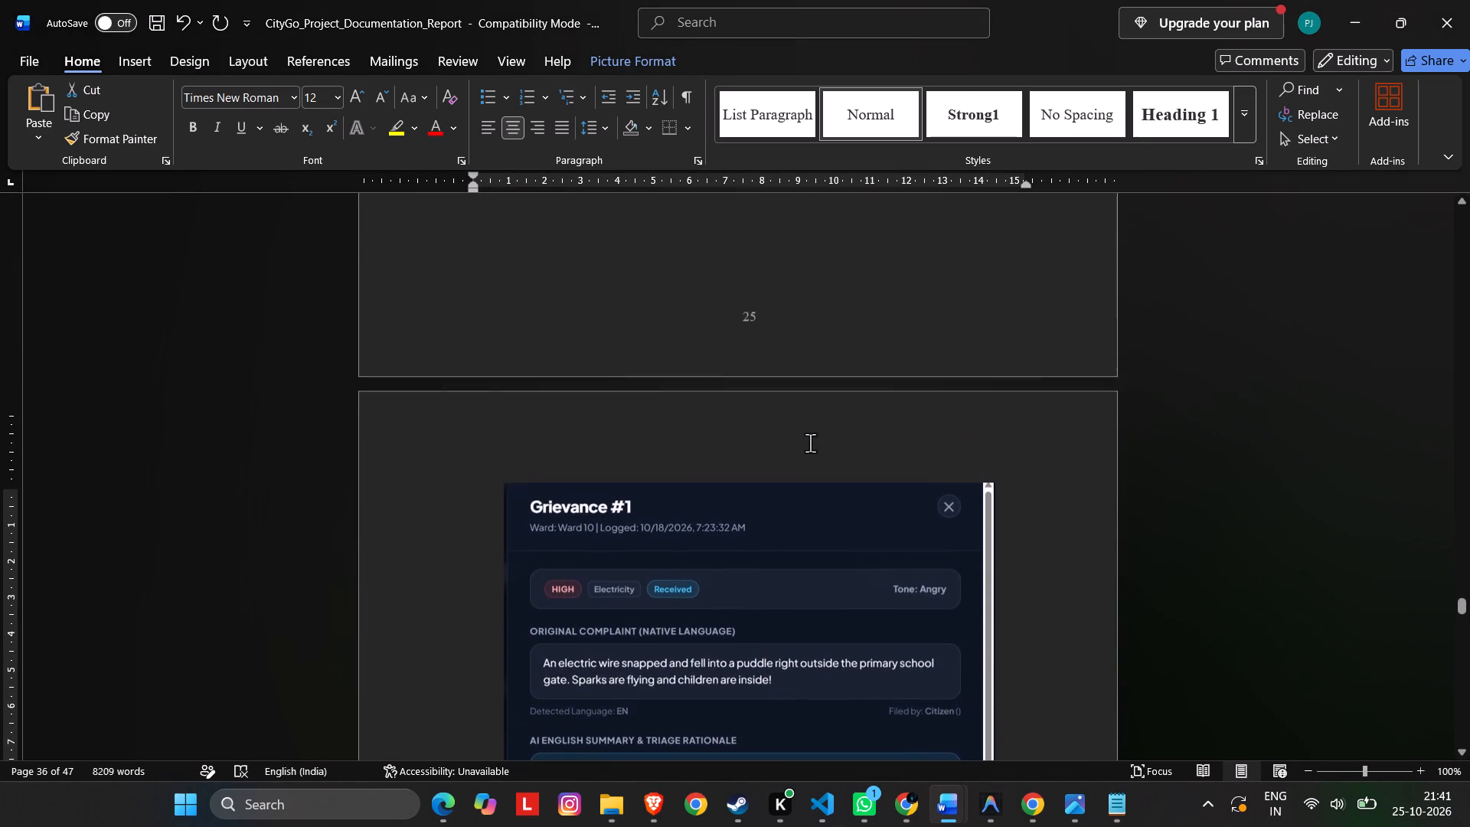
pyautogui.scroll(20, 810, 443)
pyautogui.scroll(13, 810, 443)
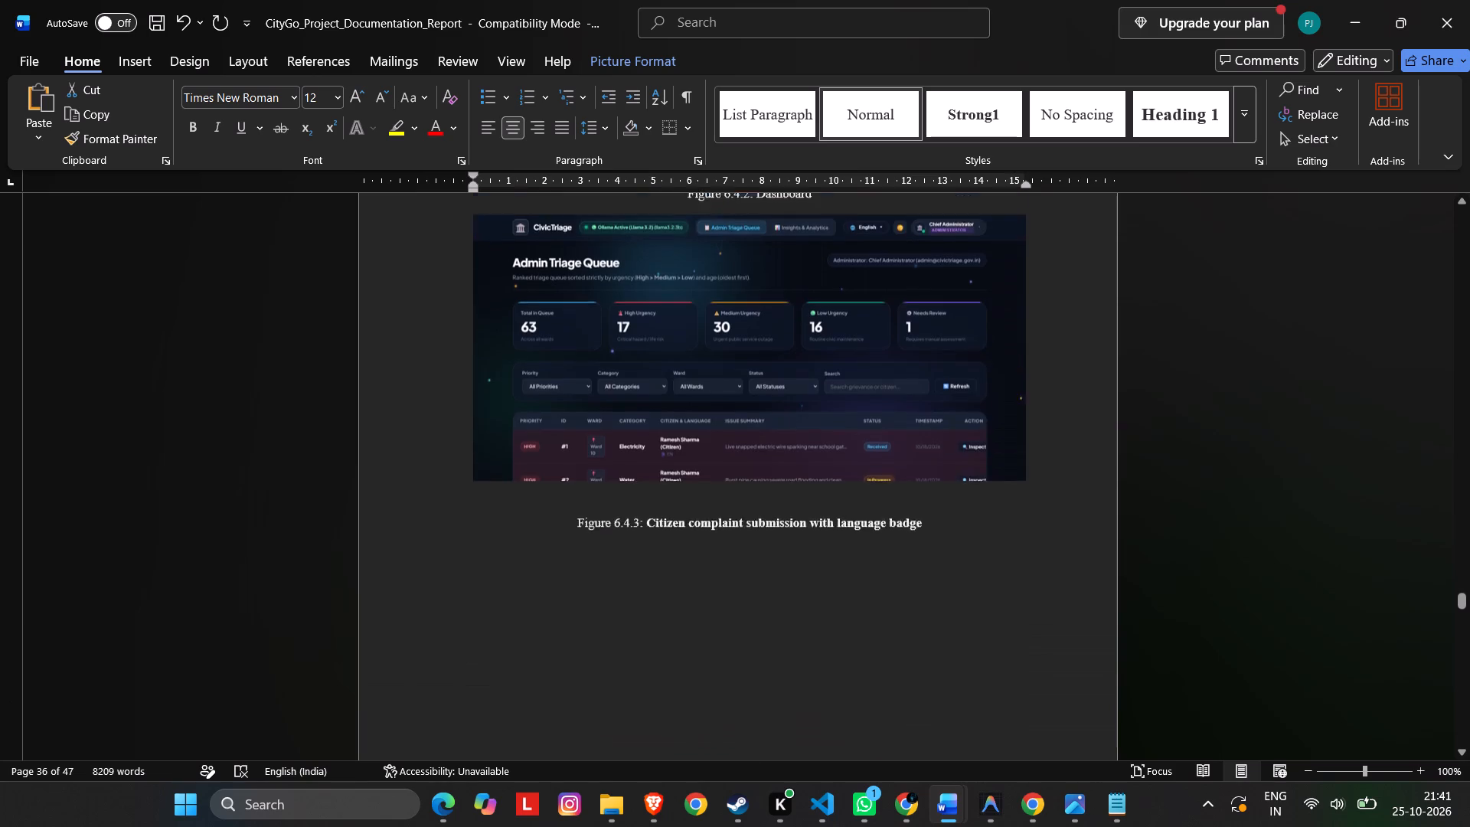
pyautogui.scroll(15, 810, 443)
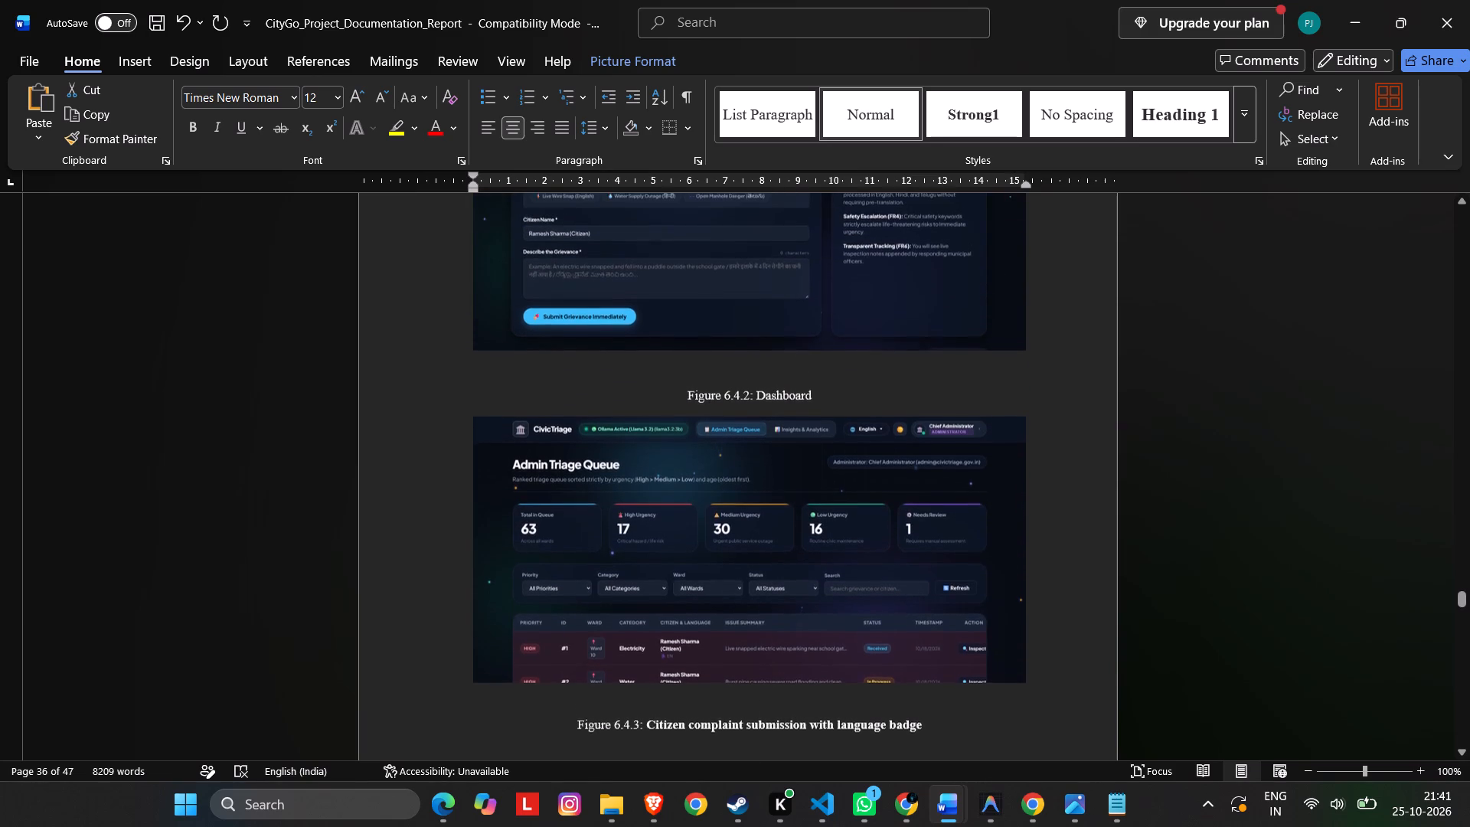
pyautogui.hotkey('alt', 'Tab')
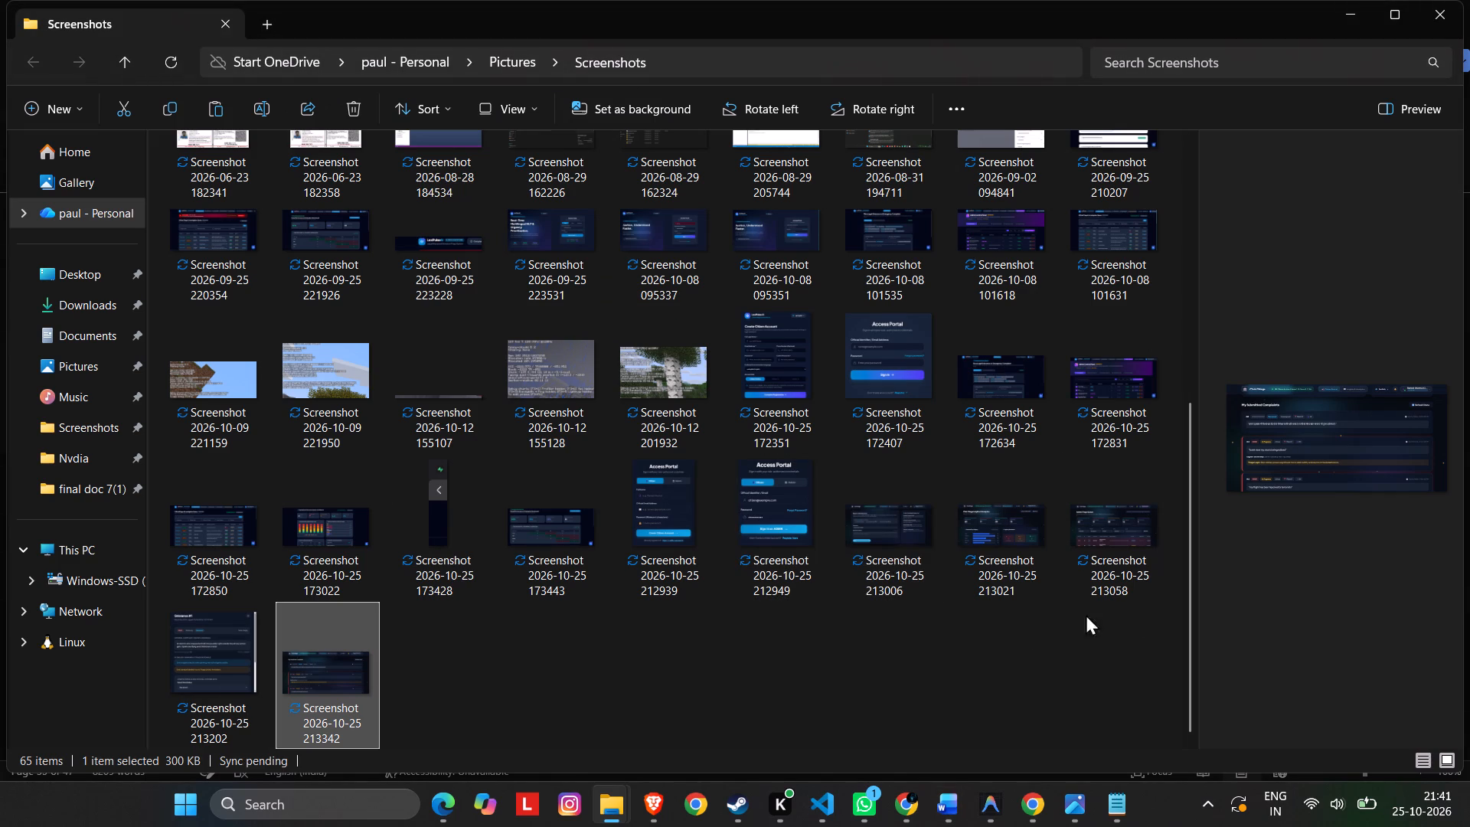
pyautogui.hotkey('alt', 'Tab')
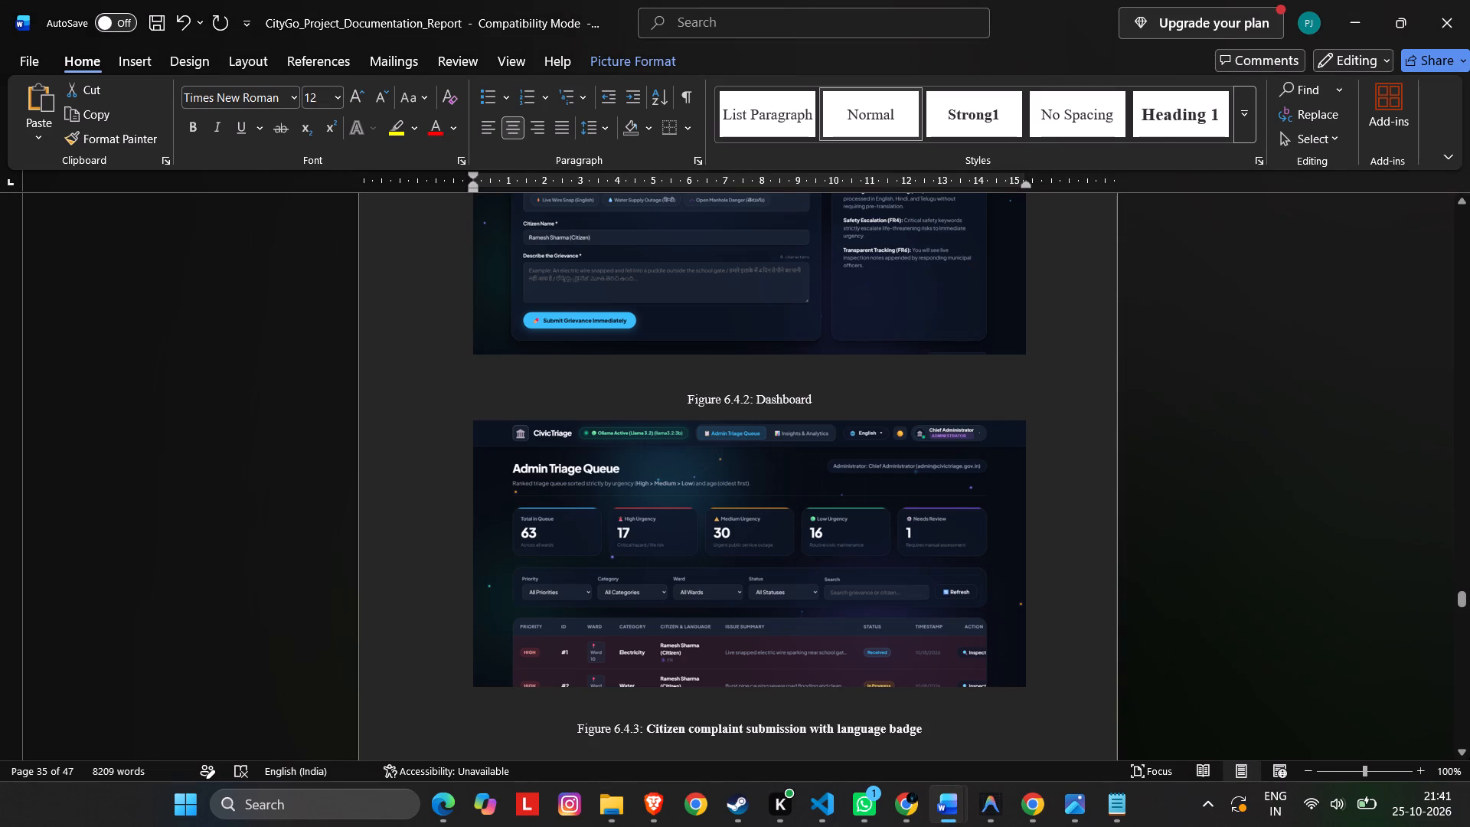
pyautogui.click(867, 557)
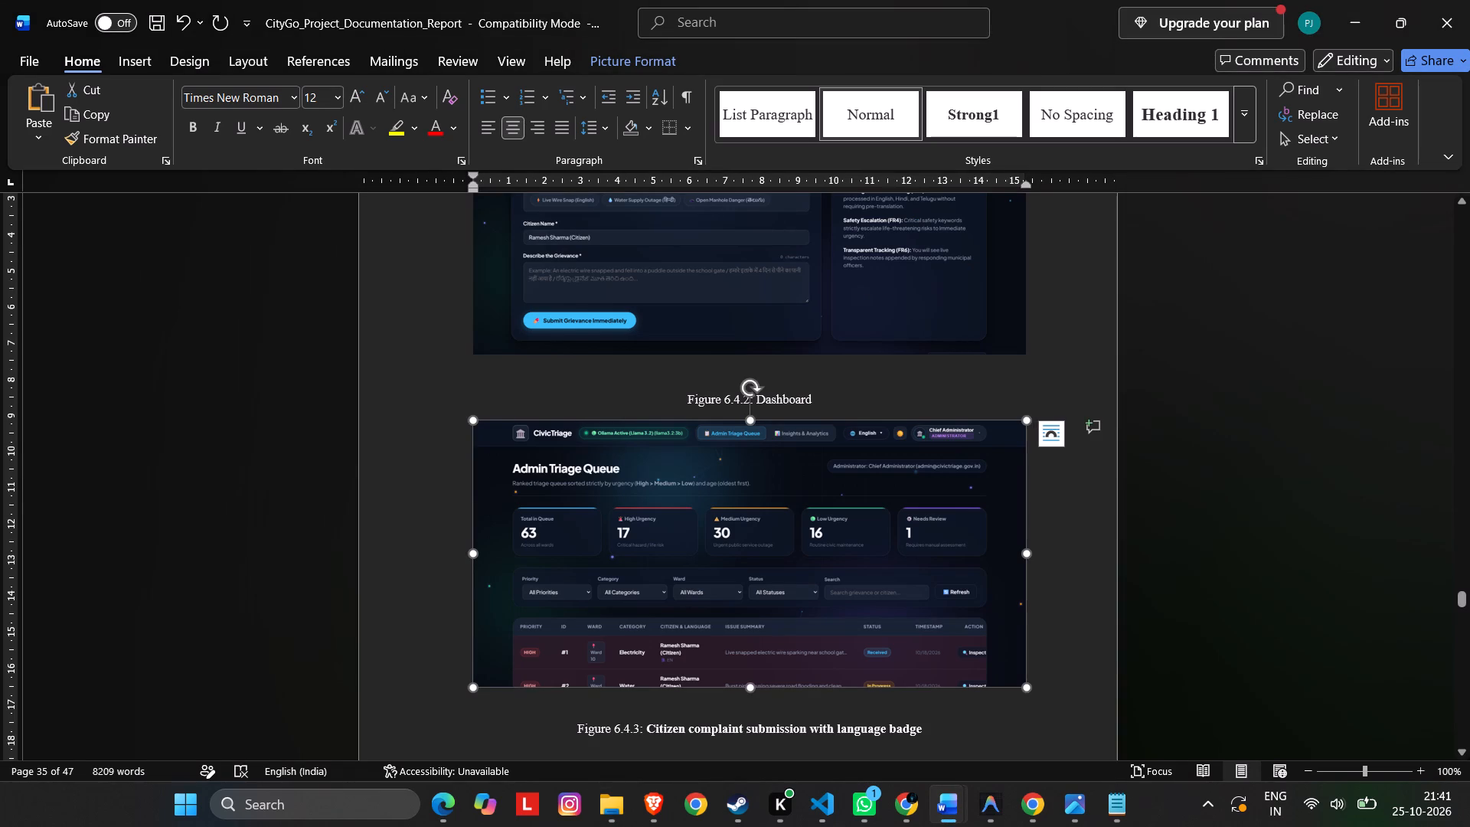
pyautogui.press('Delete')
pyautogui.hotkey('ctrl', 'v')
pyautogui.scroll(-6, 906, 581)
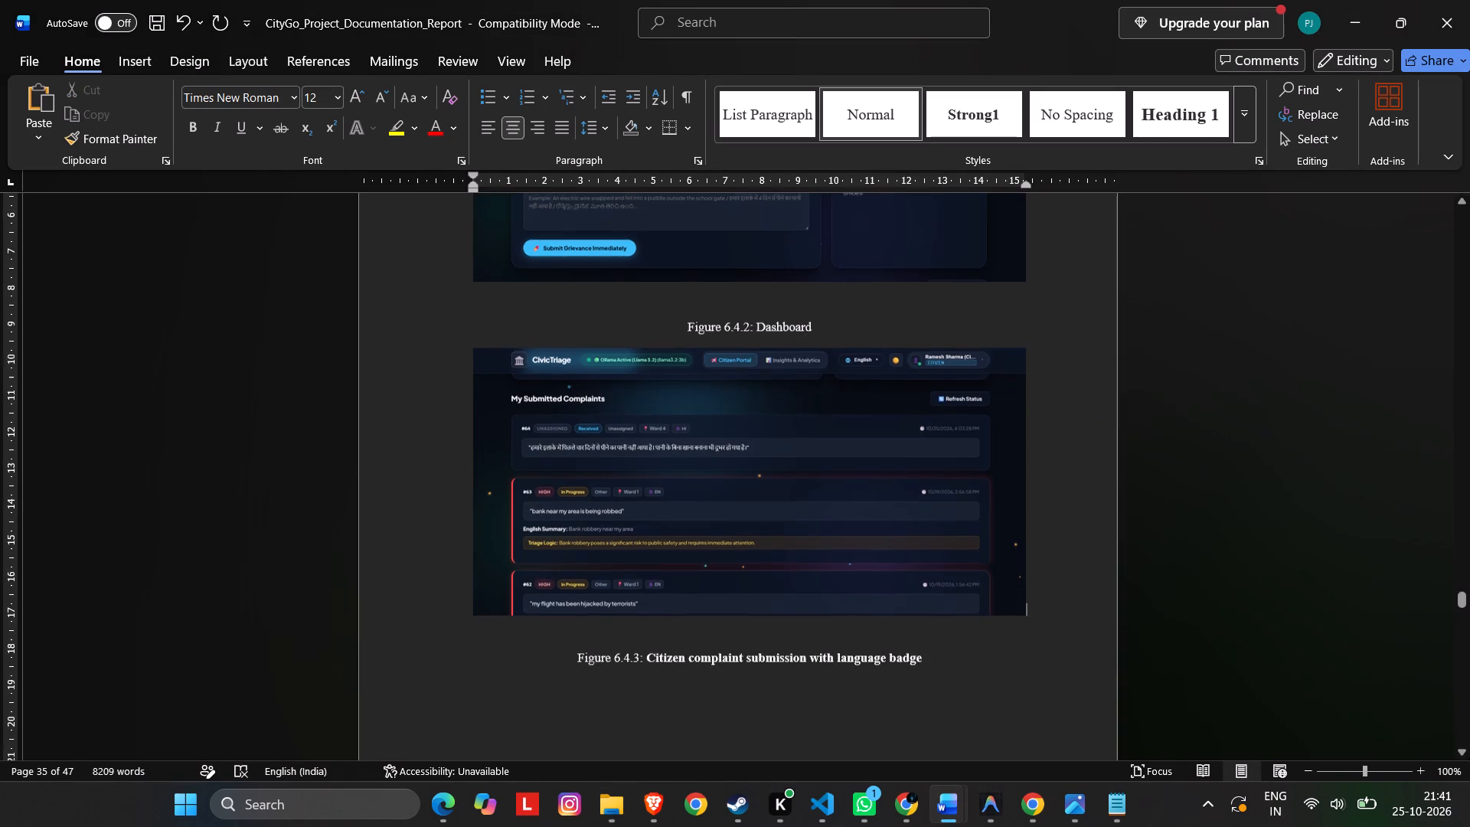
pyautogui.scroll(-20, 906, 581)
pyautogui.scroll(-20, 906, 581)
pyautogui.scroll(-11, 906, 581)
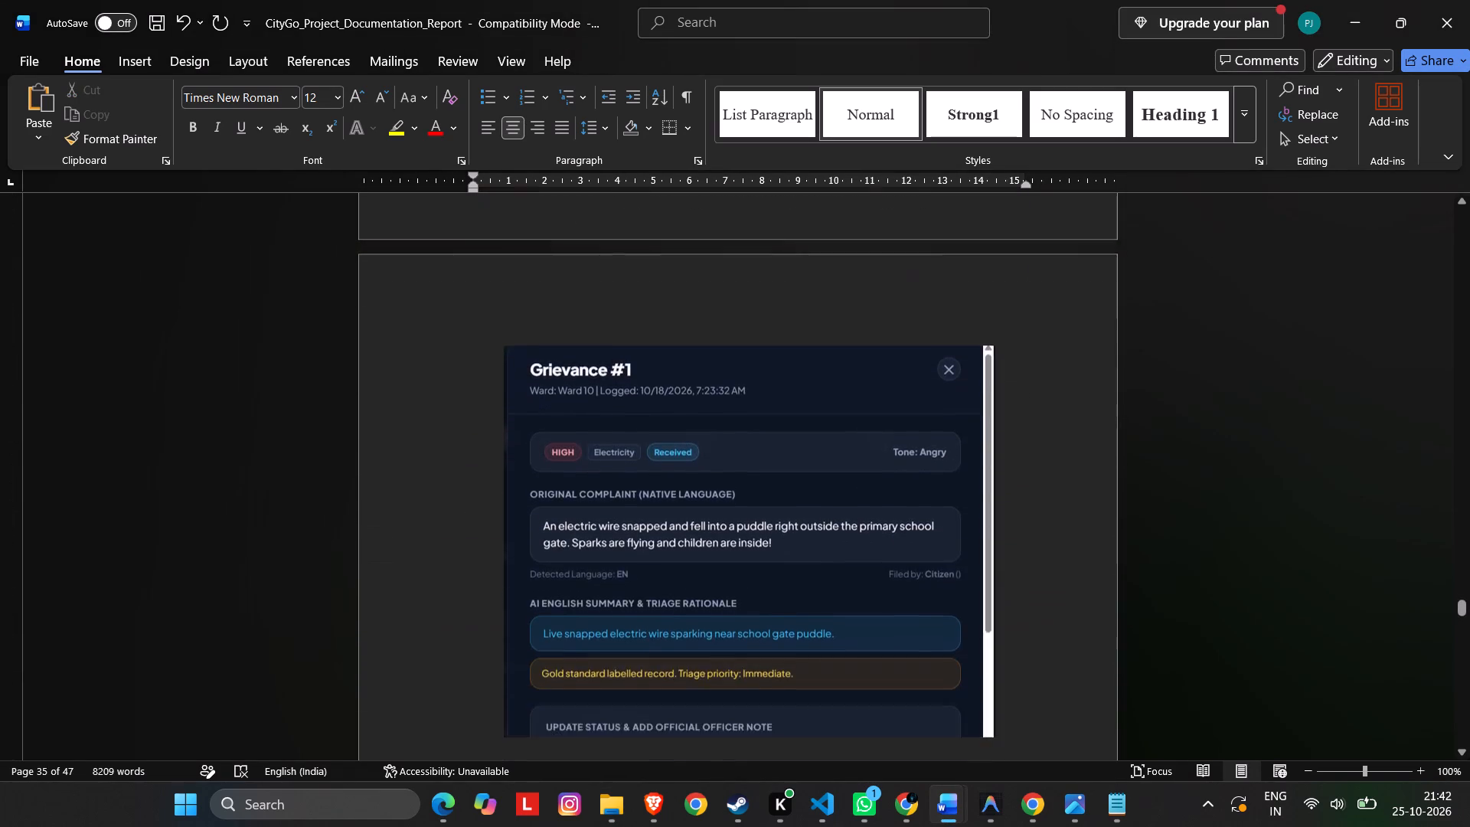
pyautogui.scroll(-20, 906, 581)
pyautogui.scroll(-17, 906, 581)
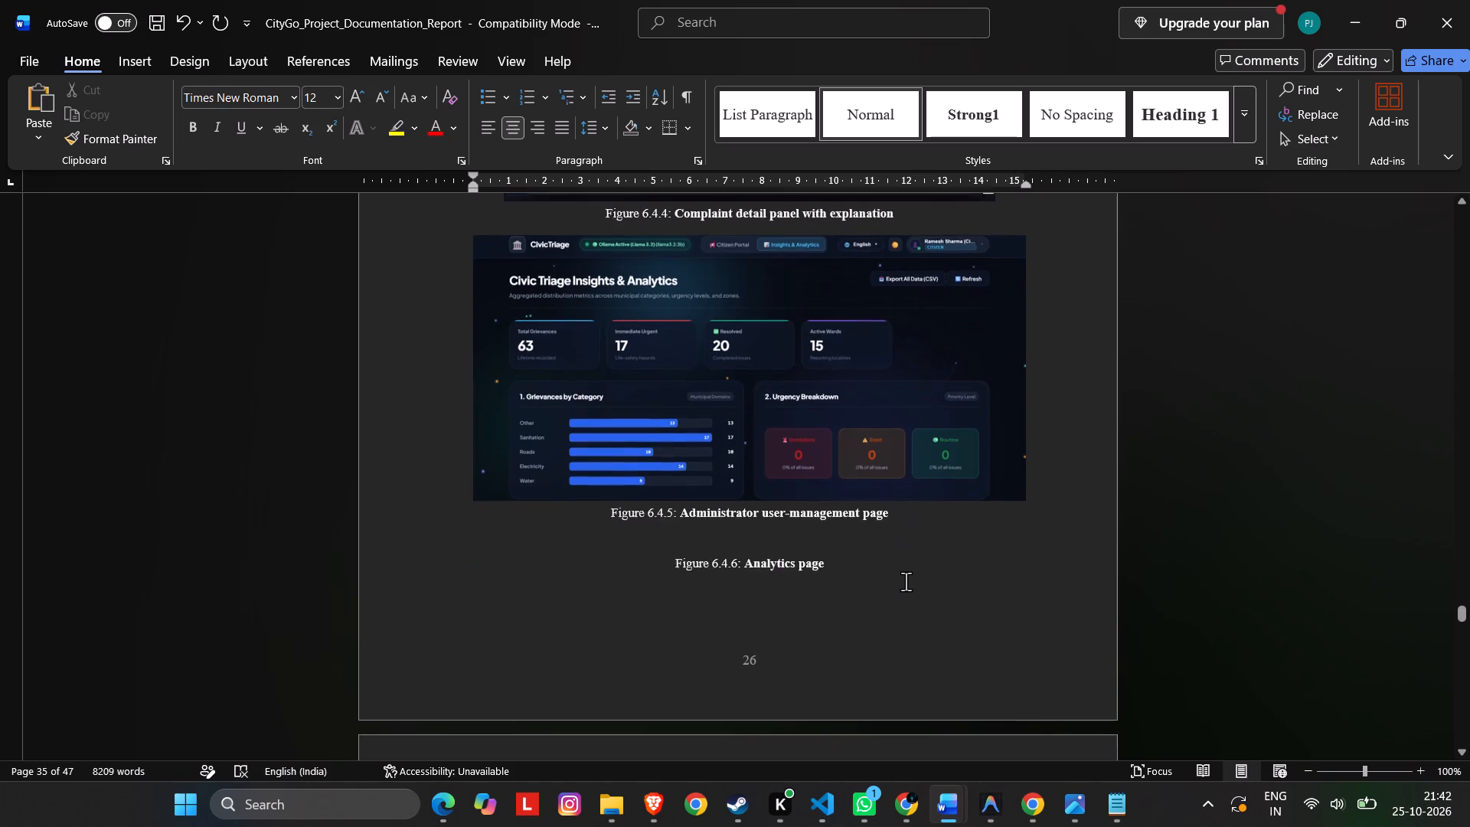
pyautogui.scroll(-6, 906, 581)
pyautogui.scroll(12, 906, 581)
pyautogui.click(887, 515)
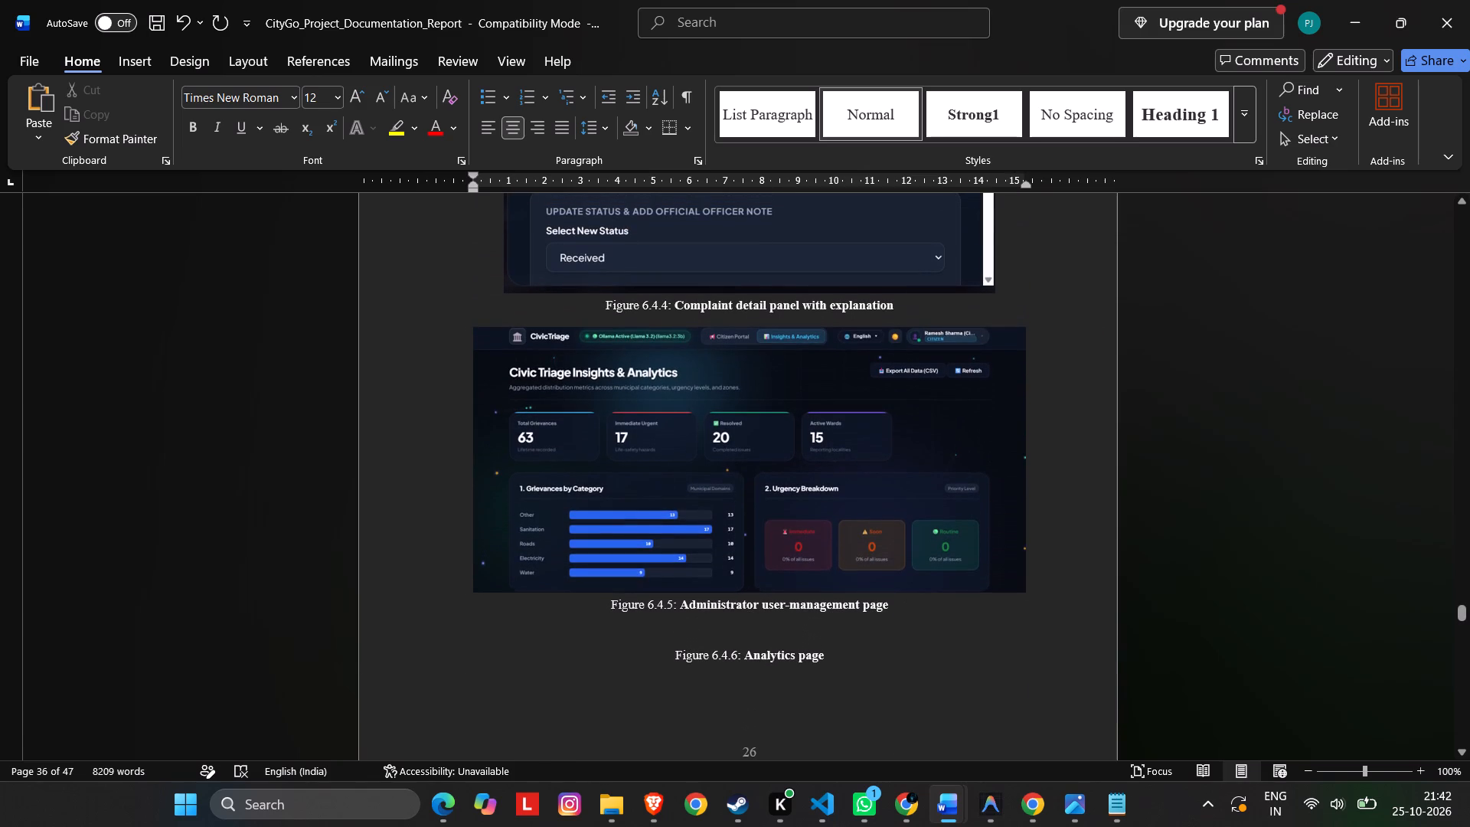
pyautogui.hotkey('alt', 'Tab')
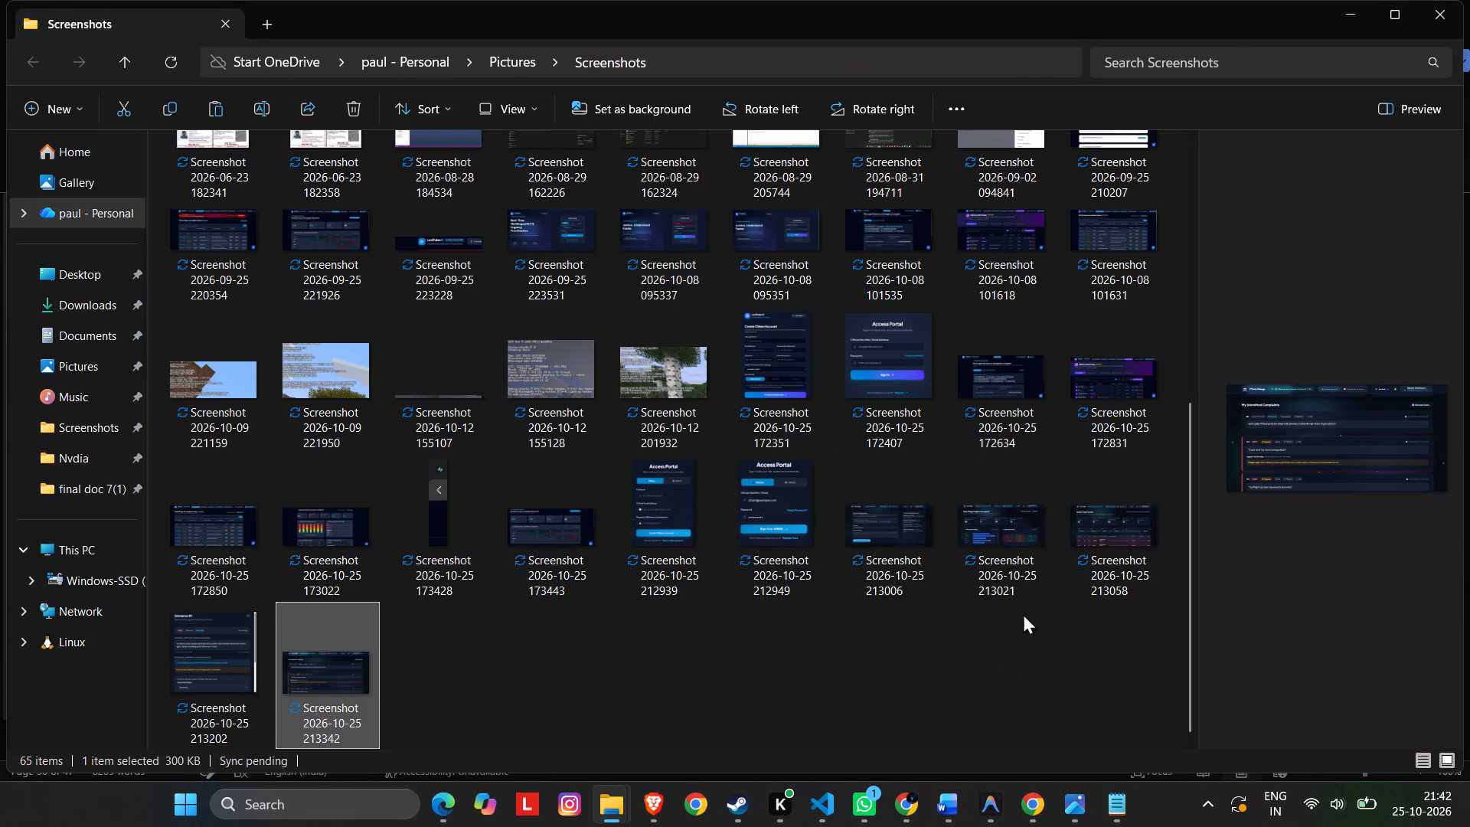
pyautogui.rightClick(1097, 528)
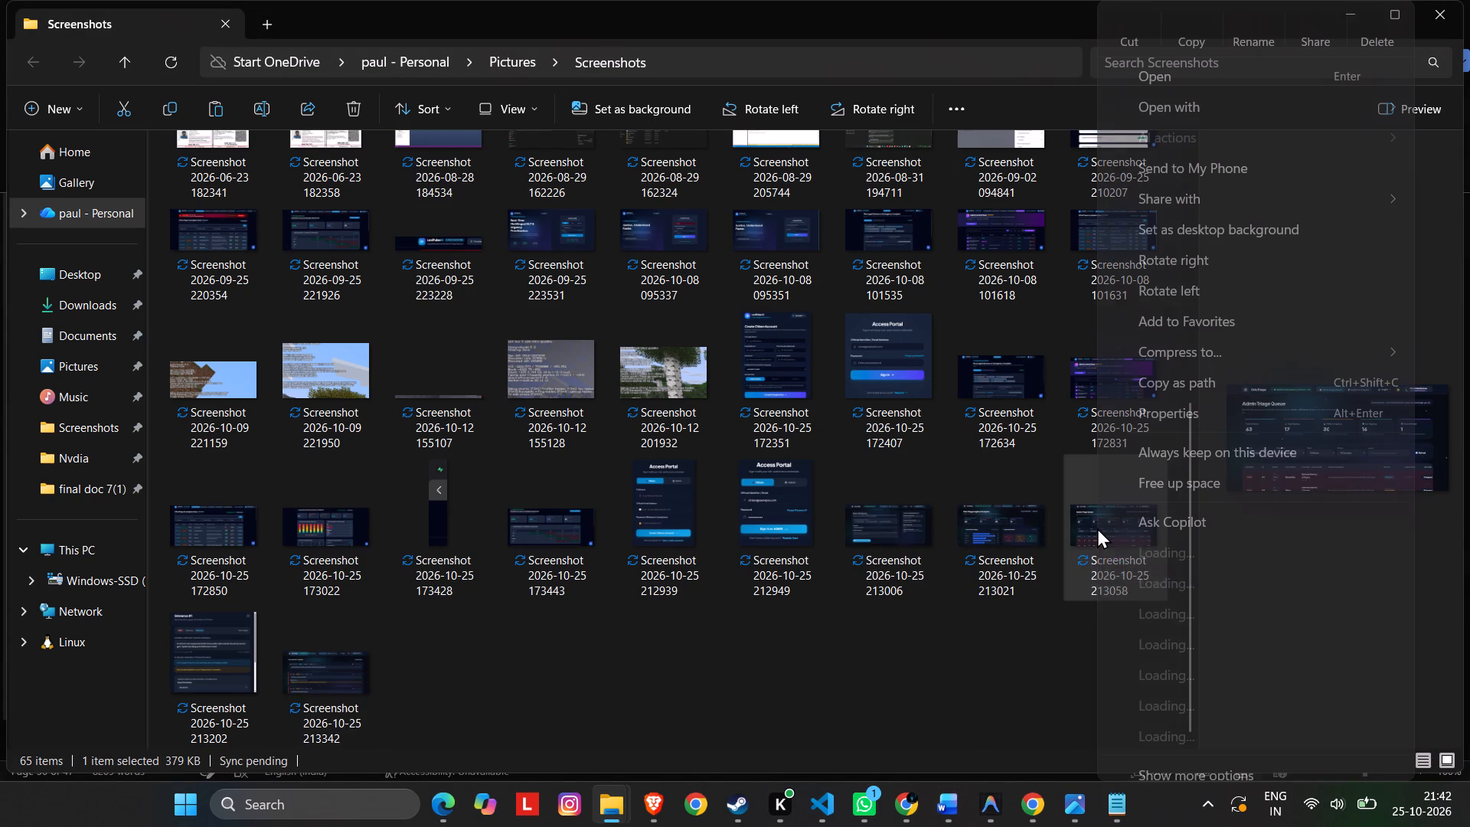
pyautogui.click(1184, 28)
pyautogui.hotkey('alt', 'Tab')
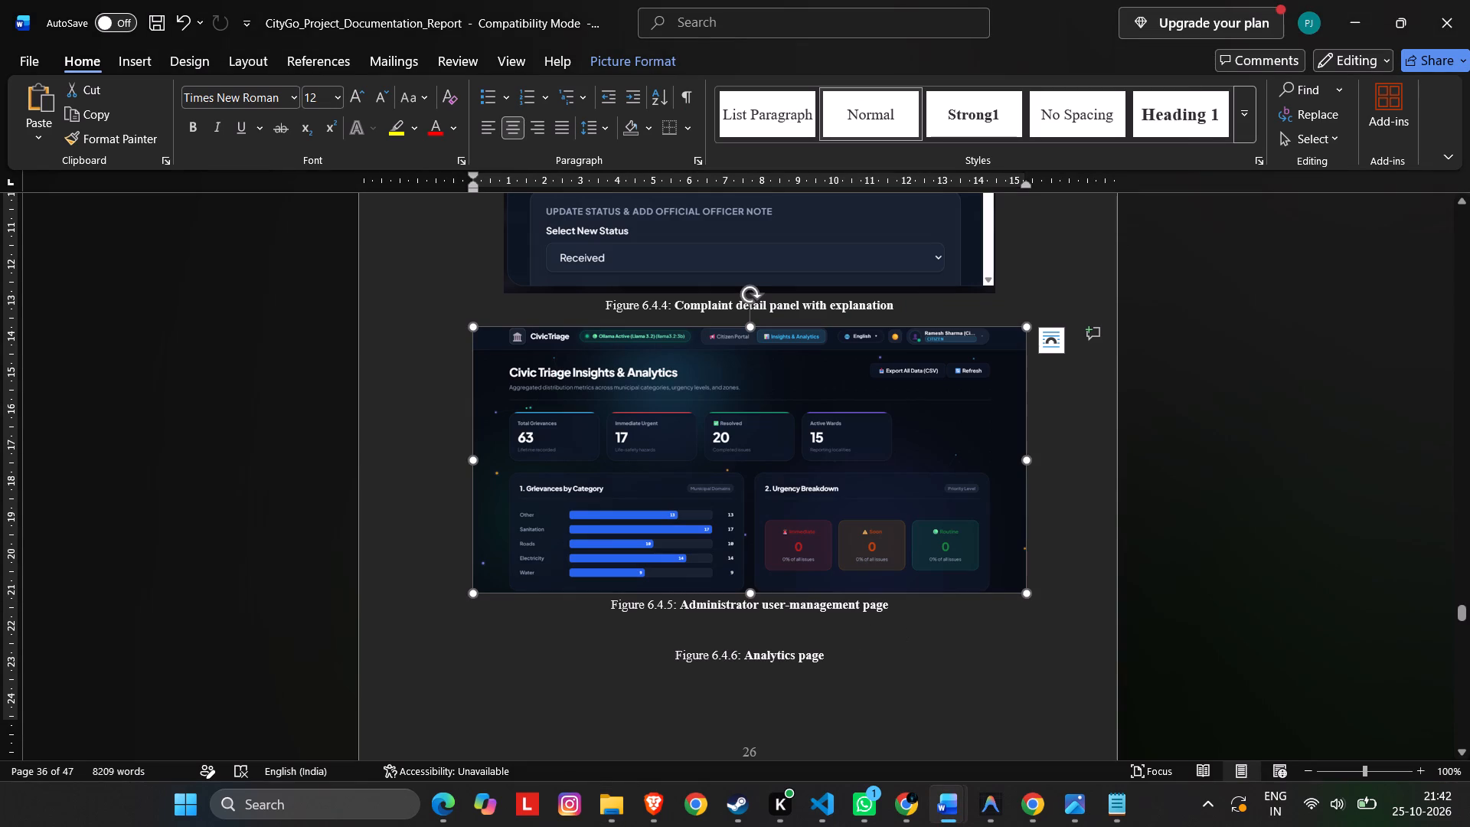
pyautogui.press('Delete')
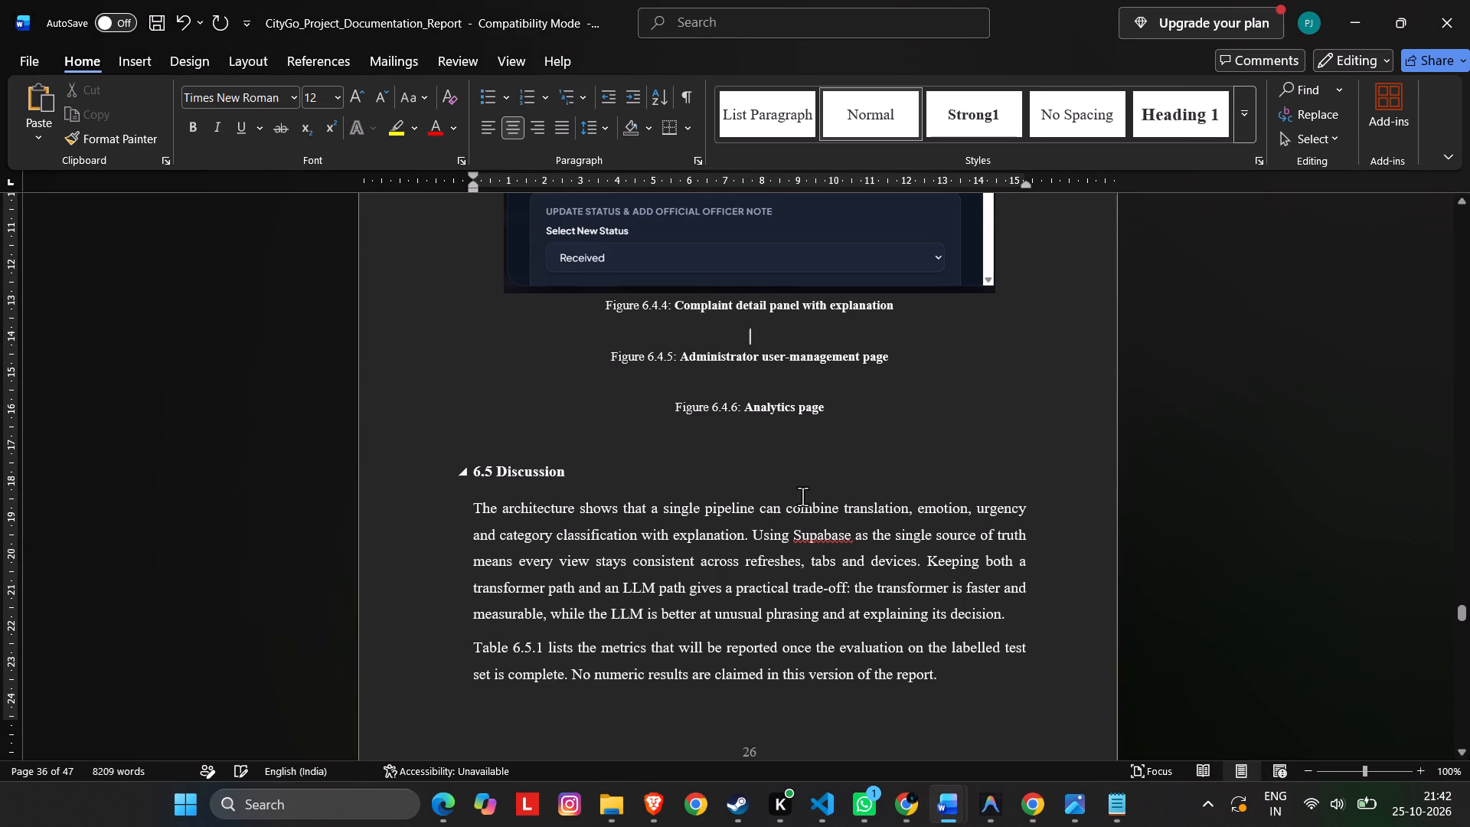
pyautogui.hotkey('ctrl', 'v')
pyautogui.scroll(-9, 802, 496)
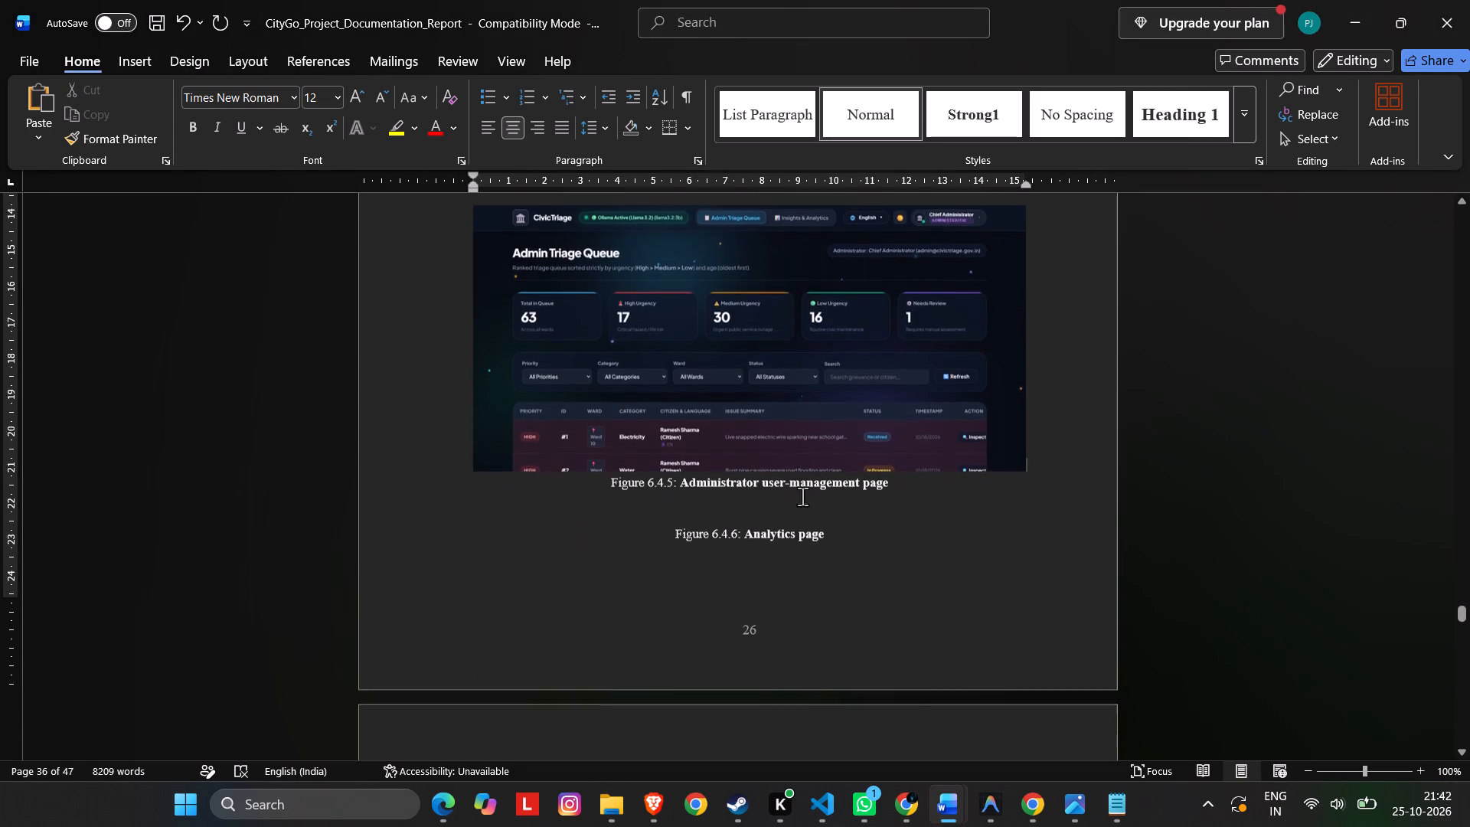
pyautogui.scroll(-3, 802, 496)
pyautogui.click(841, 449)
pyautogui.hotkey('alt', 'Tab')
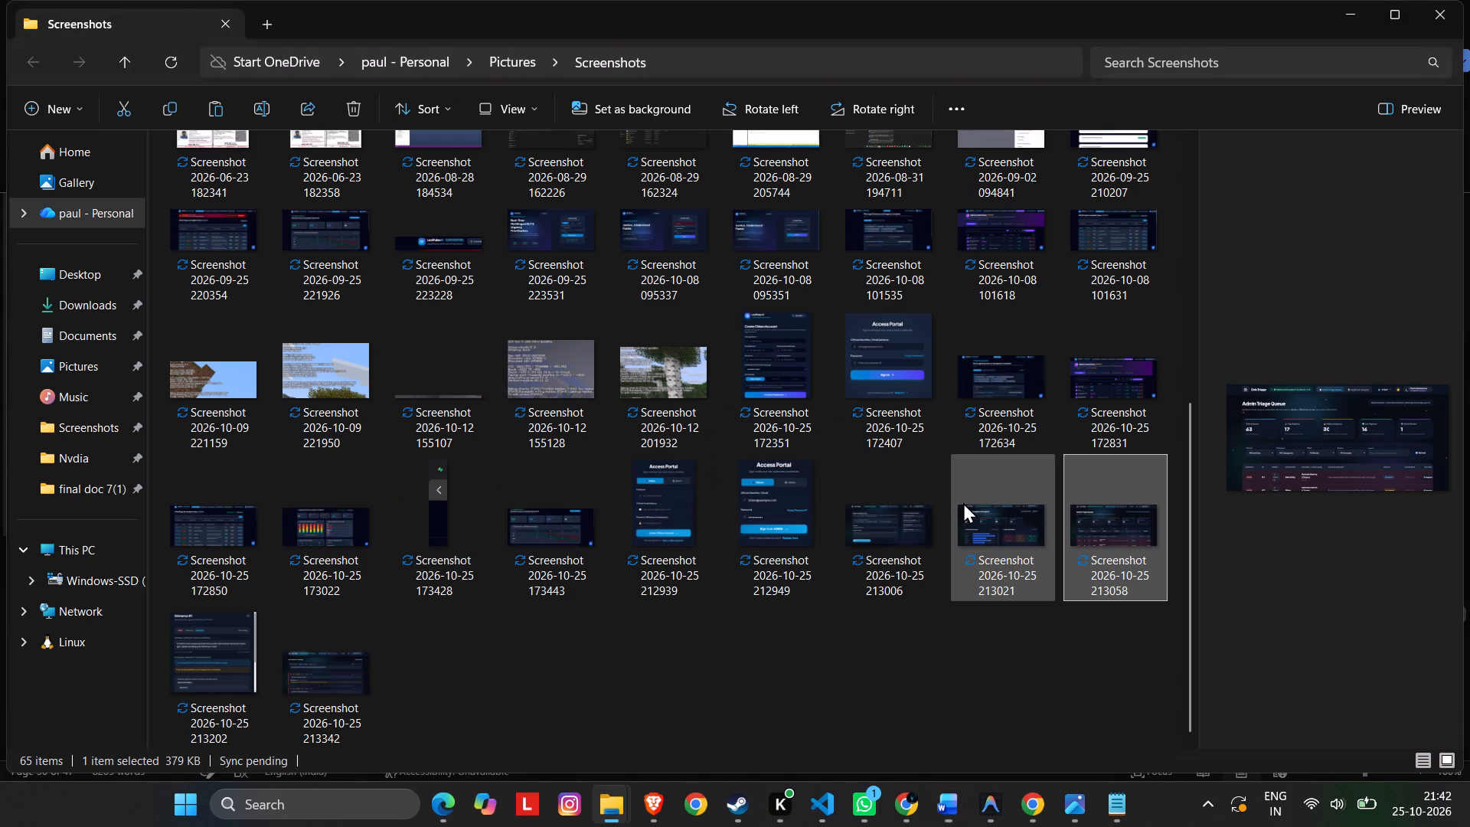
pyautogui.rightClick(1018, 518)
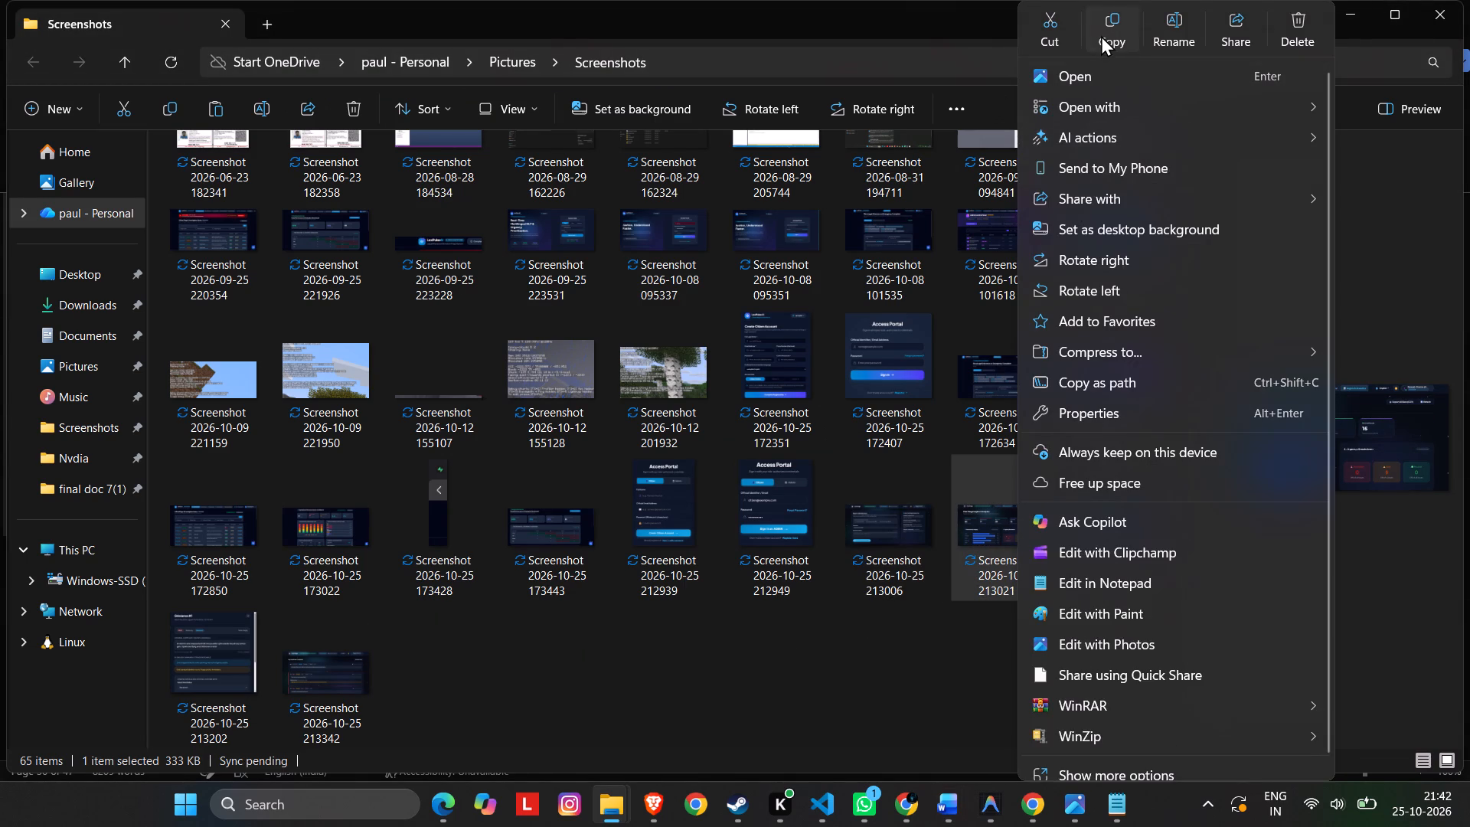
pyautogui.click(1101, 35)
pyautogui.hotkey('alt', 'Tab')
pyautogui.hotkey('ctrl', 'v')
# Check the placement of the screenshots against their captions from Figure 6.4.3 to Figure 6.4.6, through to section 6.5.
pyautogui.scroll(6, 848, 561)
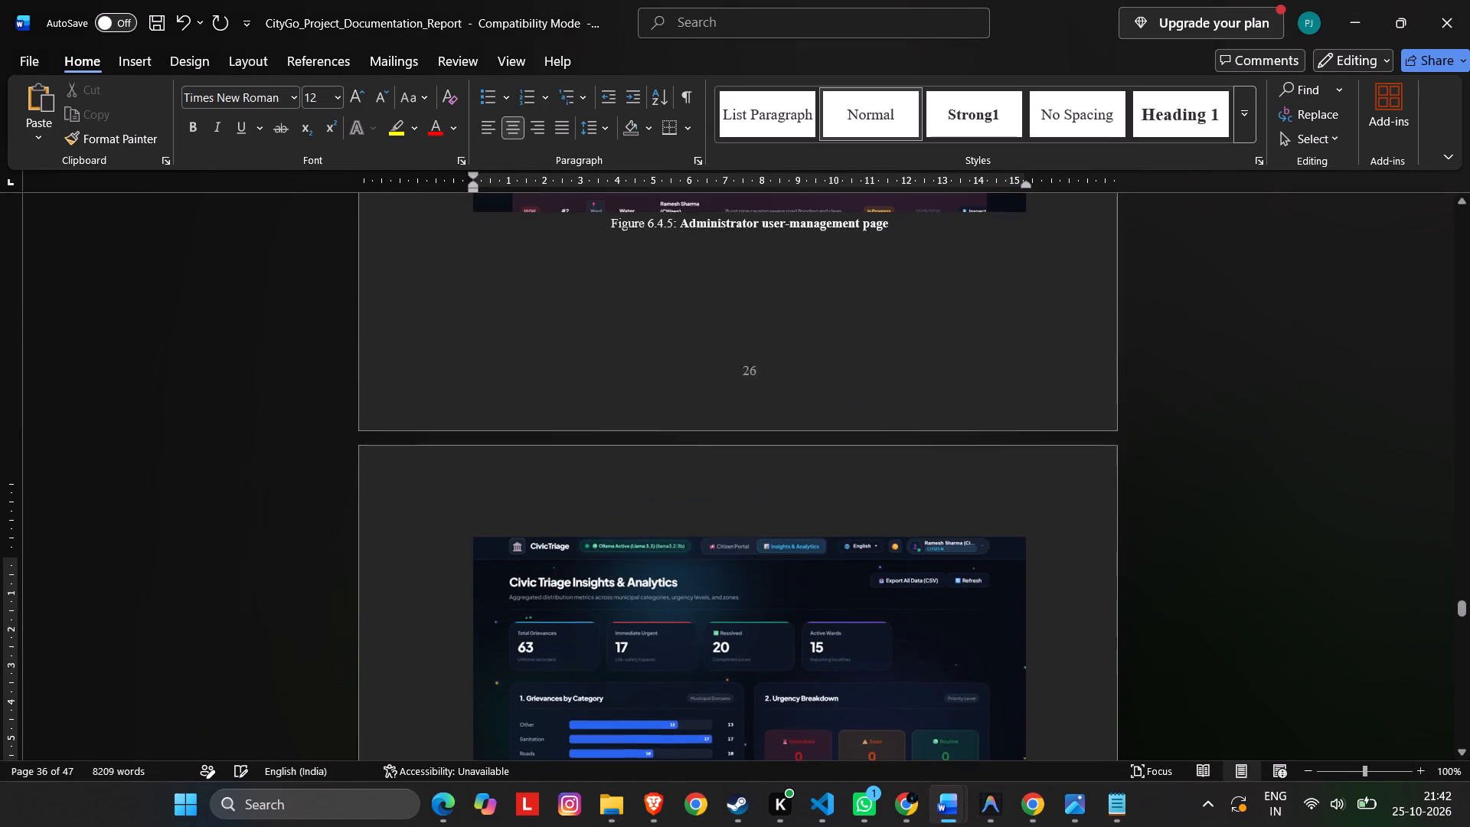
pyautogui.scroll(-19, 848, 561)
pyautogui.scroll(-6, 848, 561)
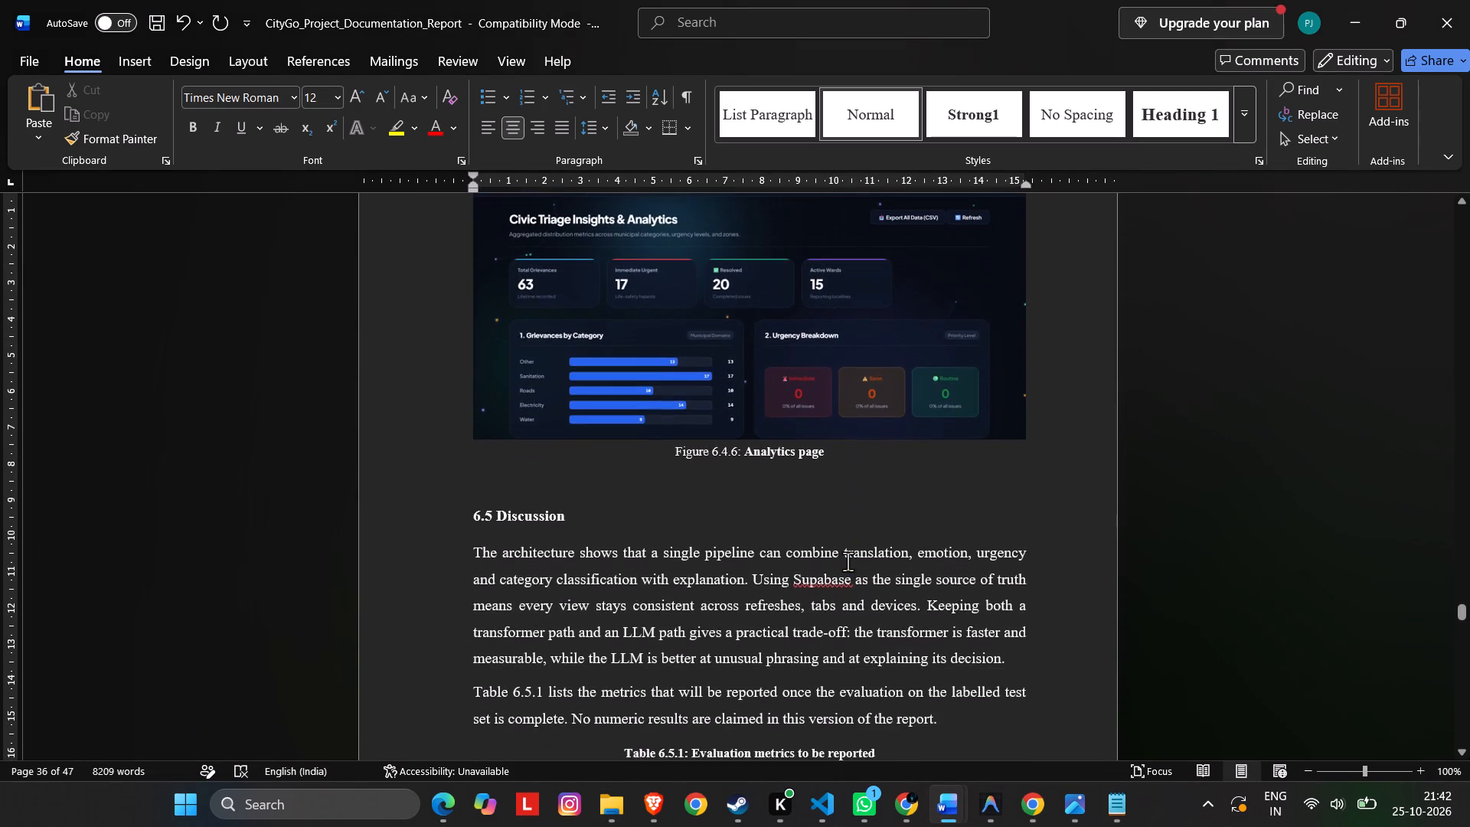
pyautogui.scroll(-17, 848, 561)
pyautogui.scroll(18, 848, 561)
pyautogui.scroll(10, 848, 561)
pyautogui.scroll(15, 848, 561)
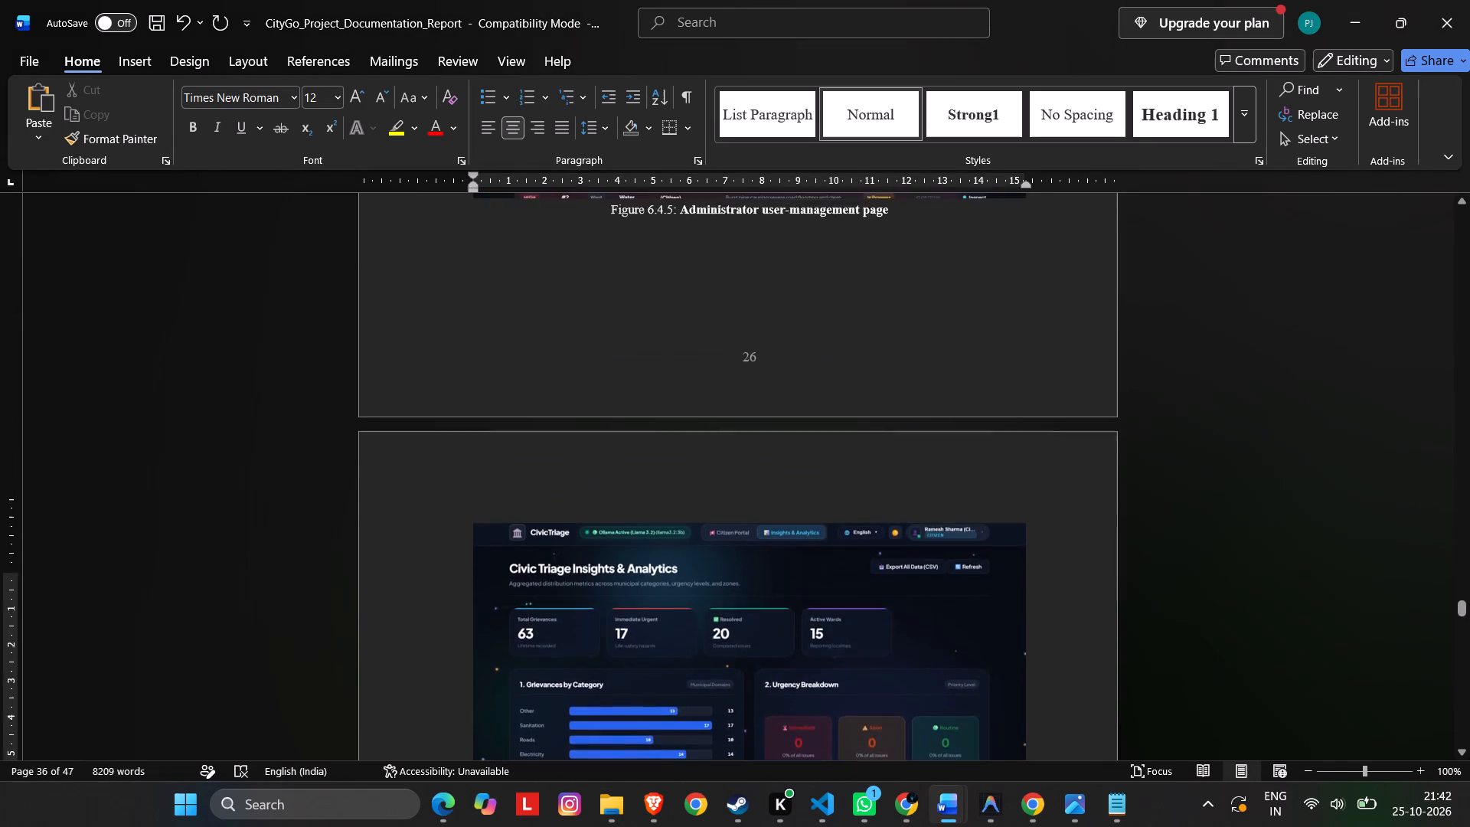
pyautogui.scroll(17, 848, 561)
pyautogui.scroll(6, 848, 561)
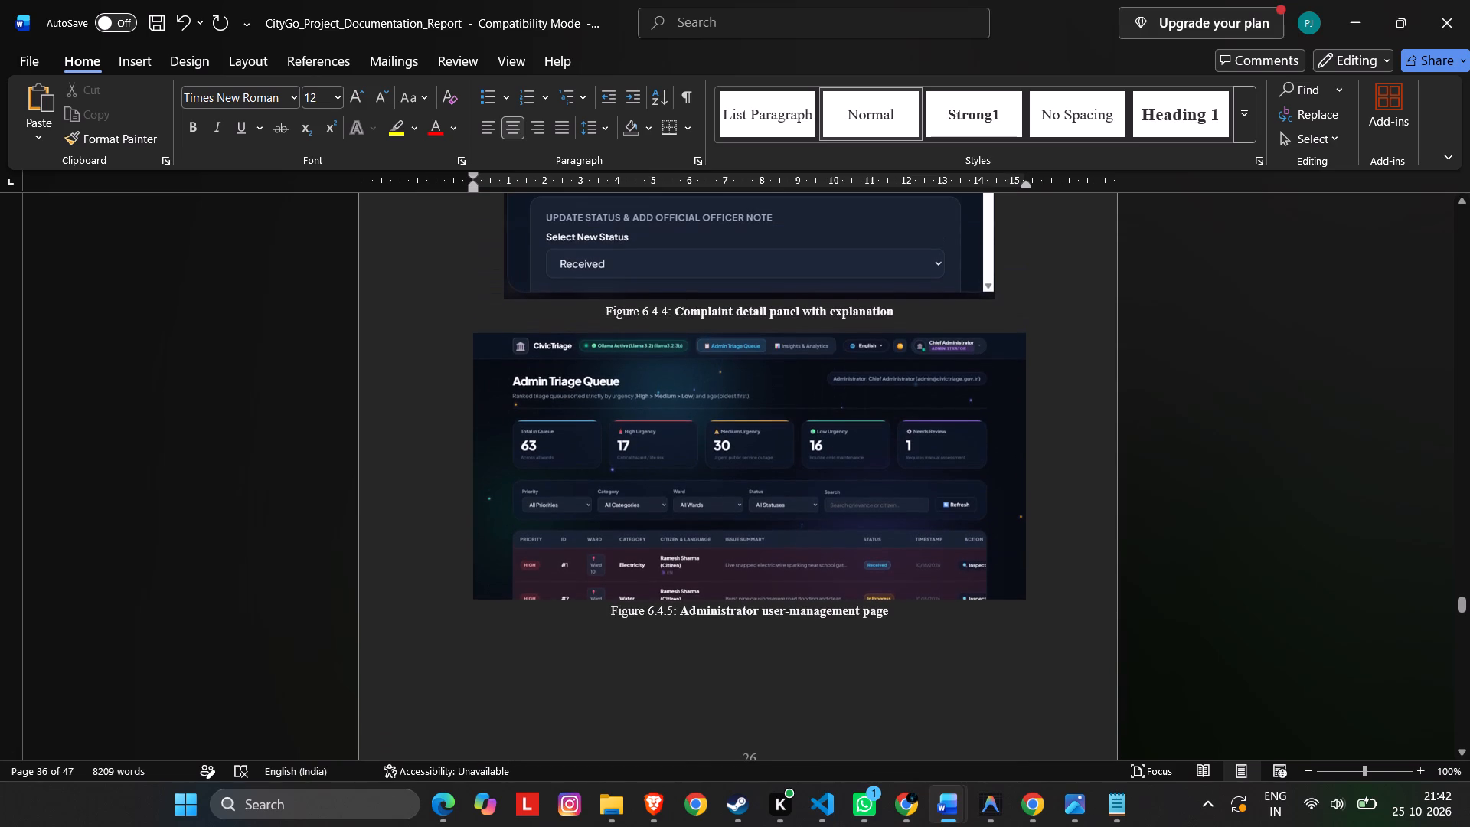
pyautogui.keyDown('ctrl'); pyautogui.scroll(7, 848, 561); pyautogui.keyUp('ctrl')
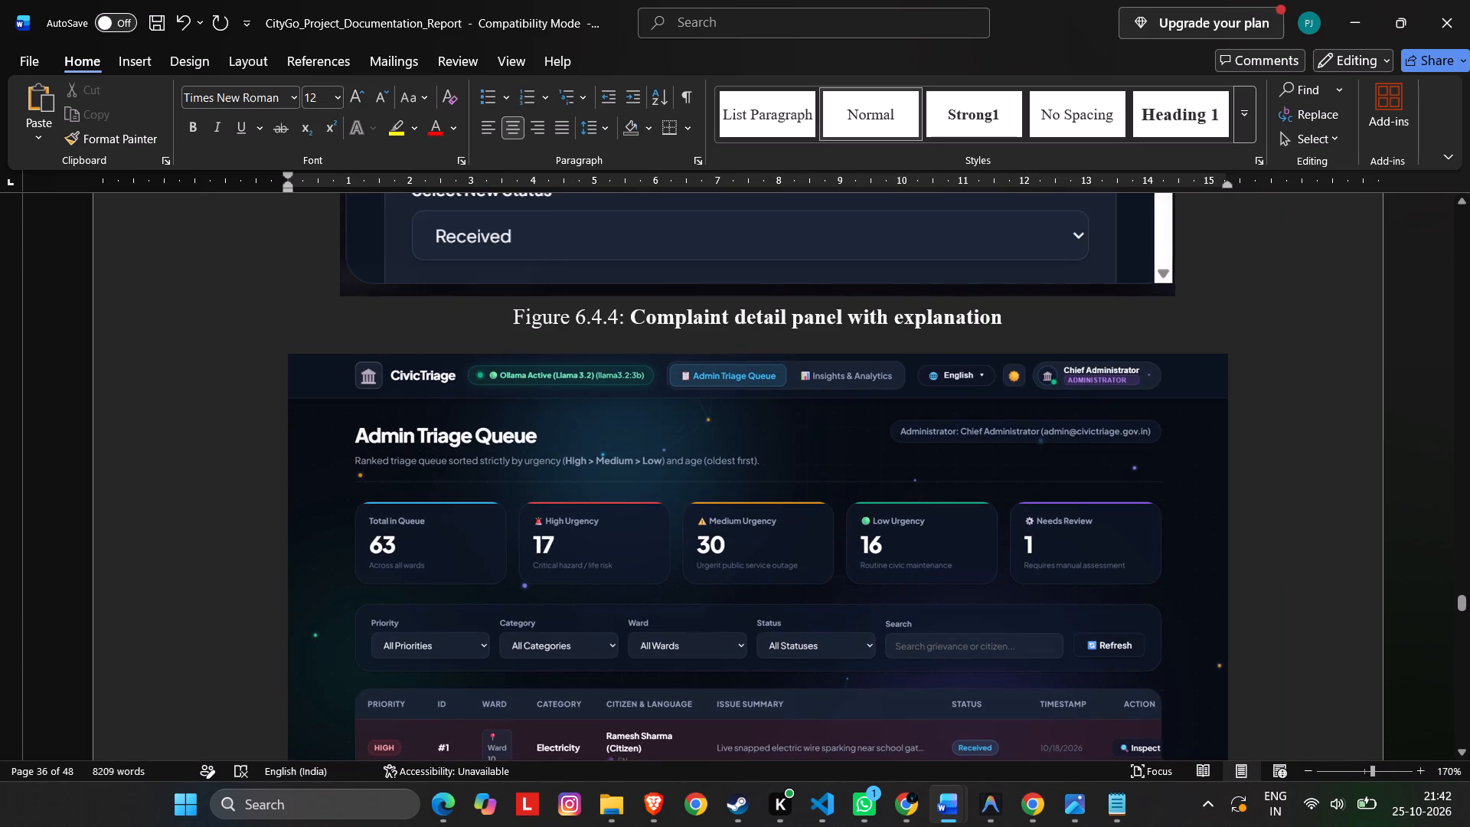
pyautogui.scroll(-18, 848, 561)
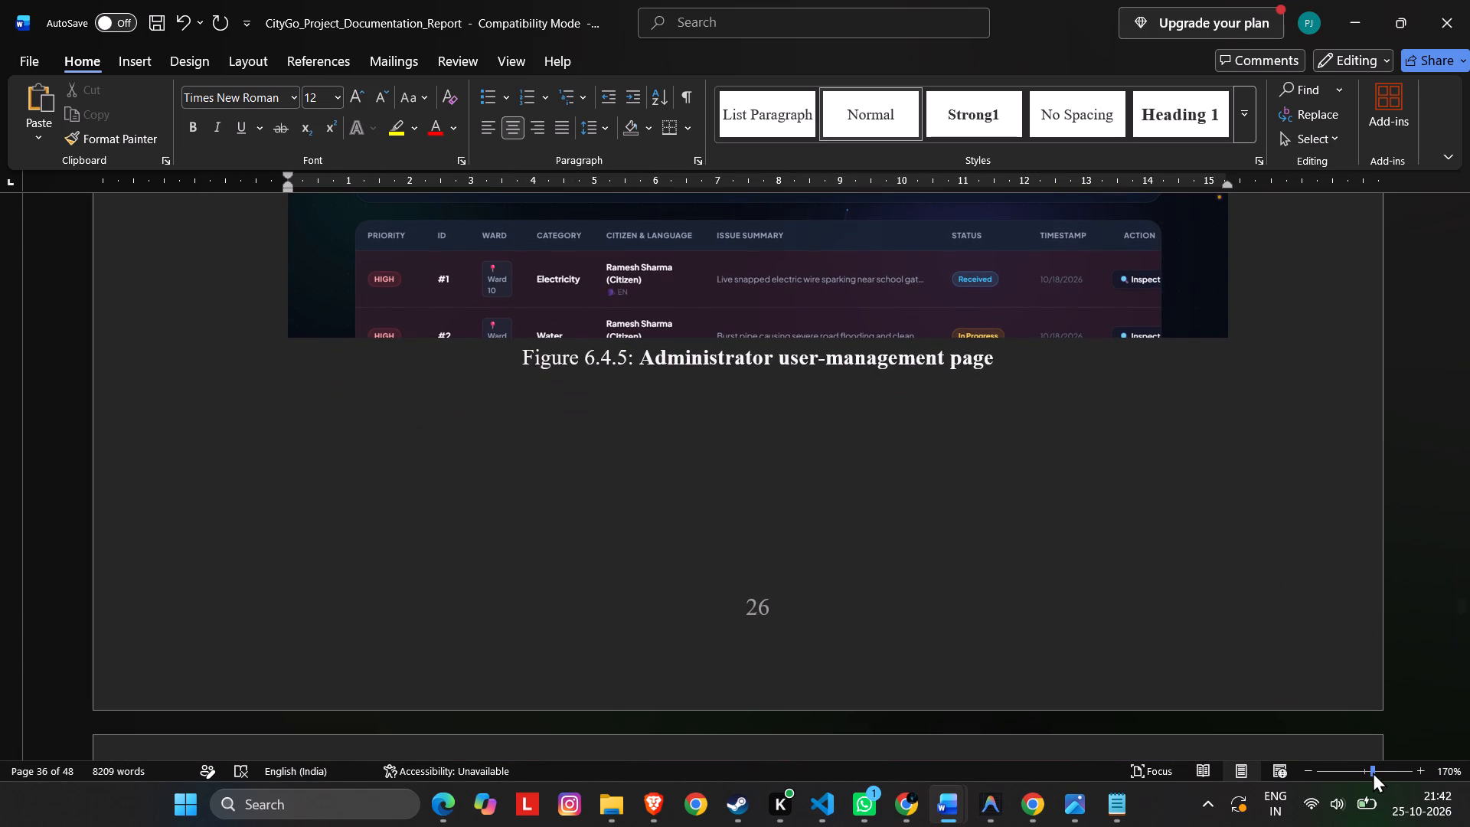
pyautogui.moveTo(1373, 772); pyautogui.dragTo(1370, 774)
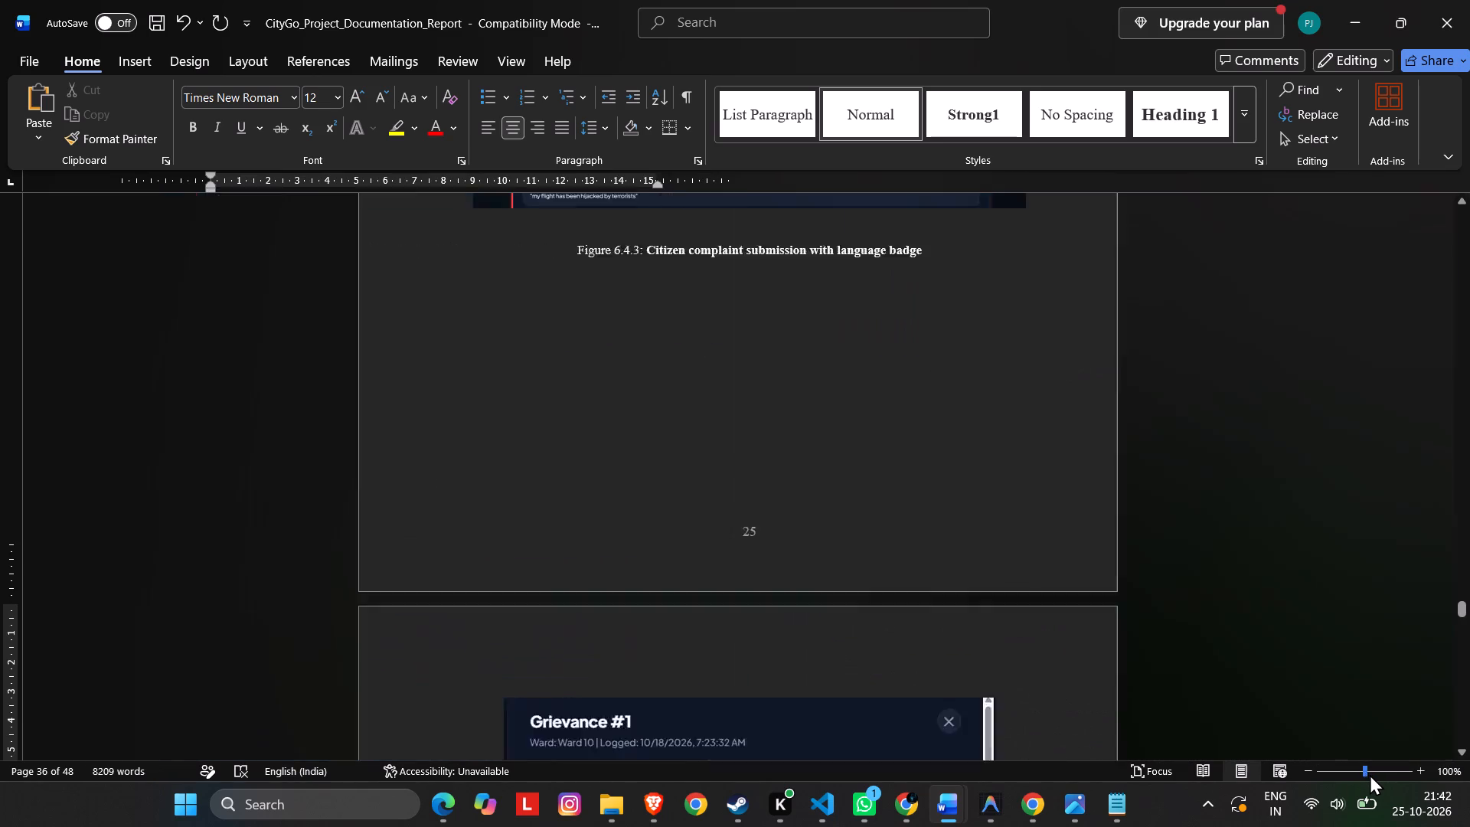
pyautogui.moveTo(1370, 774); pyautogui.dragTo(1366, 774)
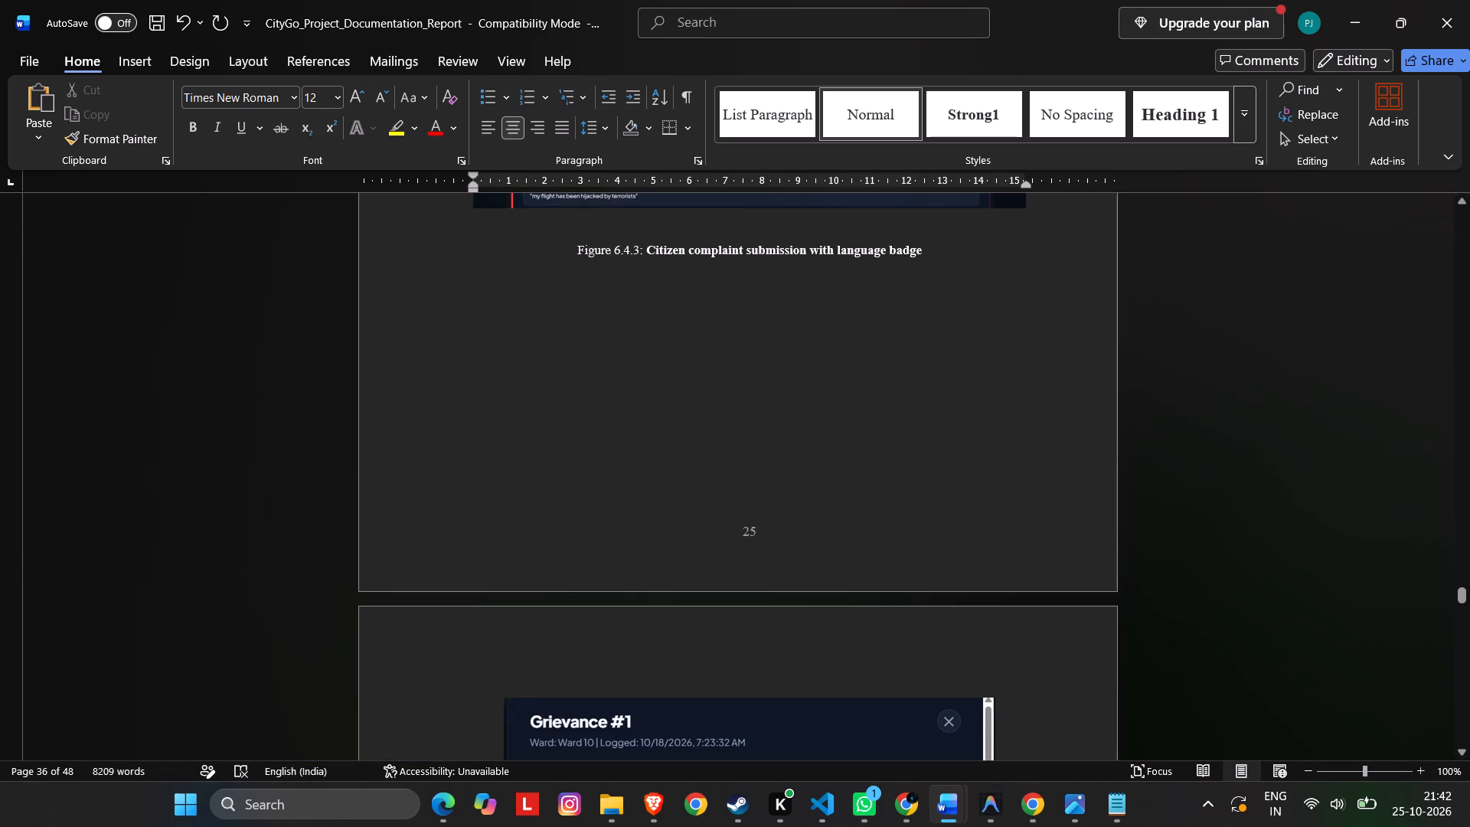
pyautogui.scroll(6, 955, 440)
pyautogui.scroll(-20, 955, 440)
pyautogui.scroll(-17, 955, 440)
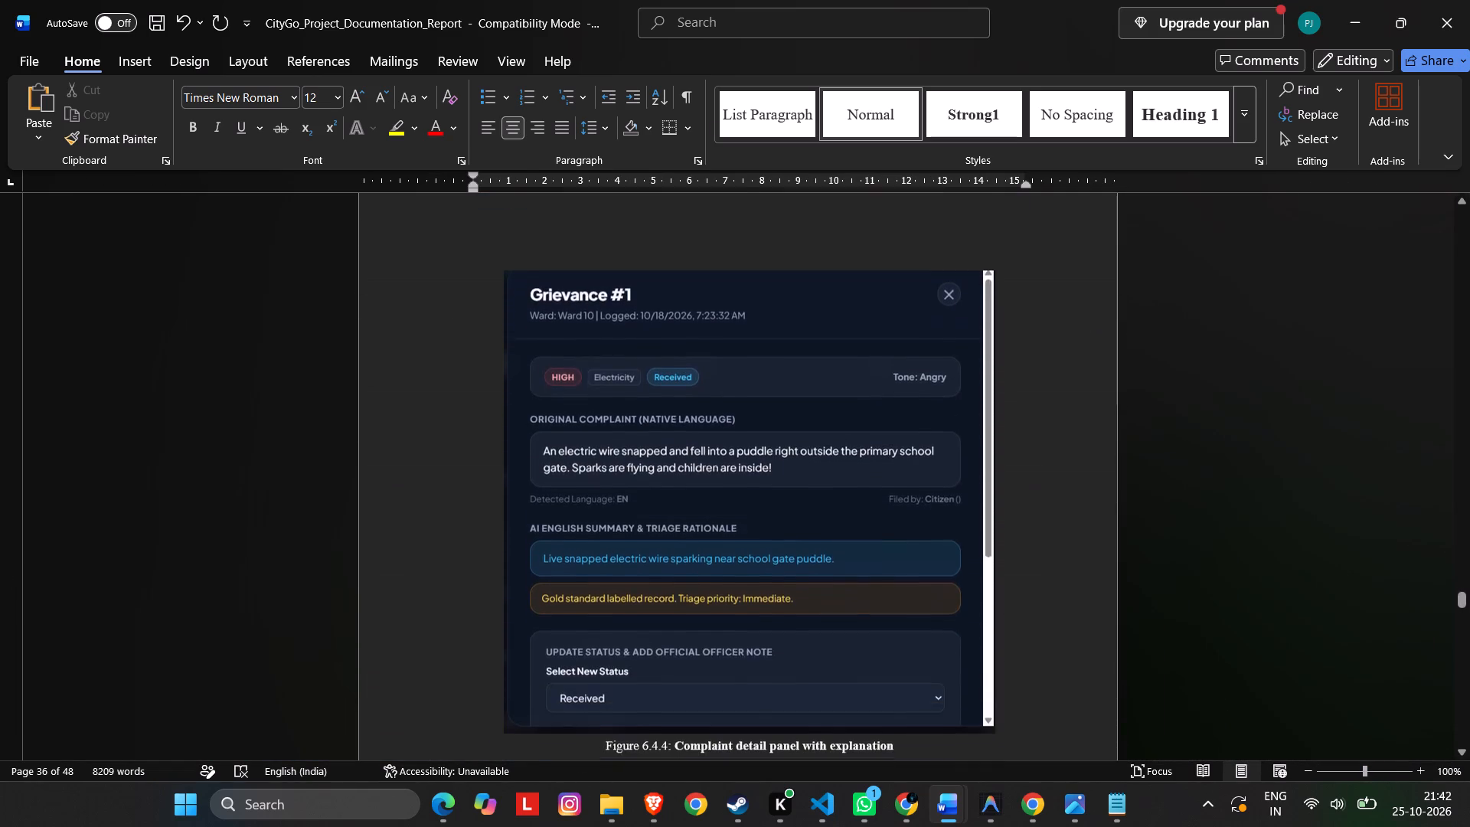
pyautogui.scroll(-20, 955, 440)
pyautogui.scroll(-20, 955, 440)
pyautogui.scroll(-9, 955, 440)
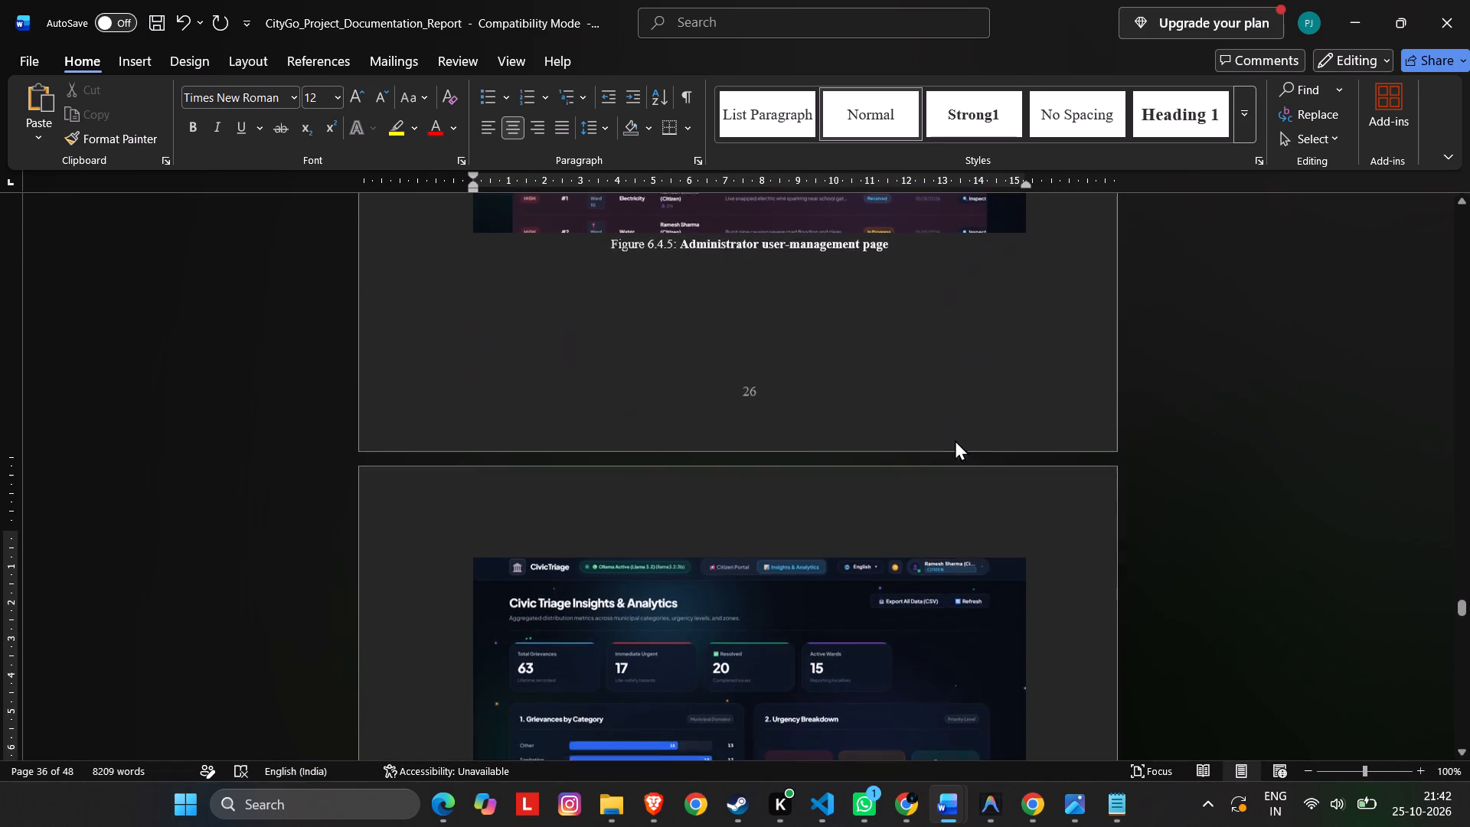
pyautogui.scroll(-20, 955, 440)
pyautogui.scroll(-20, 955, 440)
pyautogui.scroll(-1, 955, 440)
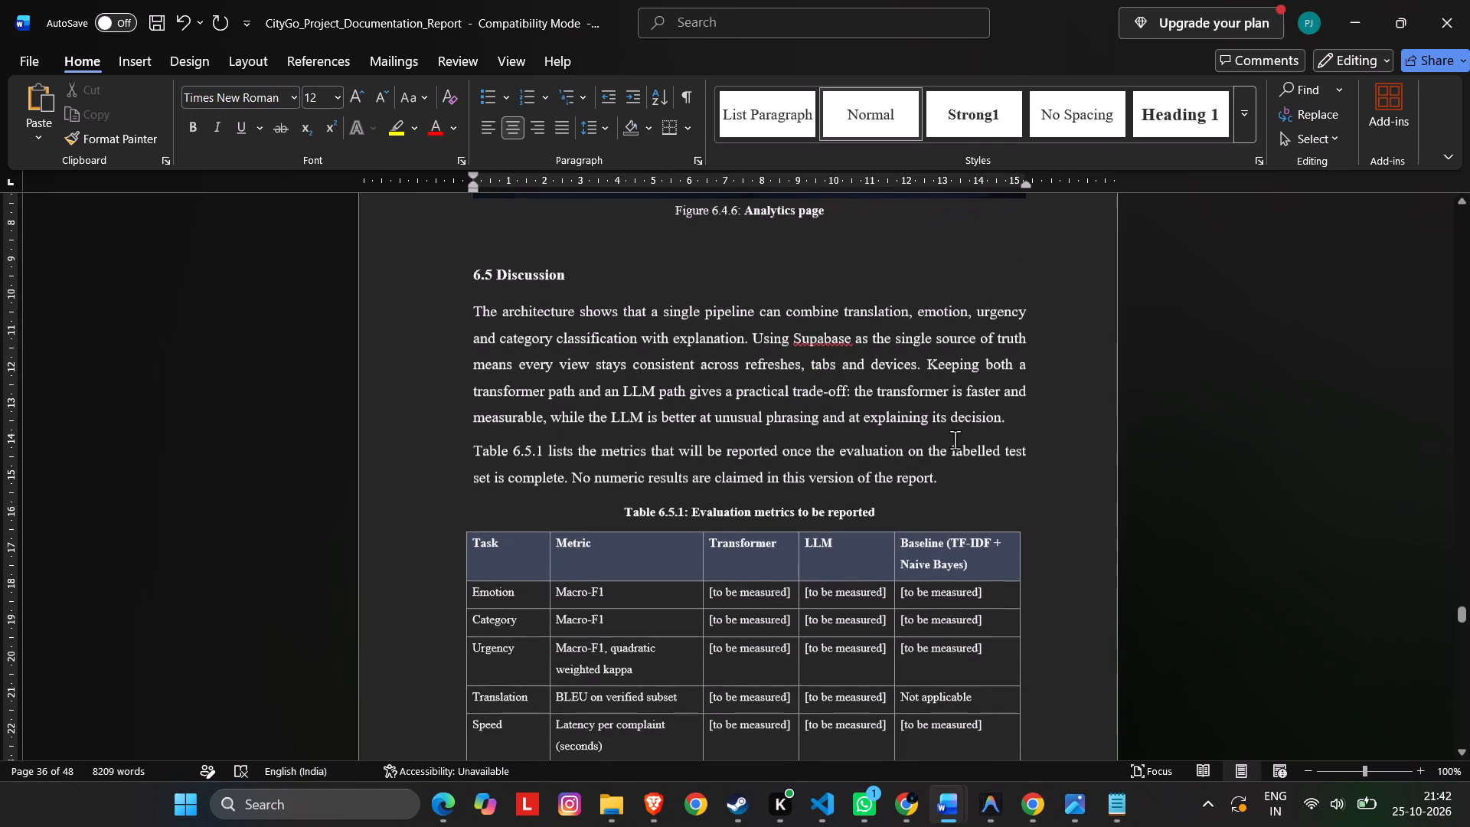
pyautogui.scroll(-7, 955, 440)
# Skim the report's Appendix VI source code and References, and go back through chapters 6, 5 and 4 for remaining content to convert.
pyautogui.moveTo(1462, 607); pyautogui.dragTo(1462, 607)
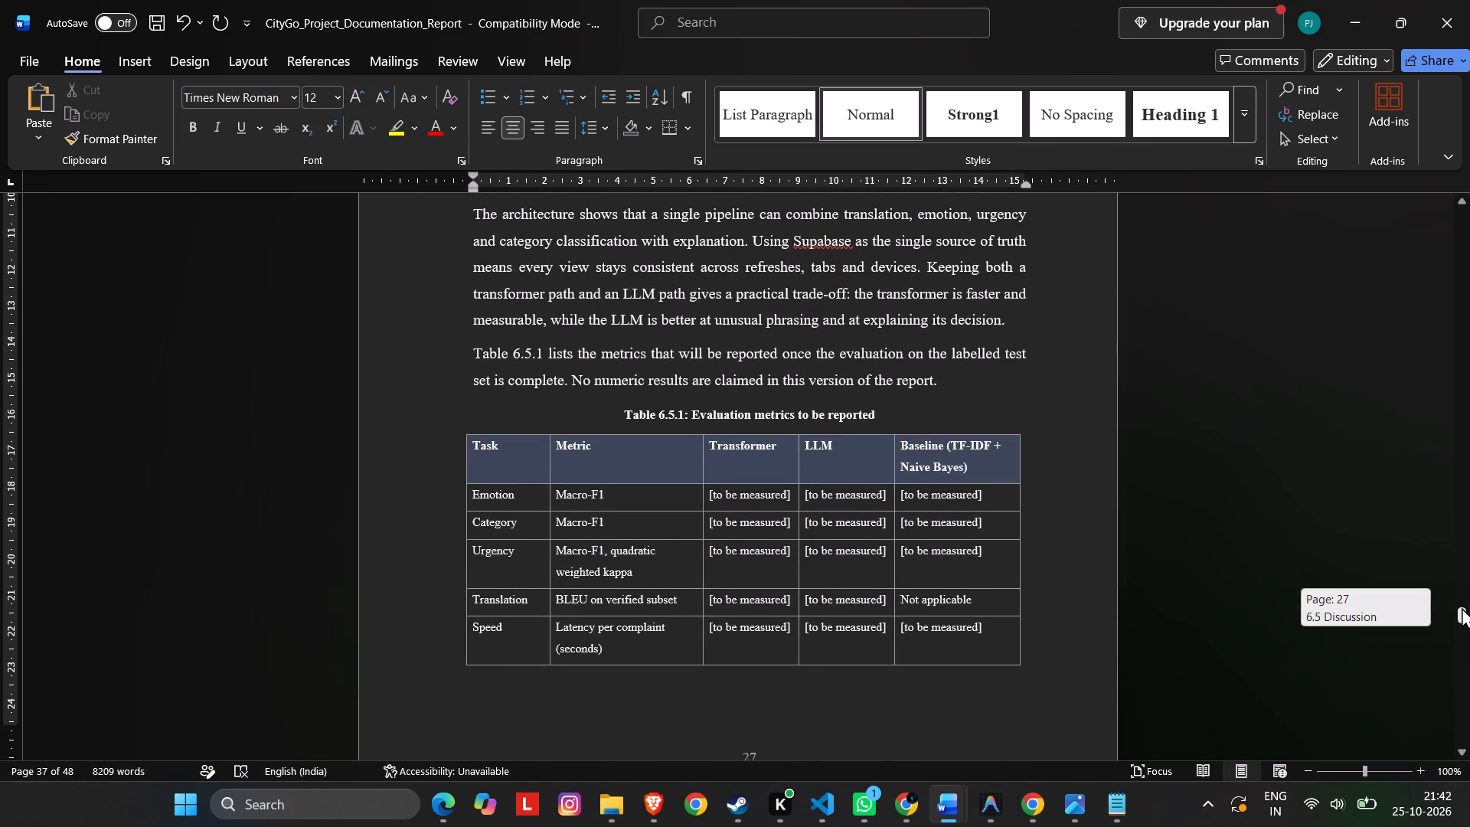
pyautogui.moveTo(1462, 607); pyautogui.dragTo(1462, 698)
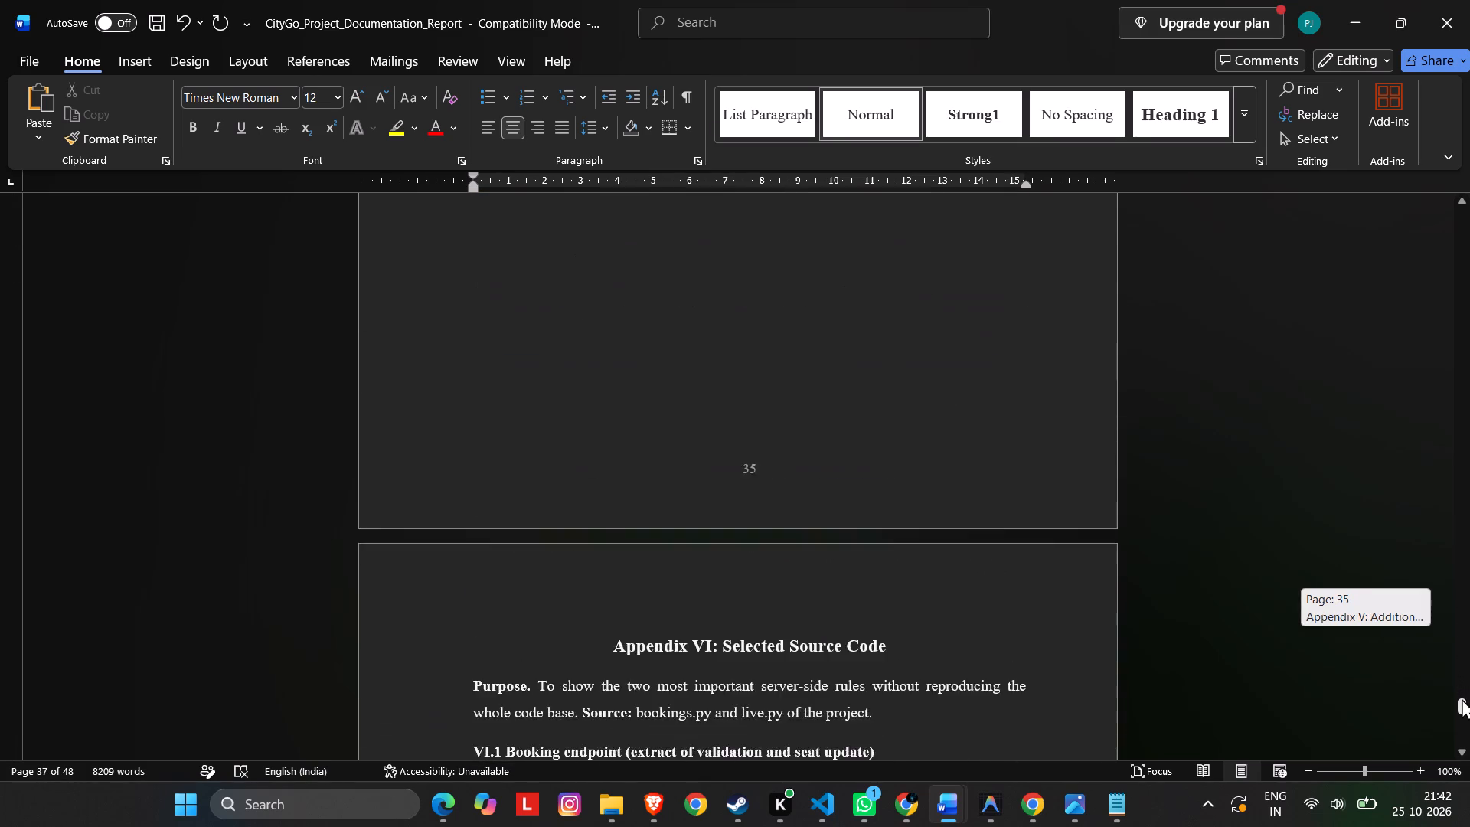
pyautogui.moveTo(1462, 698); pyautogui.dragTo(1462, 705)
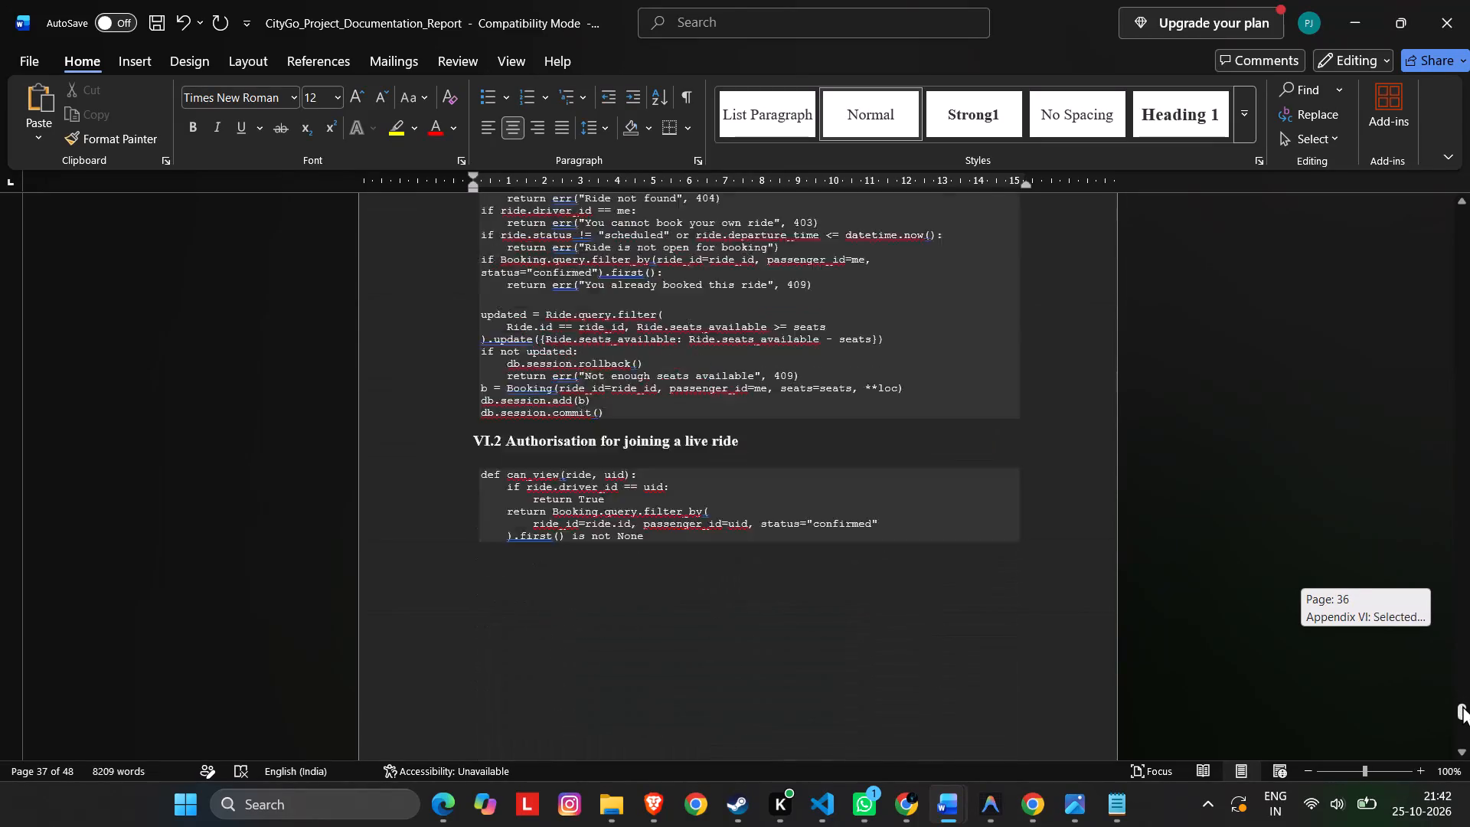
pyautogui.moveTo(1462, 705); pyautogui.dragTo(1462, 723)
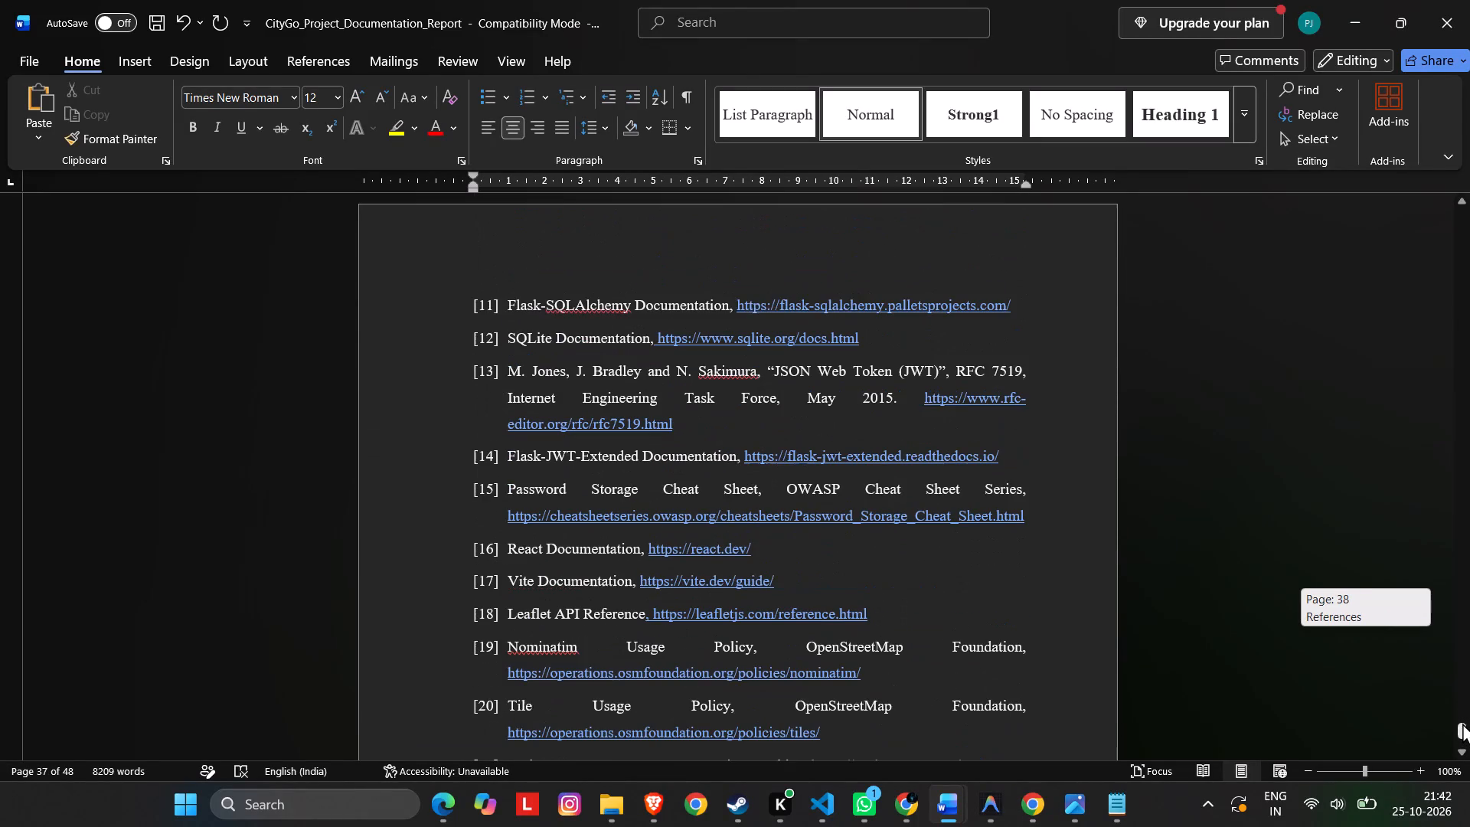
pyautogui.moveTo(1462, 723); pyautogui.dragTo(1463, 708)
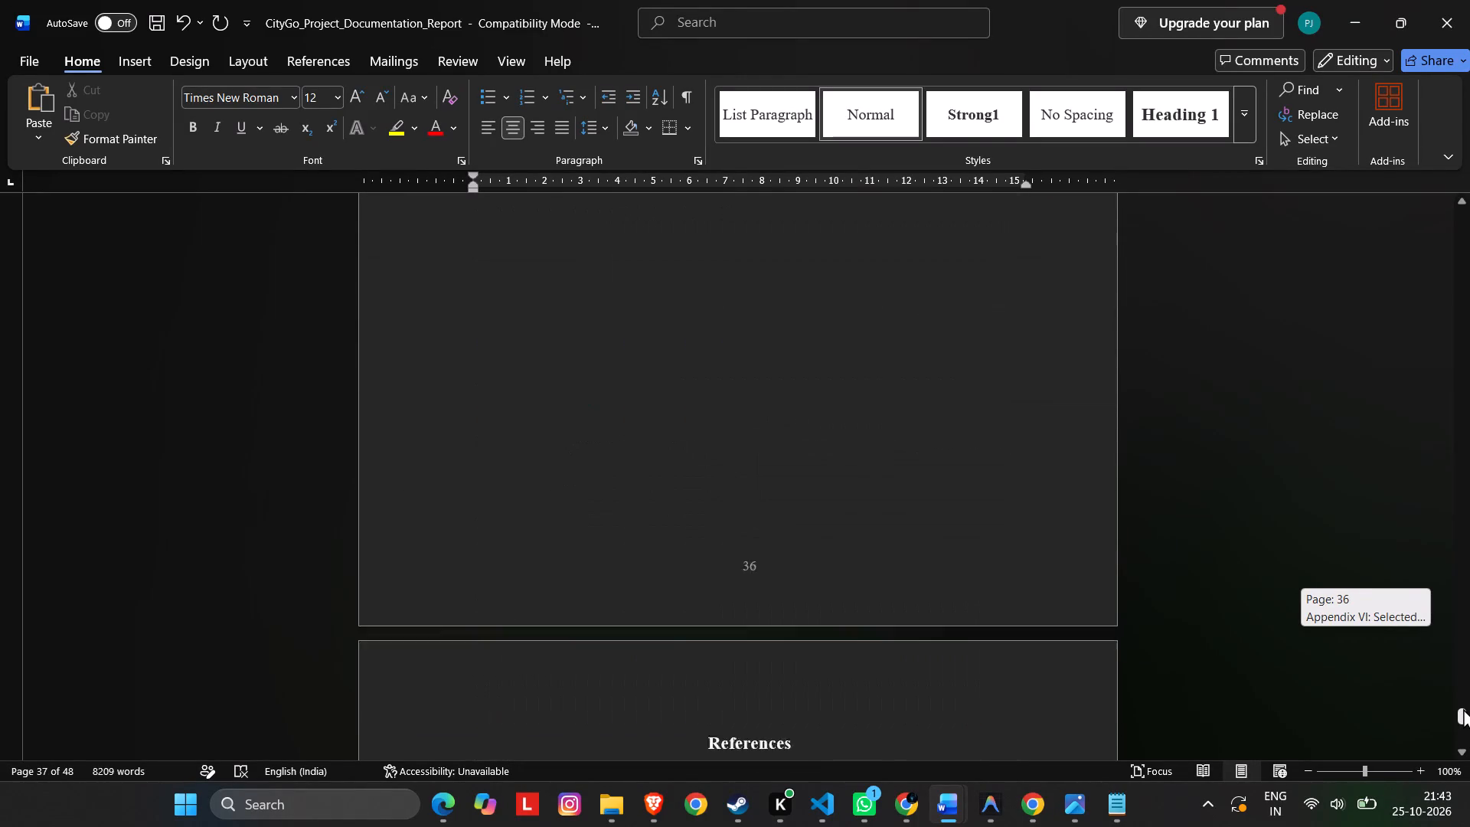
pyautogui.moveTo(1463, 708); pyautogui.dragTo(1465, 568)
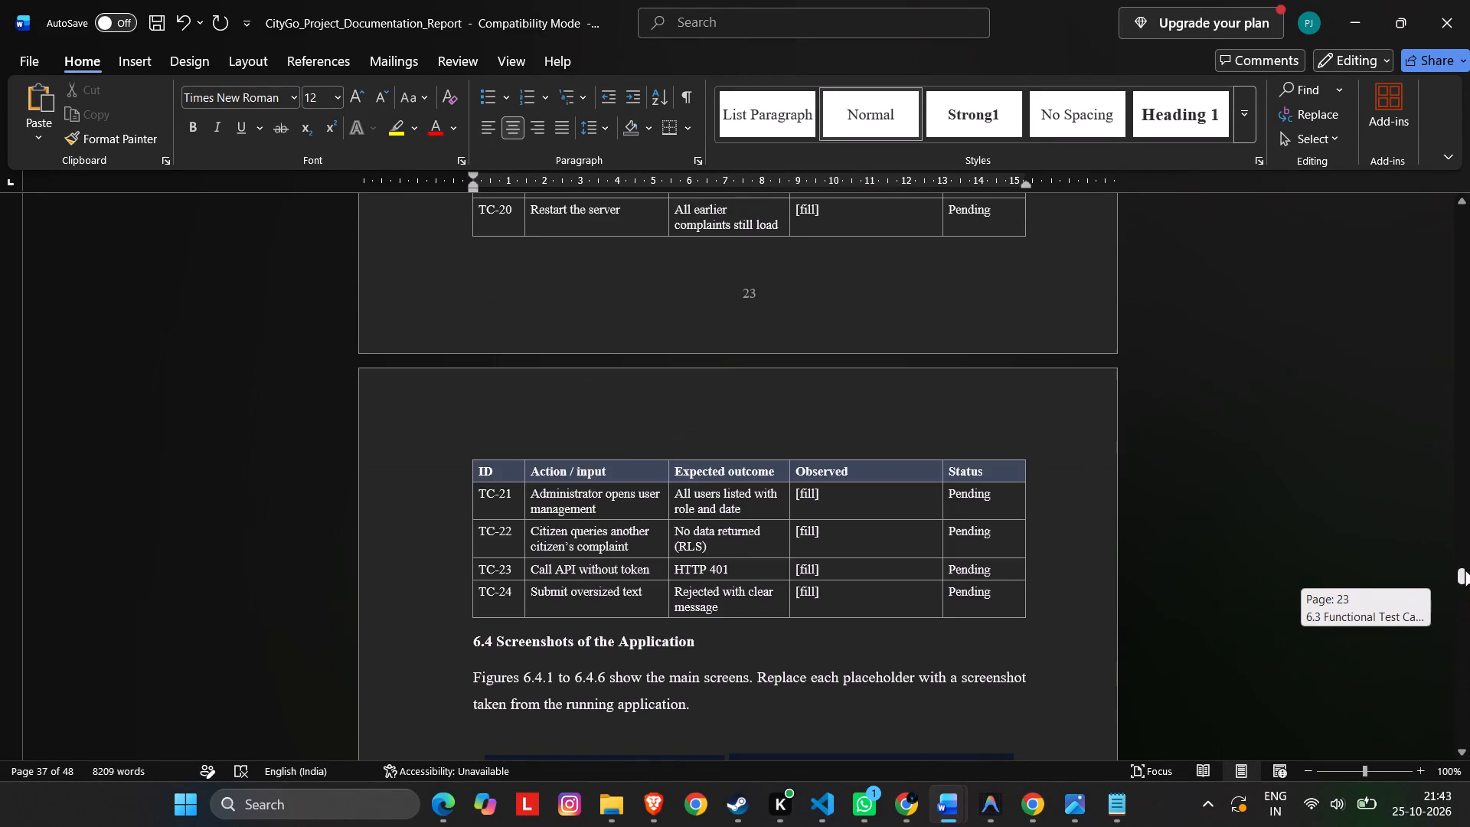
pyautogui.moveTo(1465, 568); pyautogui.dragTo(1466, 535)
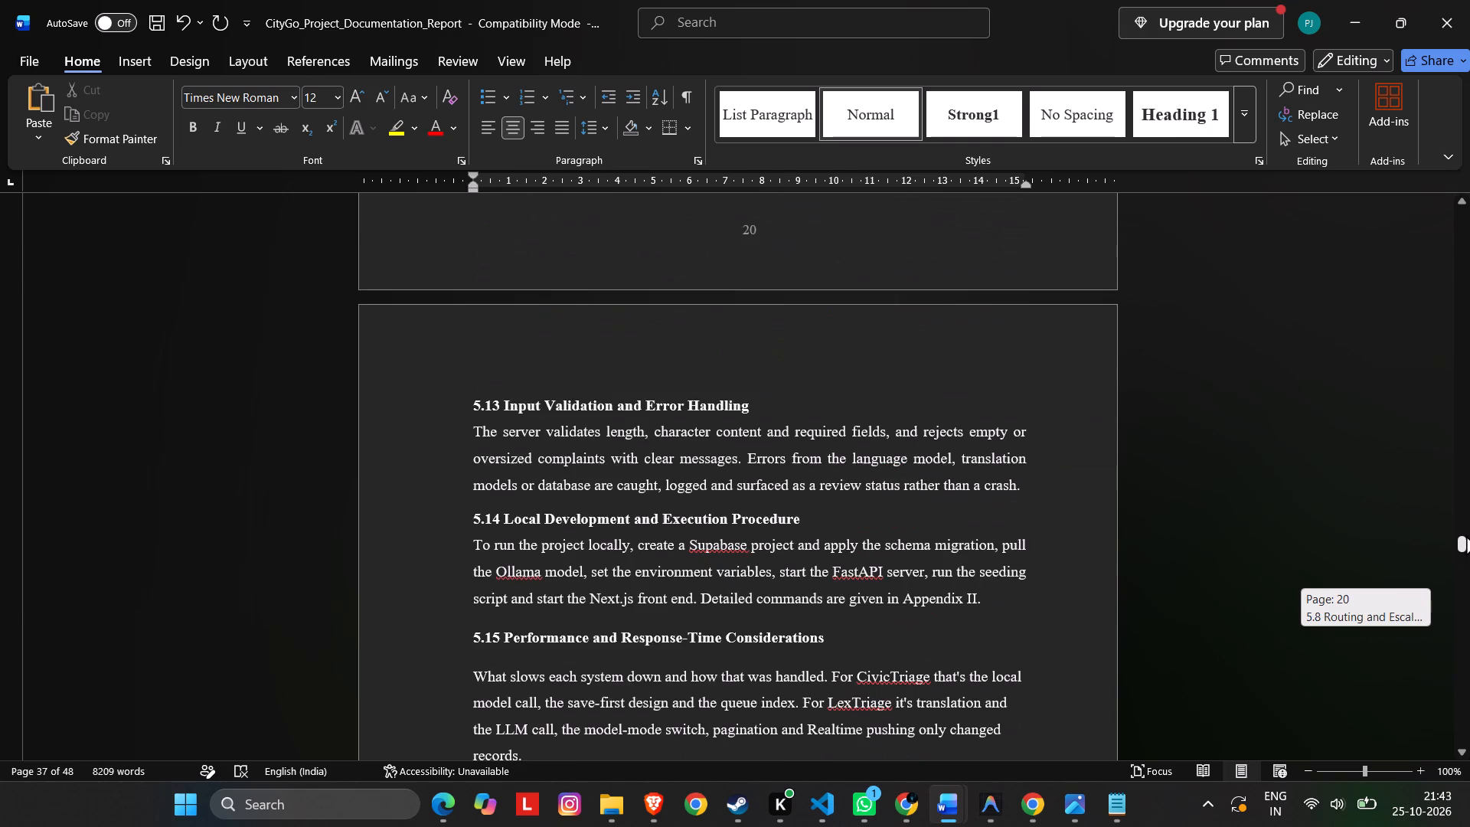
pyautogui.moveTo(1466, 535); pyautogui.dragTo(1468, 518)
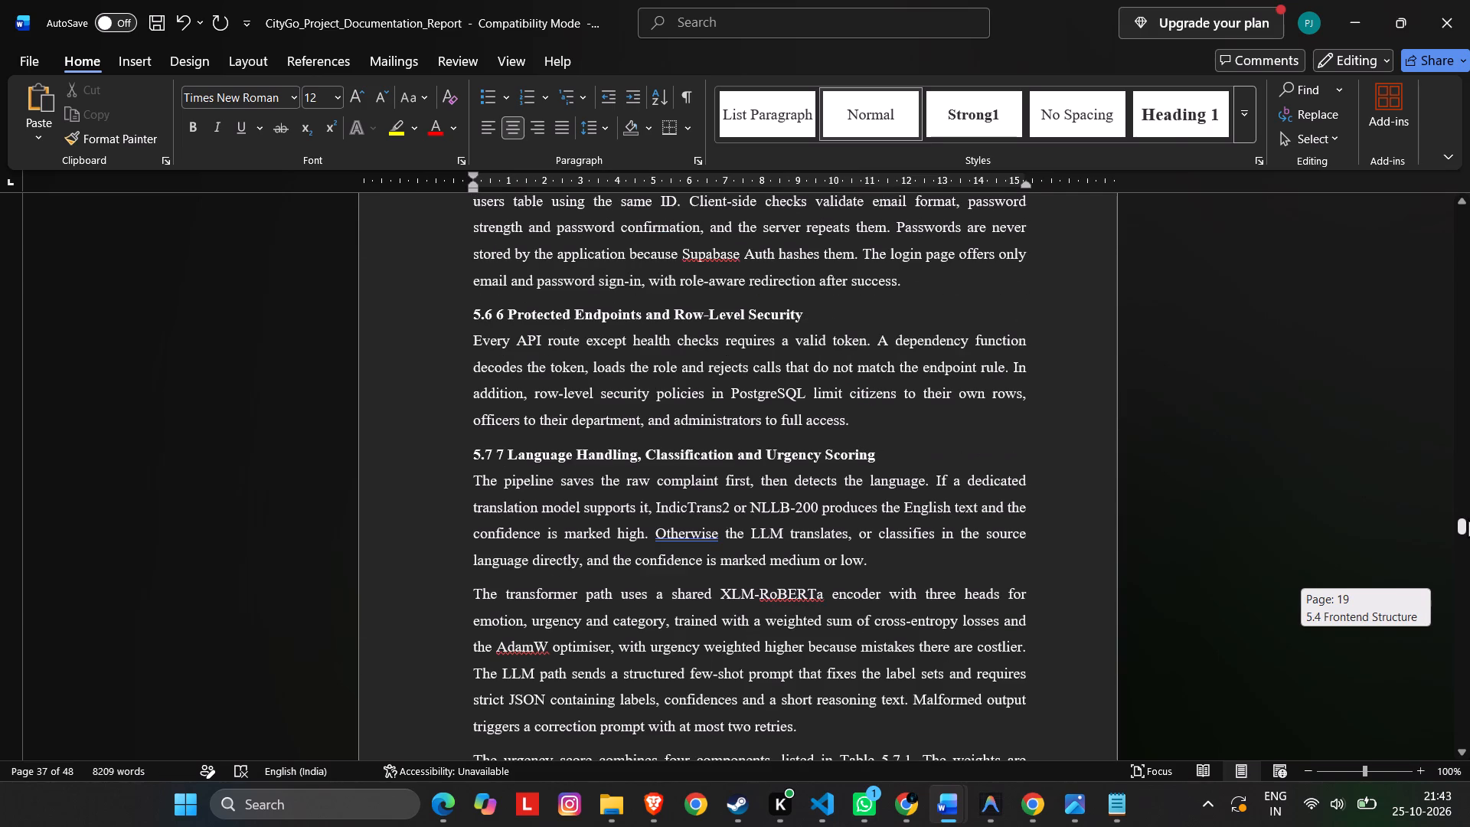
pyautogui.moveTo(1468, 518); pyautogui.dragTo(1469, 483)
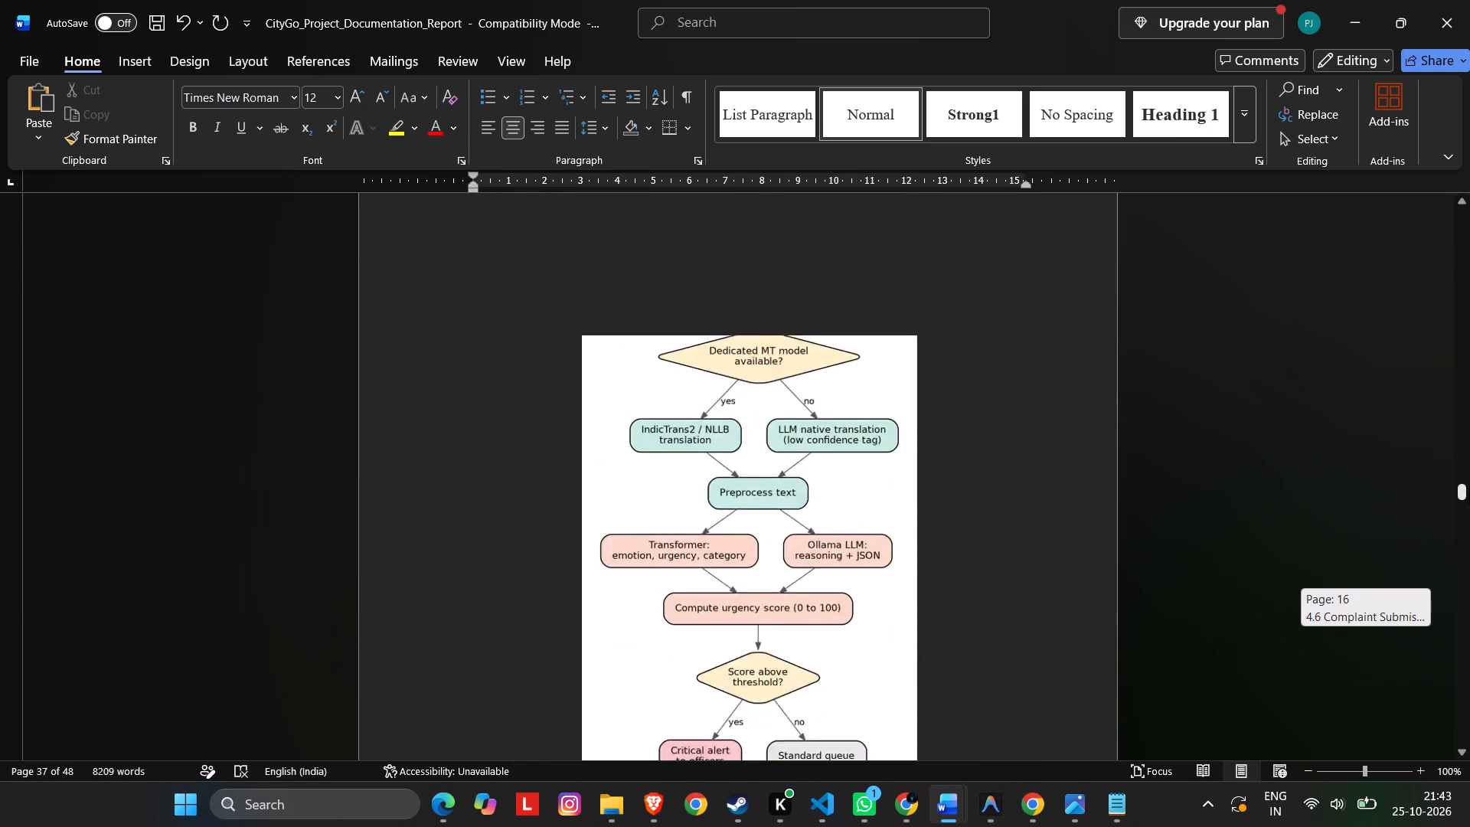
pyautogui.moveTo(1469, 483); pyautogui.dragTo(1469, 468)
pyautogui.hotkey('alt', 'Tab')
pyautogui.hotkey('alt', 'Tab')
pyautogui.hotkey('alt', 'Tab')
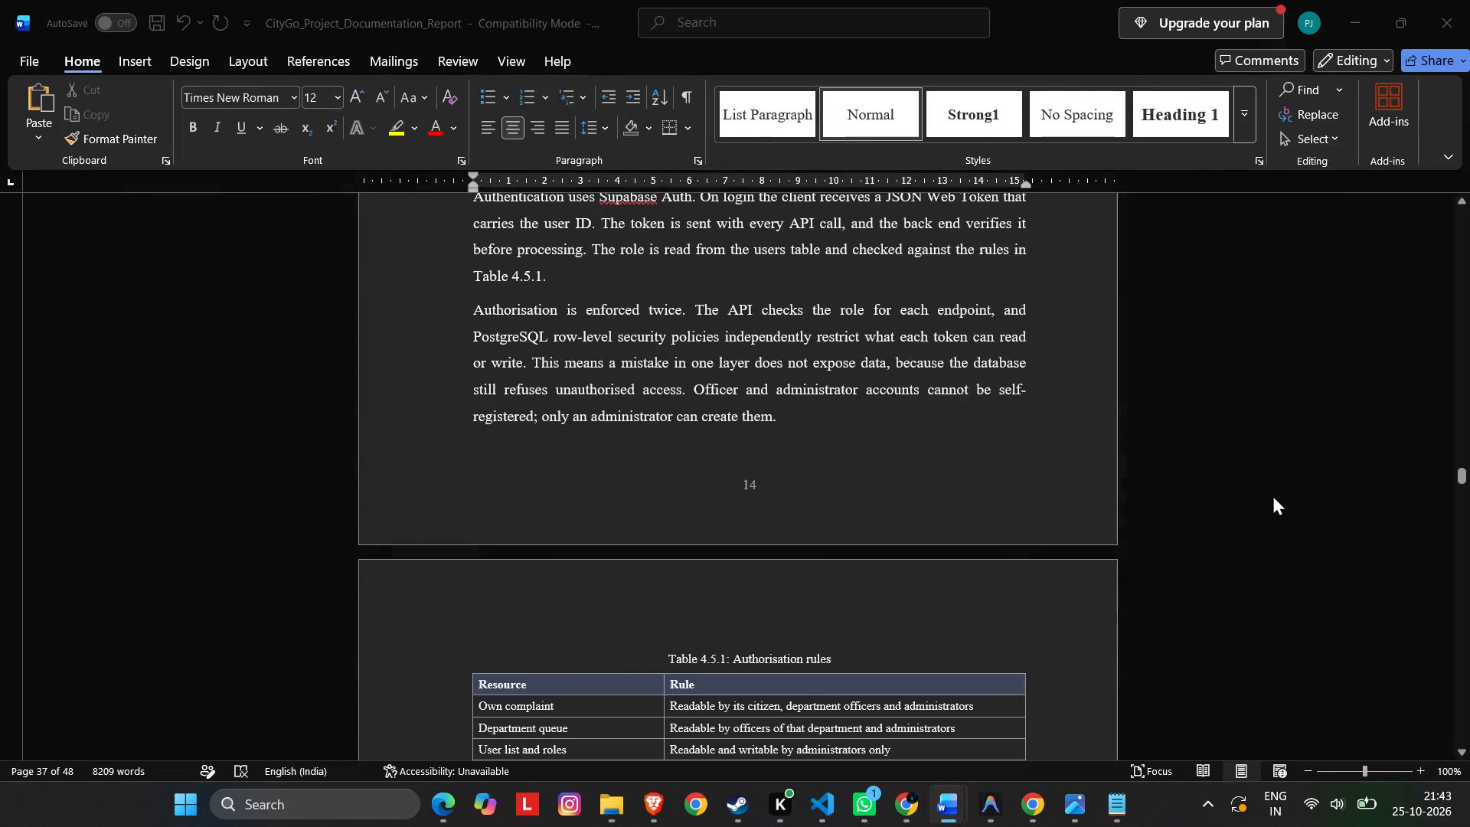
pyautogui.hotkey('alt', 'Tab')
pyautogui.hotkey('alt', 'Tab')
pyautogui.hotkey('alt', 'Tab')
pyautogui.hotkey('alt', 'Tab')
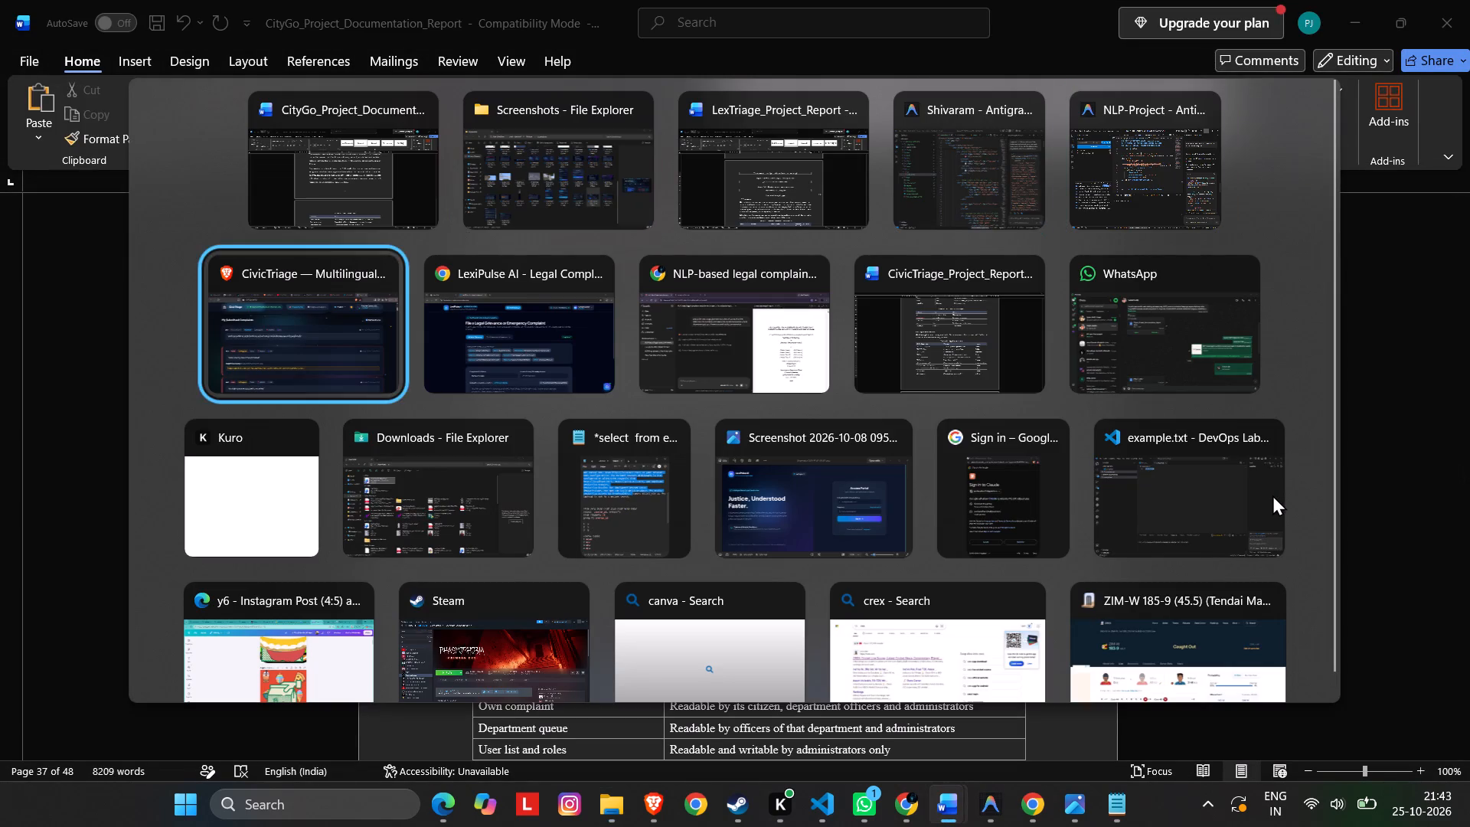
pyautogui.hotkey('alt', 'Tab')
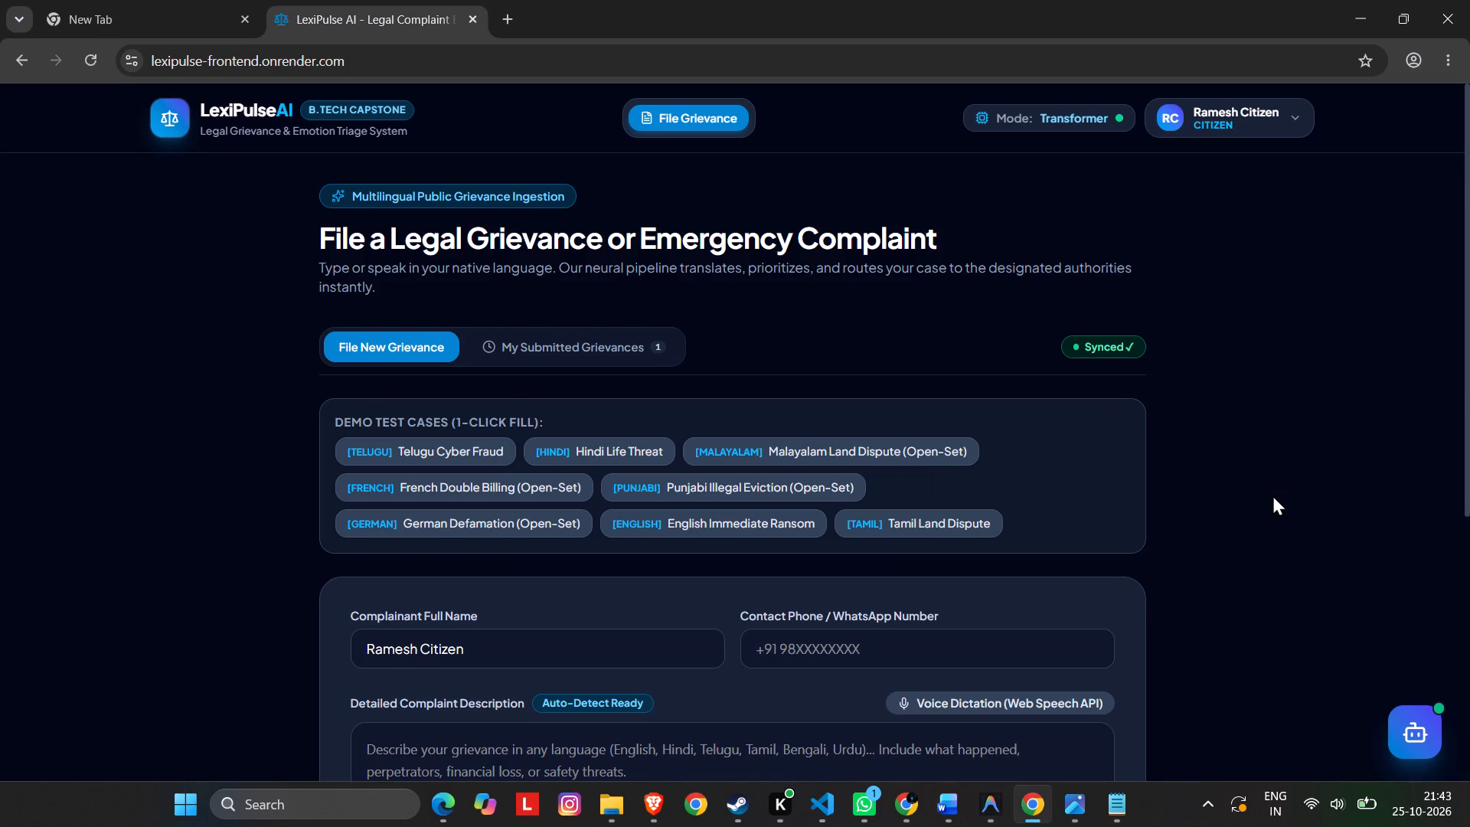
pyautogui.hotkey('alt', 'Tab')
pyautogui.hotkey('alt', 'Tab')
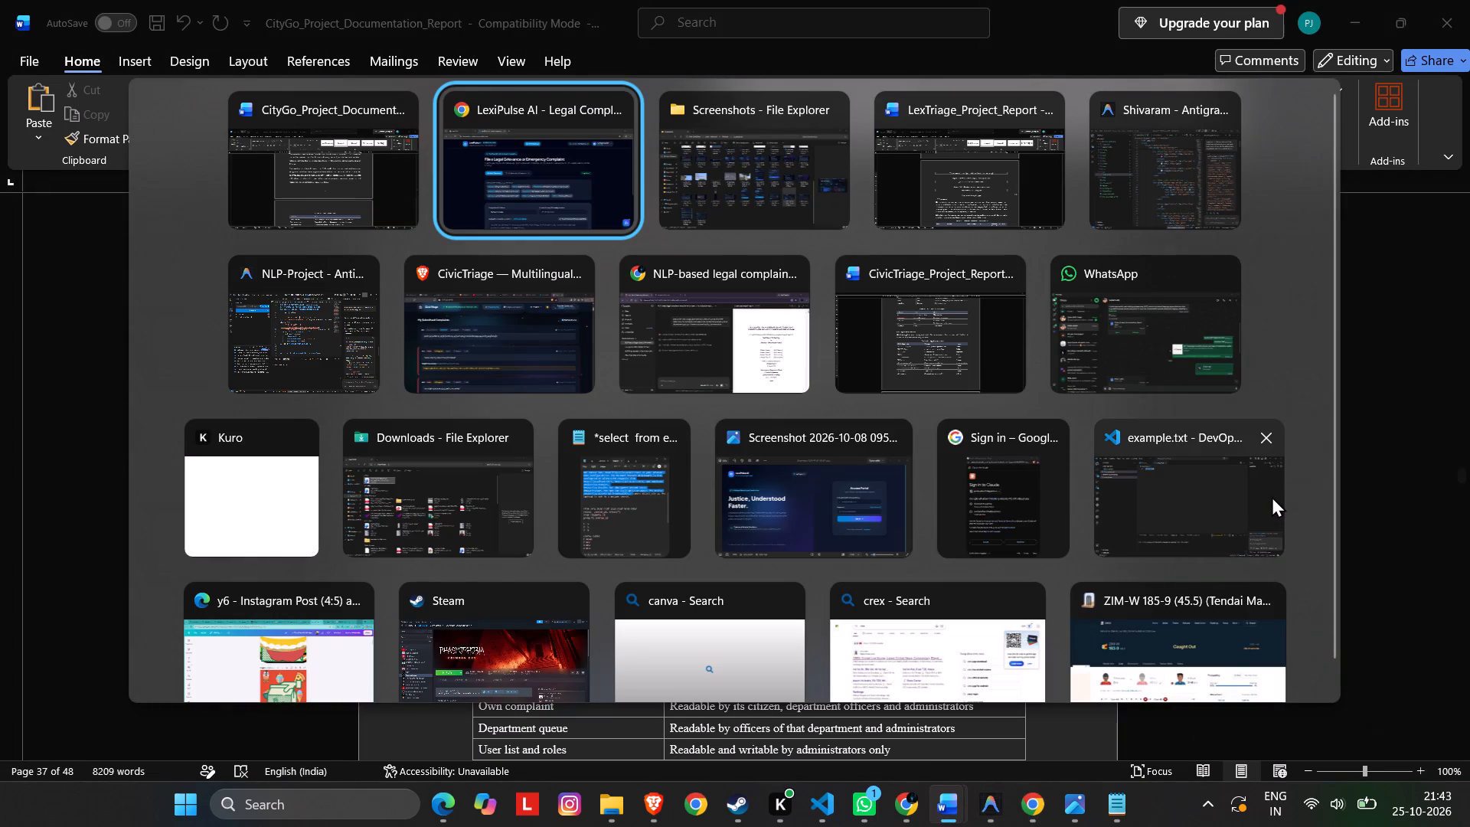
pyautogui.hotkey('alt', 'Tab')
pyautogui.hotkey('alt', 'Tab')
pyautogui.hotkey('alt', 'Tab')
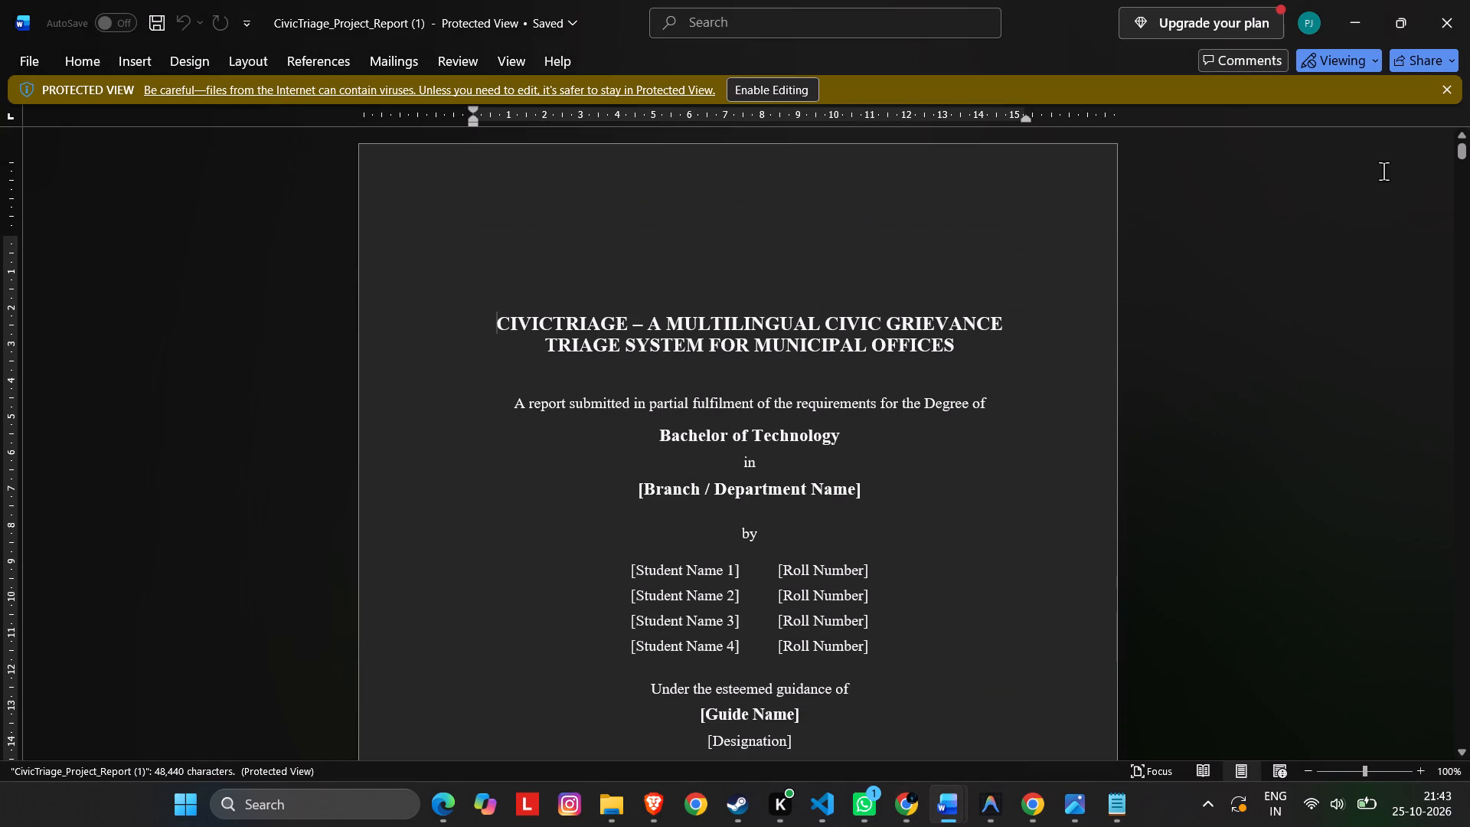
pyautogui.click(779, 95)
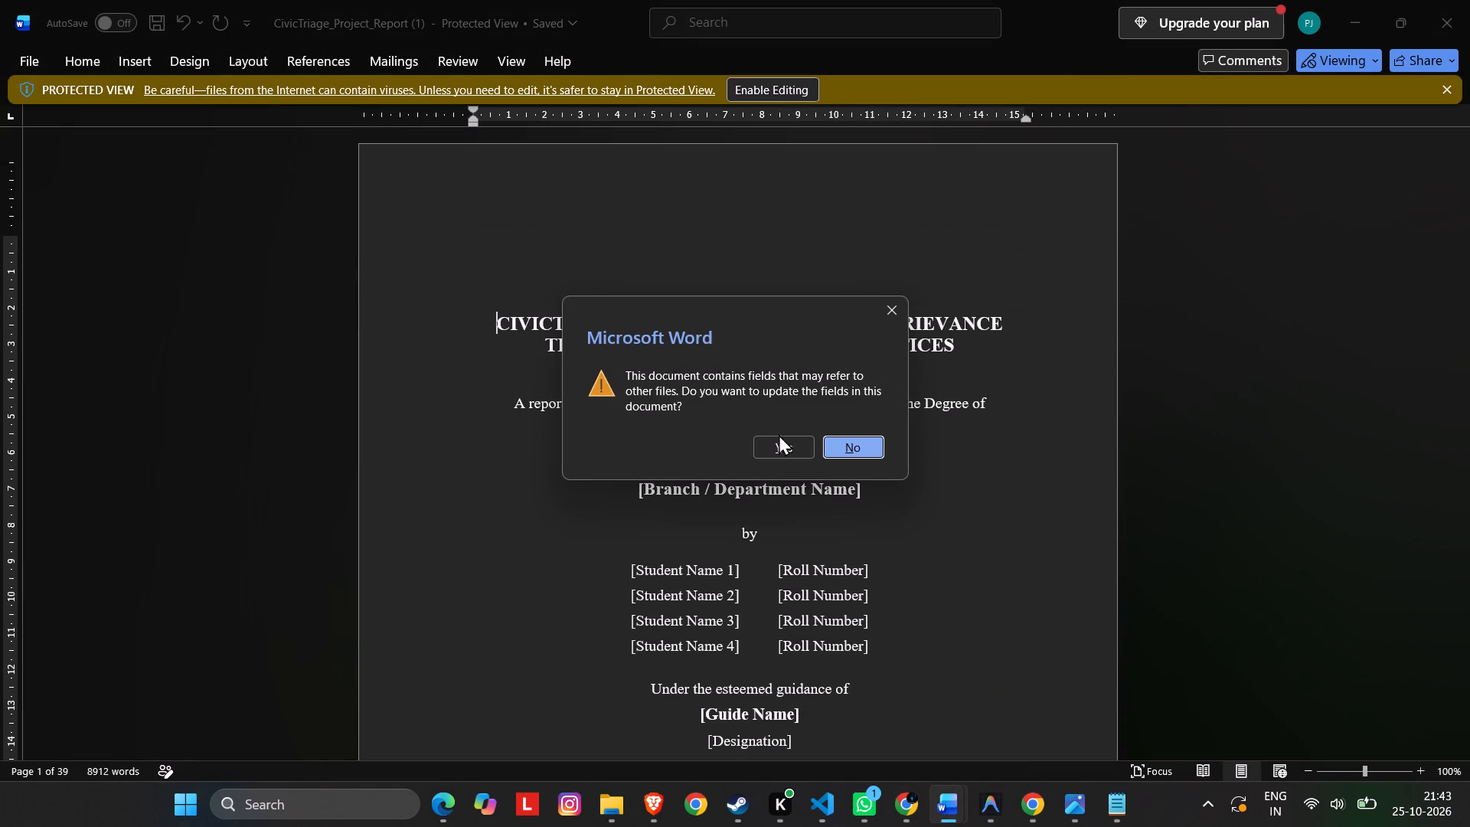
pyautogui.click(834, 446)
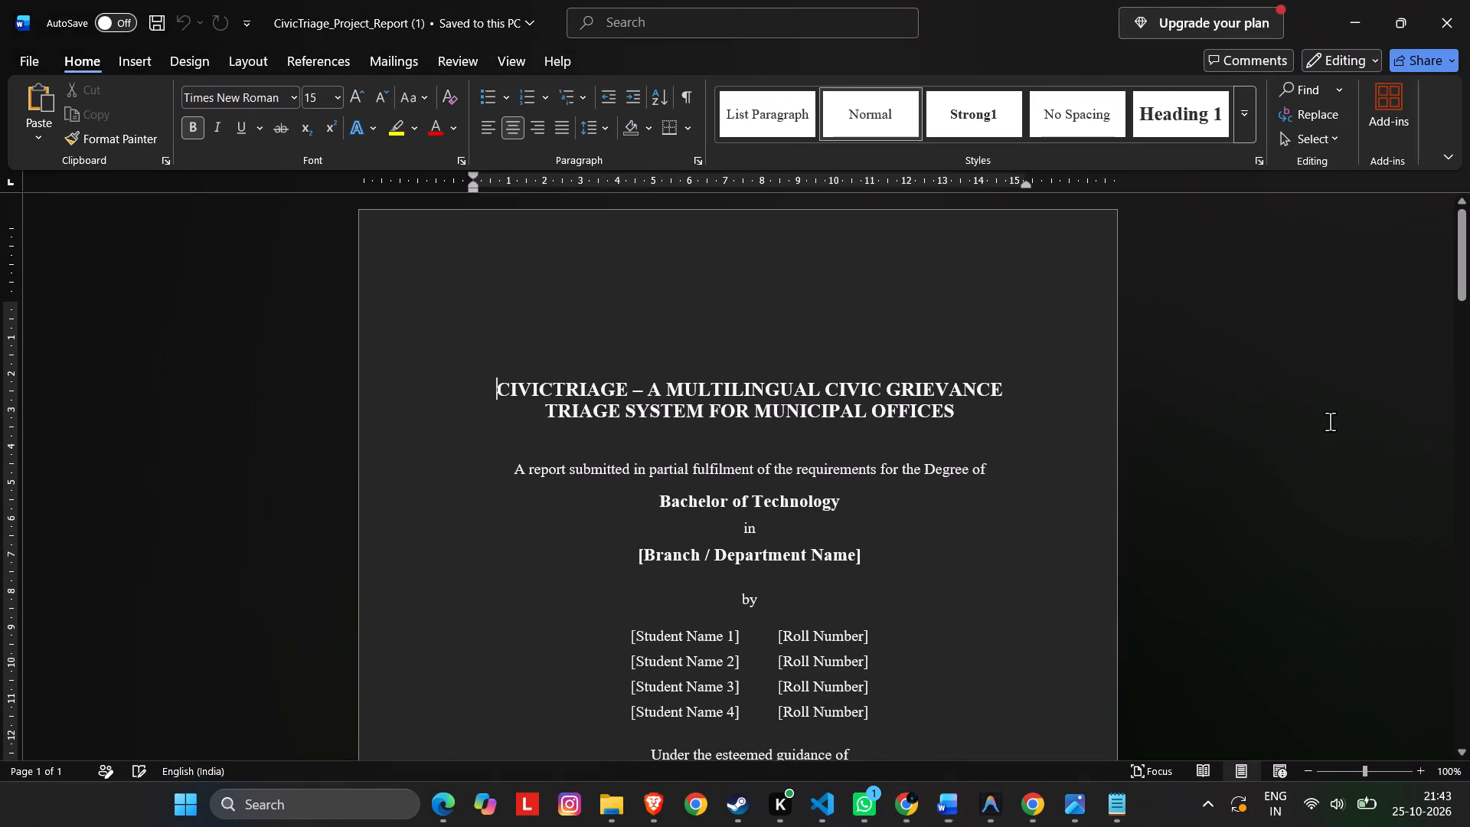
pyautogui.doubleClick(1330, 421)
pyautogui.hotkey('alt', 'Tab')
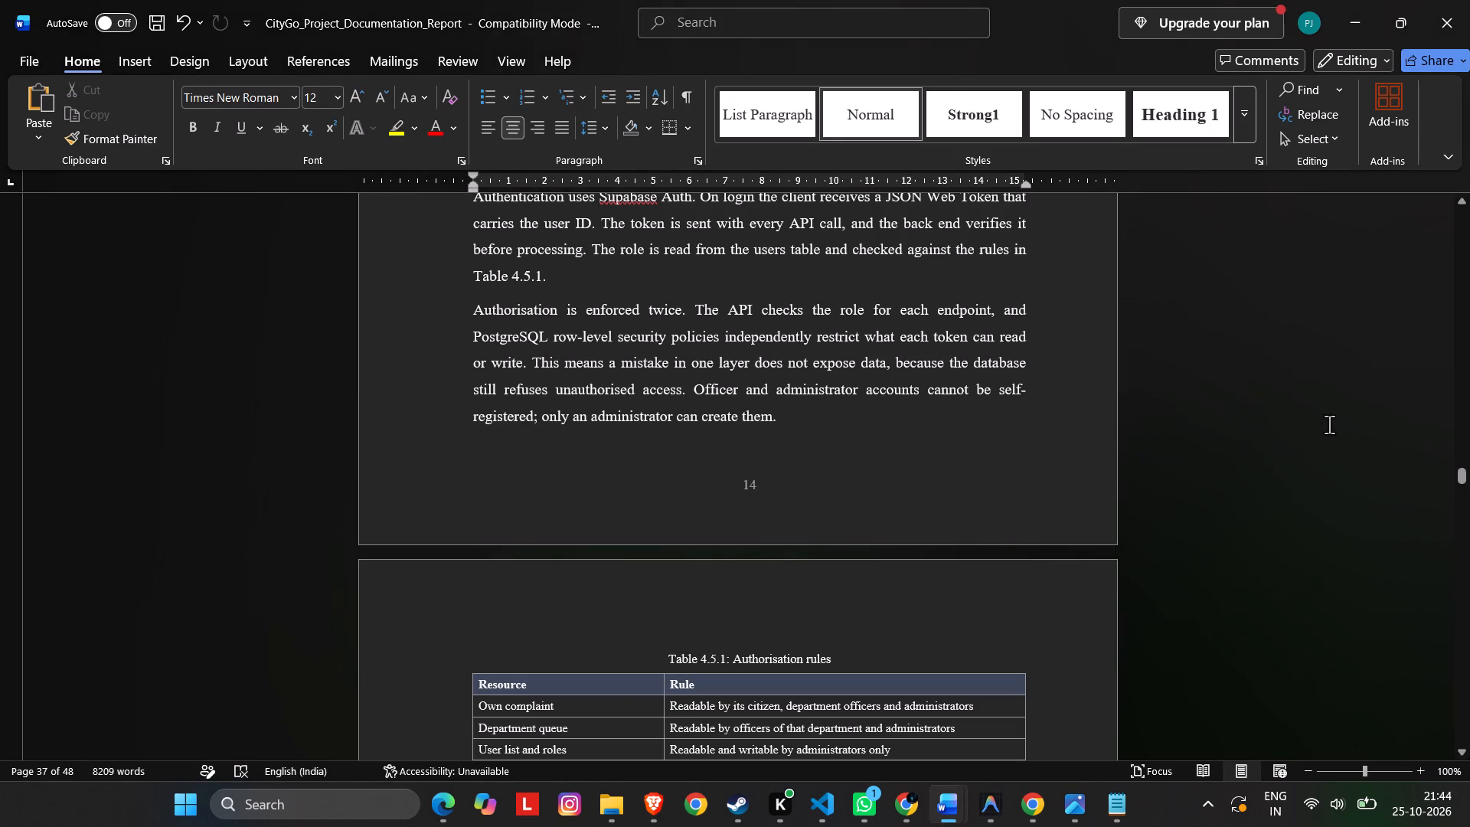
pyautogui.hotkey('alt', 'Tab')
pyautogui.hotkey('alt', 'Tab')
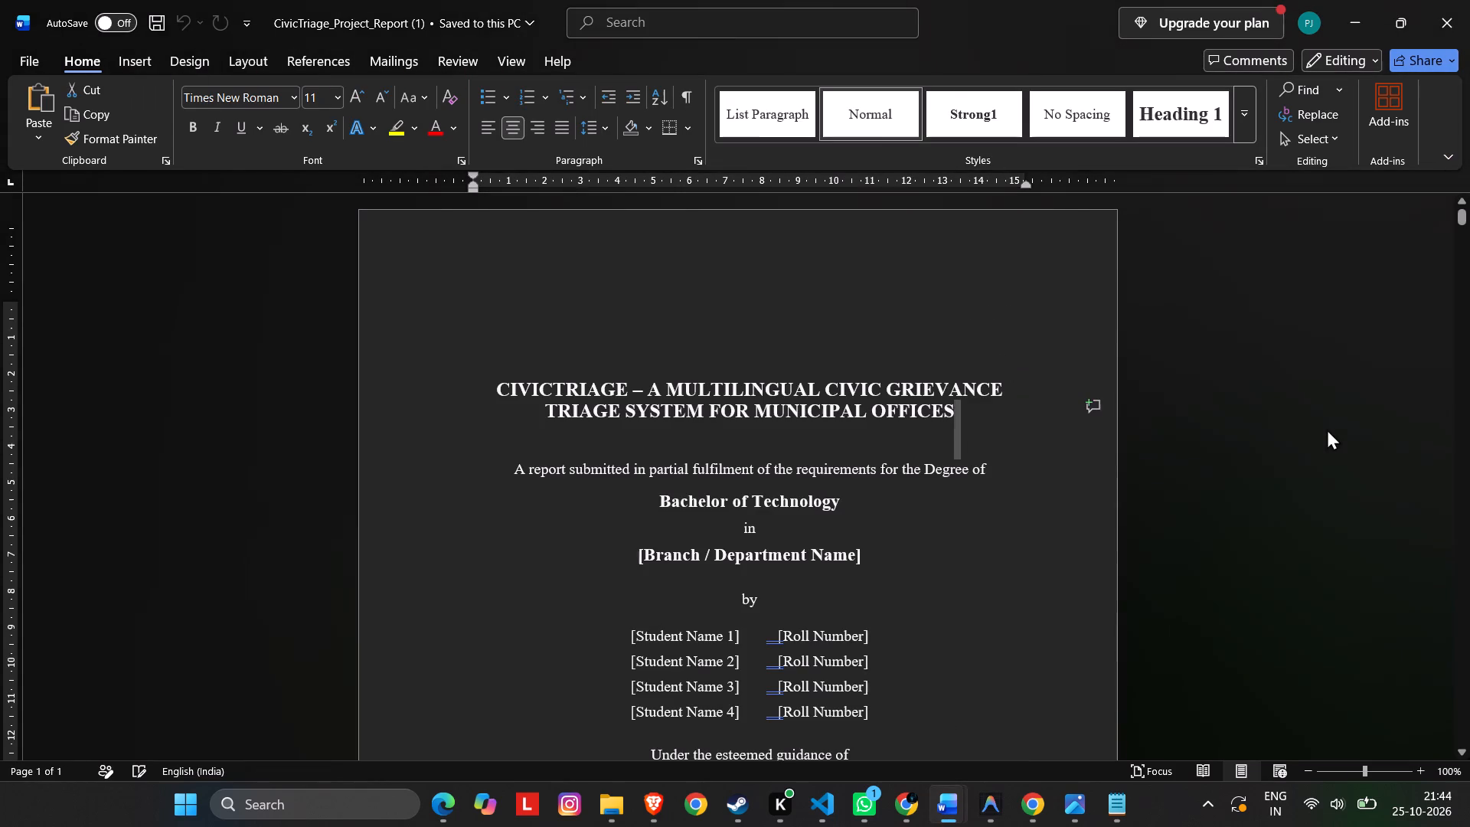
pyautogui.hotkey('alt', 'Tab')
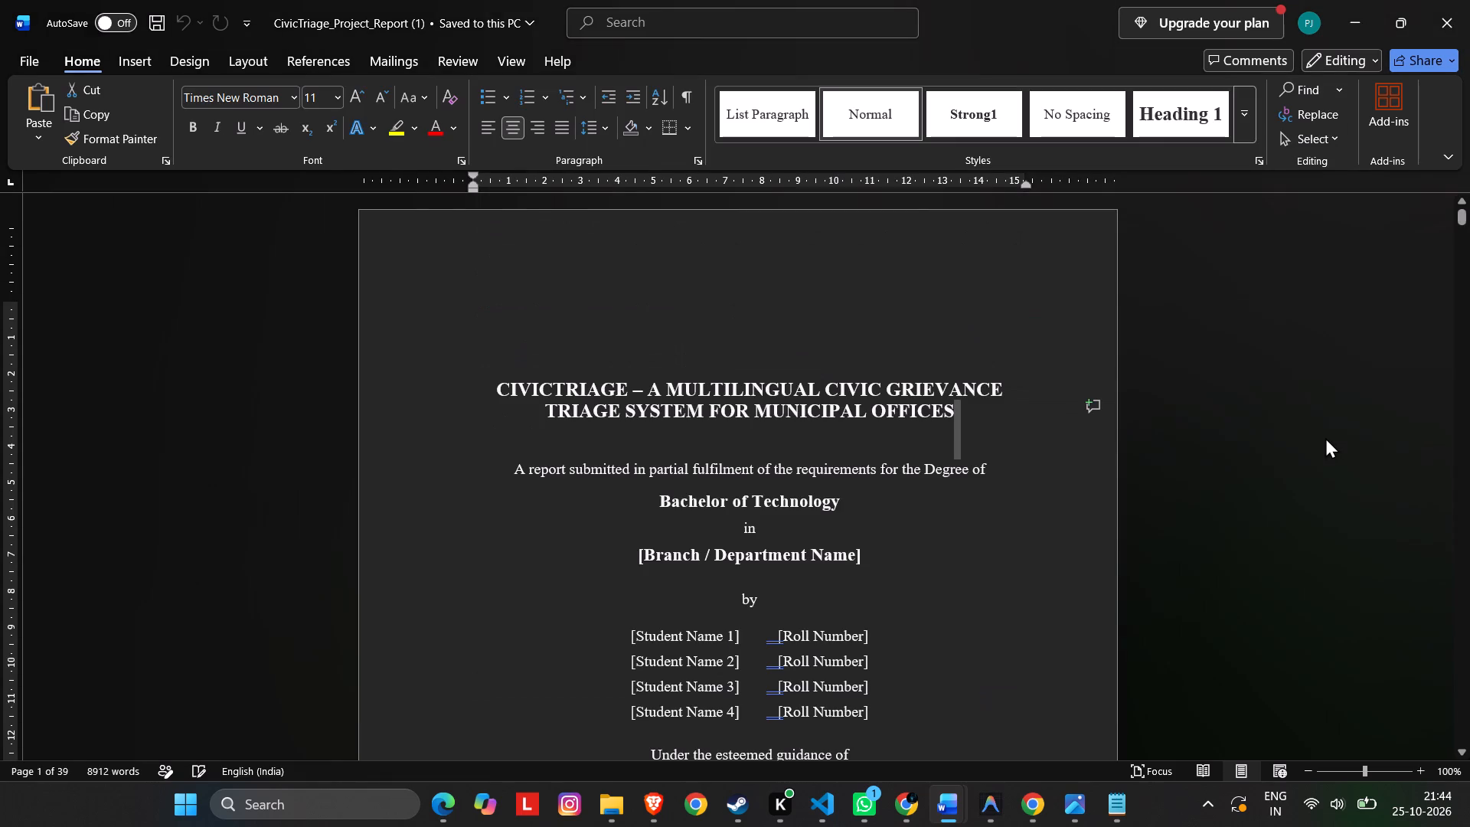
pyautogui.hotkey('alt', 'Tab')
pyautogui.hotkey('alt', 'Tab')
# Switch to the earlier CivicTriage report window and skim it from Chapter 6 through Chapter 7 to Appendix VI.
pyautogui.hotkey('alt', 'Tab')
pyautogui.hotkey('alt', 'Tab')
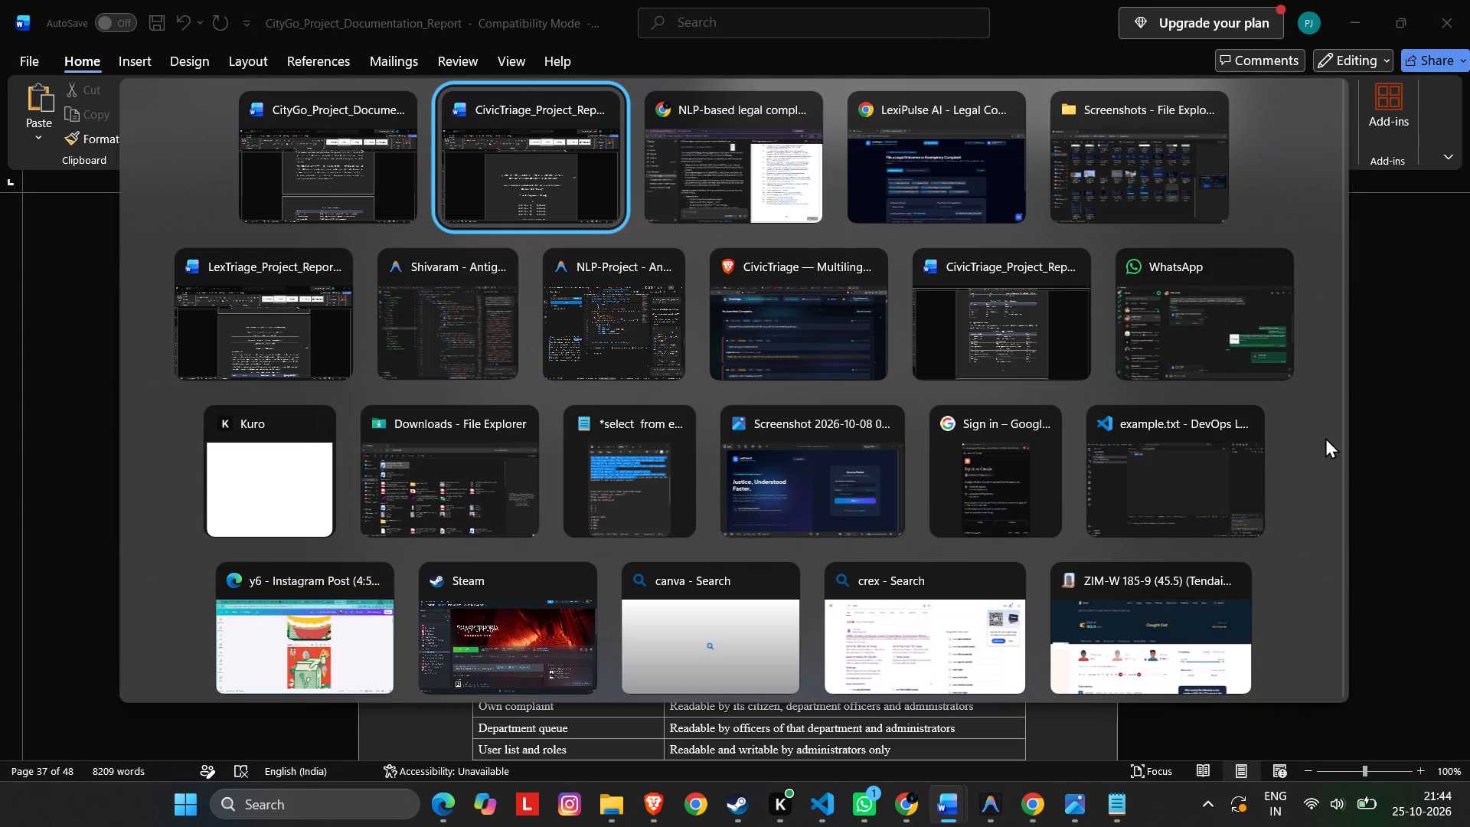
pyautogui.hotkey('alt', 'Tab')
pyautogui.hotkey('alt', 'Tab')
pyautogui.hotkey('alt', 'Tab')
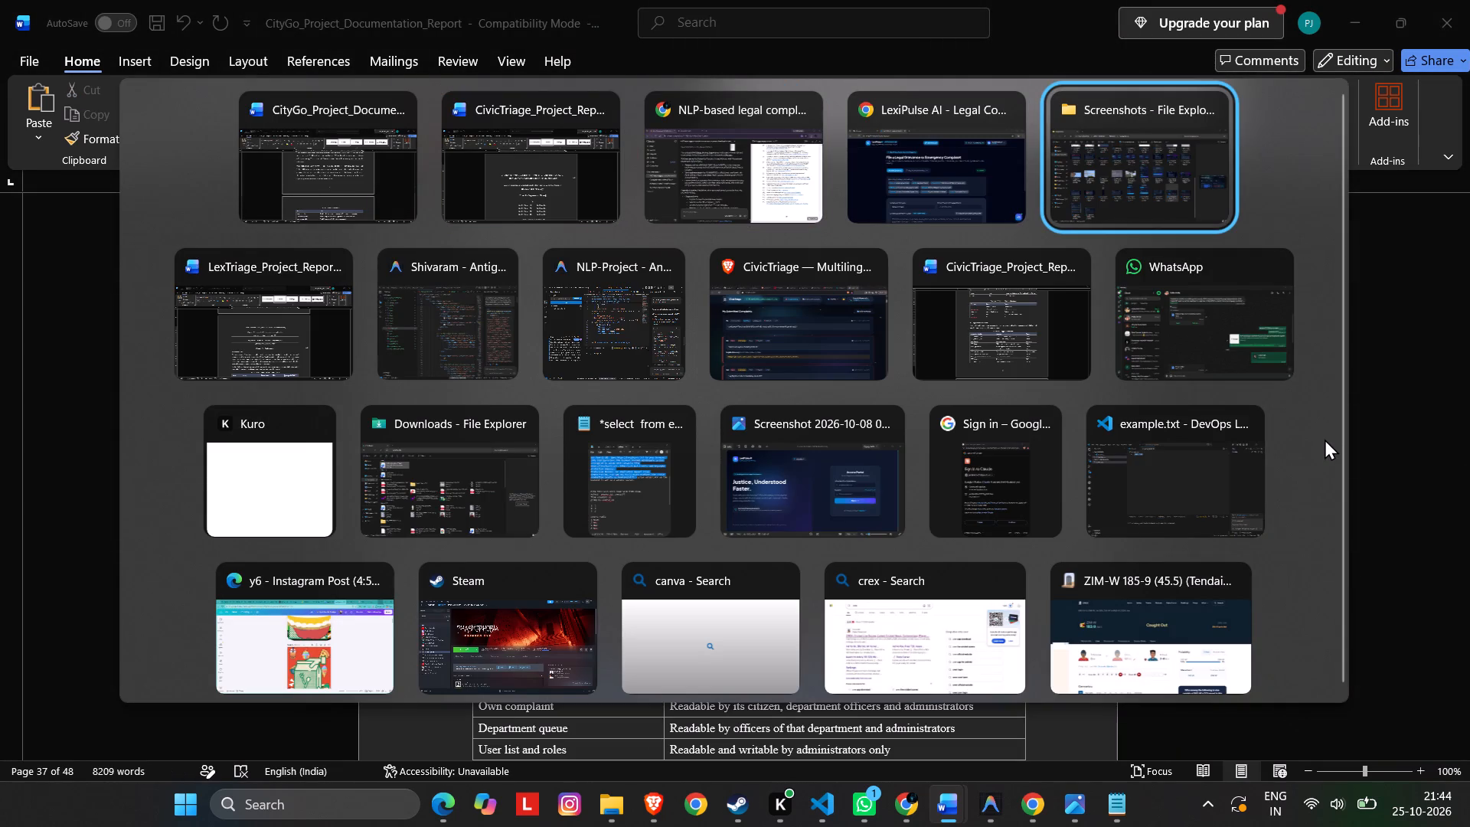
pyautogui.hotkey('alt', 'Tab')
pyautogui.hotkey('alt', 'Tab')
pyautogui.hotkey('alt', 'Tab')
pyautogui.hotkey('alt', 'Tab')
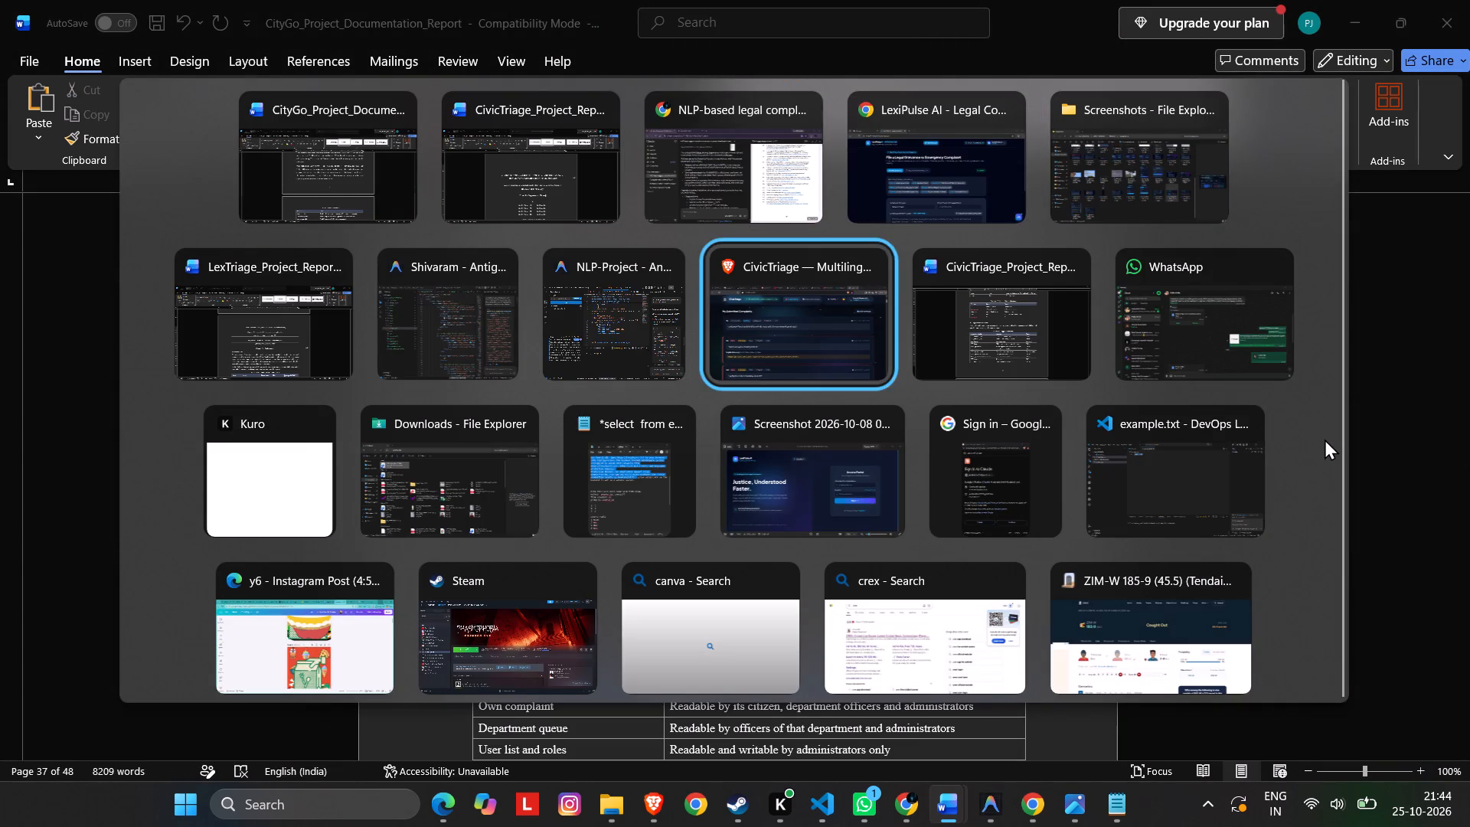
pyautogui.hotkey('alt', 'Tab')
pyautogui.scroll(-1, 993, 548)
pyautogui.scroll(1, 993, 548)
pyautogui.moveTo(1465, 441); pyautogui.dragTo(1469, 559)
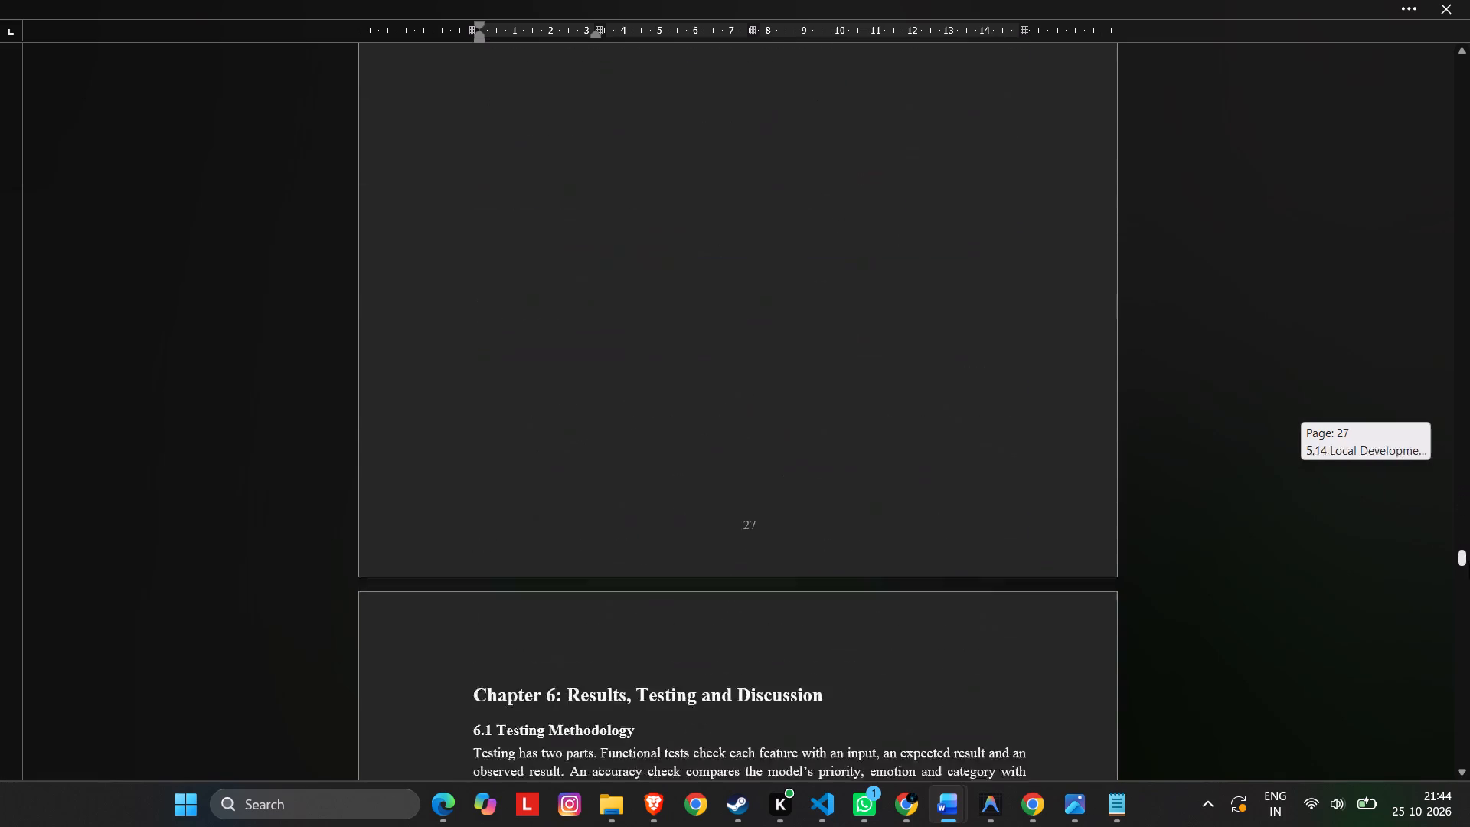
pyautogui.moveTo(1469, 559); pyautogui.dragTo(1469, 632)
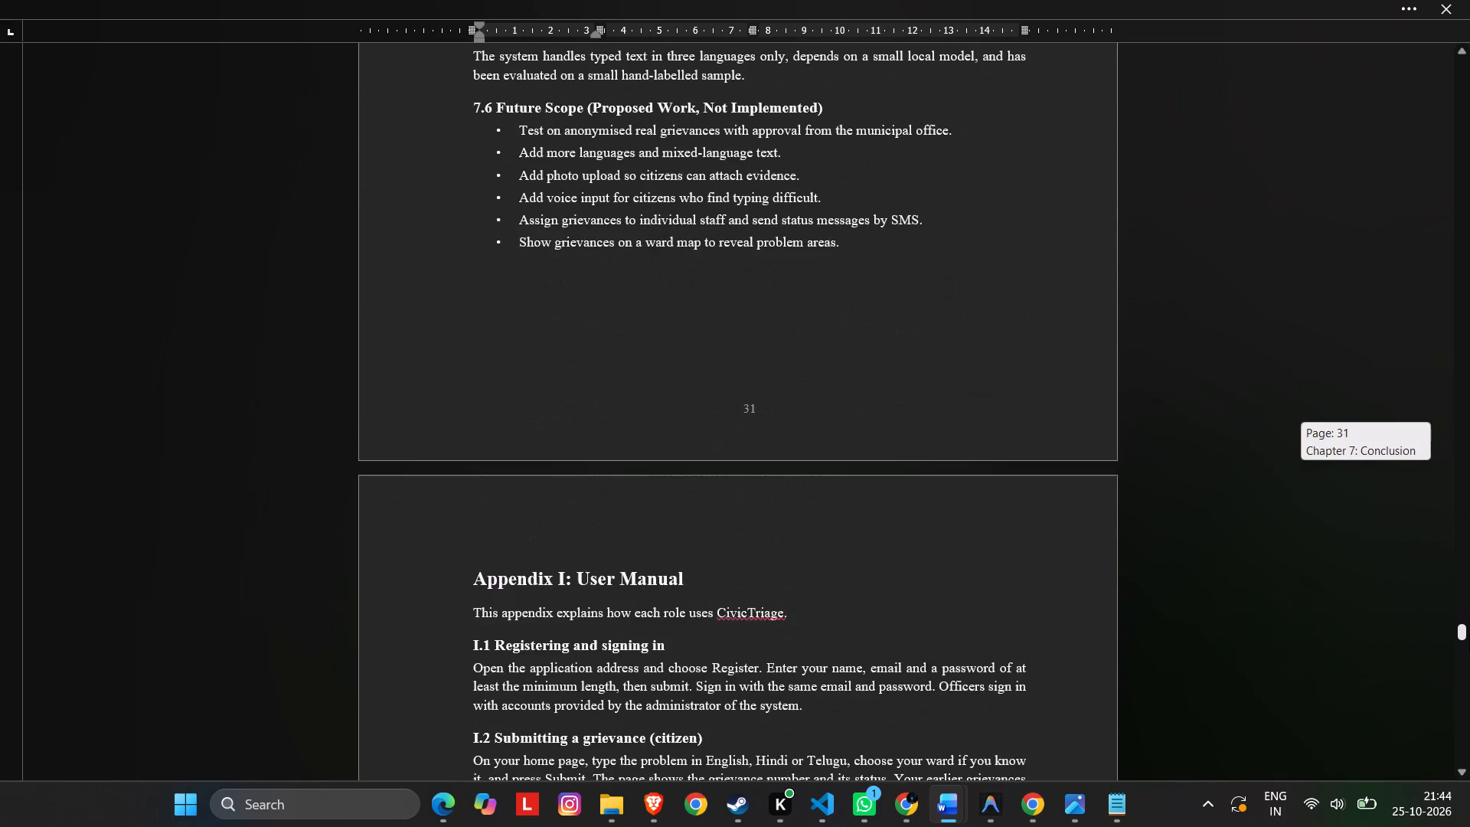
pyautogui.moveTo(1469, 632); pyautogui.dragTo(1469, 668)
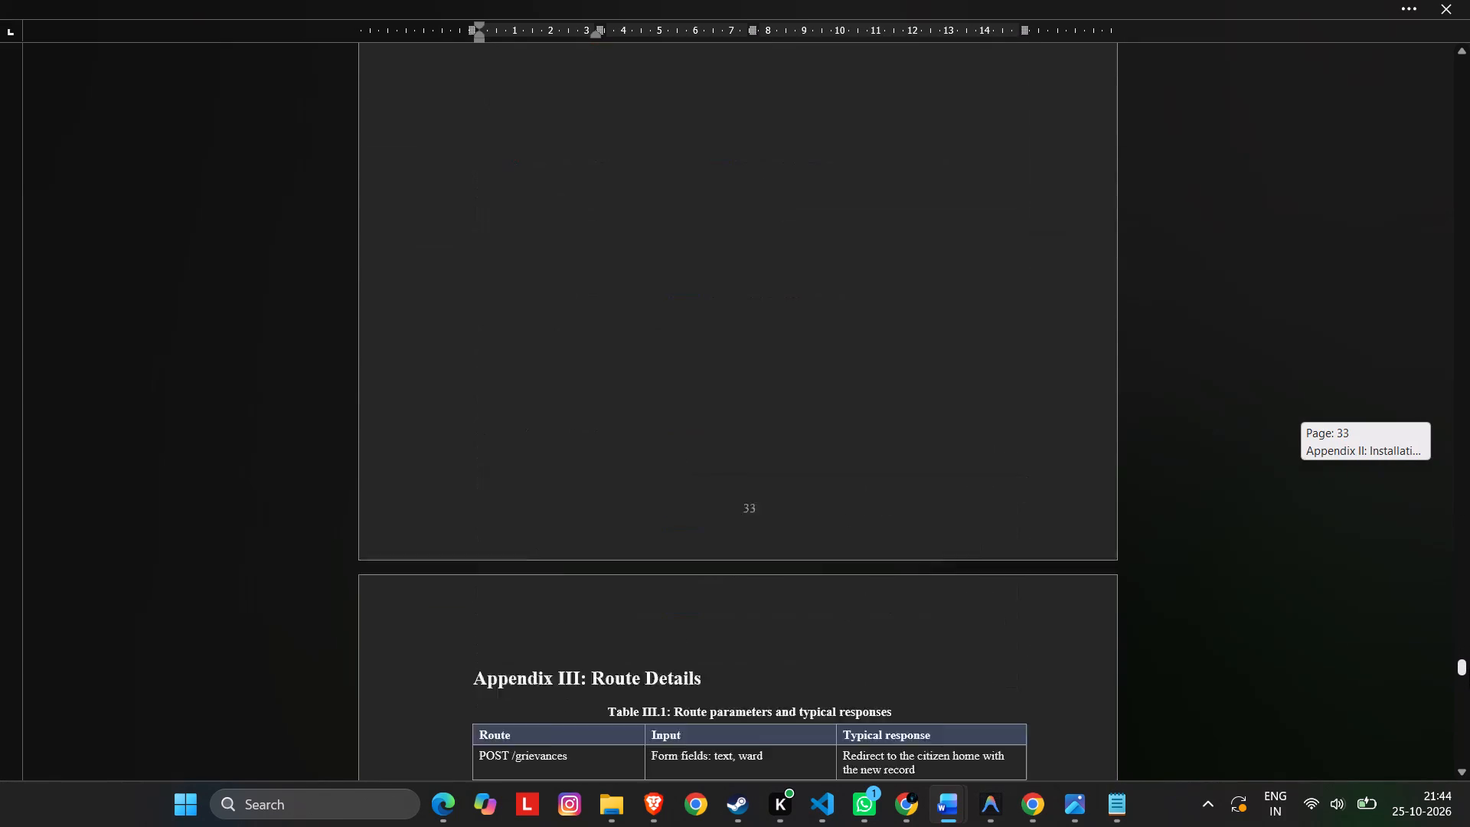
pyautogui.moveTo(1469, 668); pyautogui.dragTo(1469, 711)
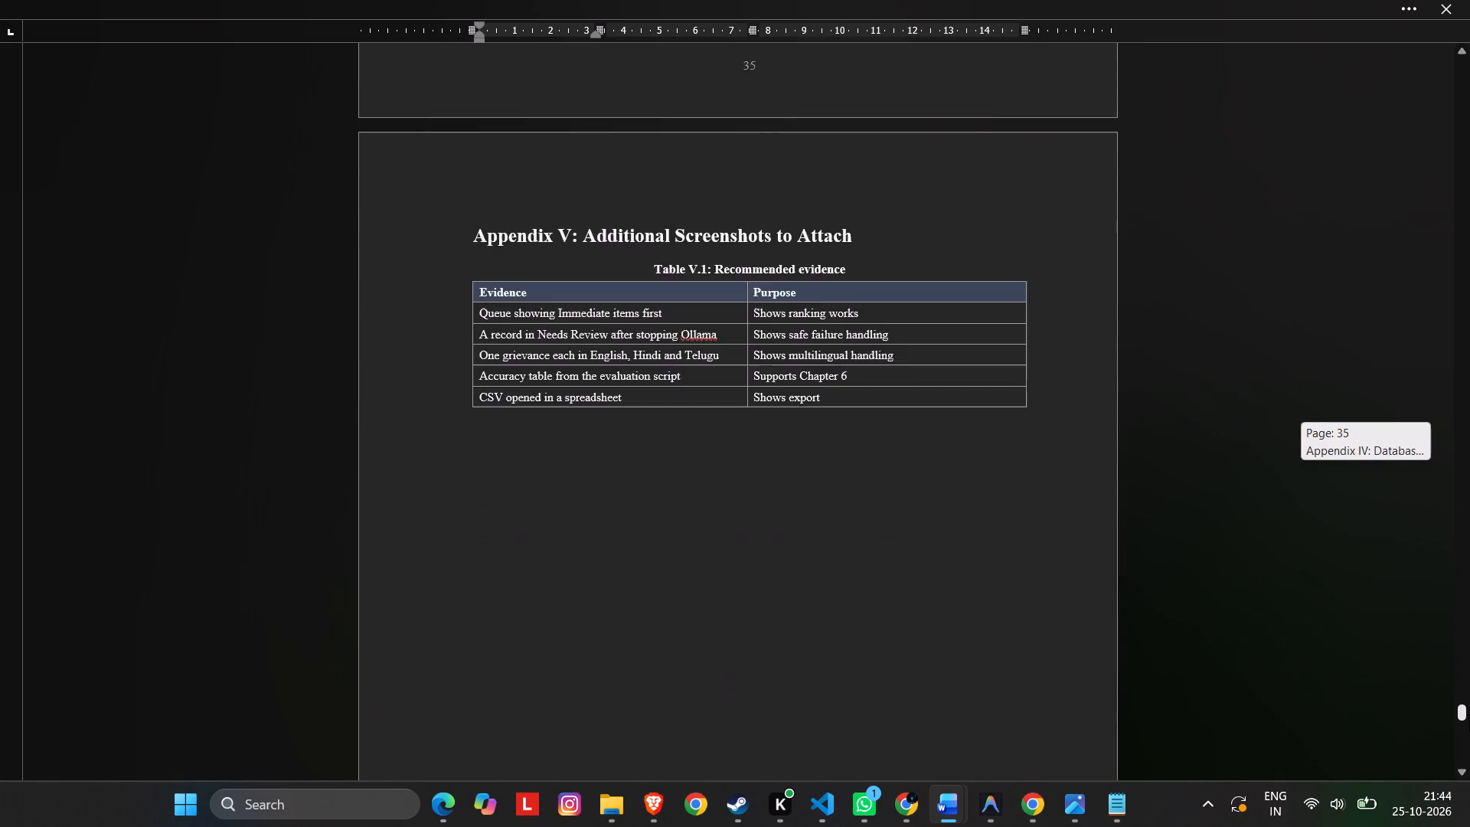
pyautogui.moveTo(1469, 711); pyautogui.dragTo(1469, 721)
# Skim the CityGo report from Chapter 7 to Appendix I and the CivicTriage report's appendices to locate the matching Appendix I.
pyautogui.hotkey('alt', 'Tab')
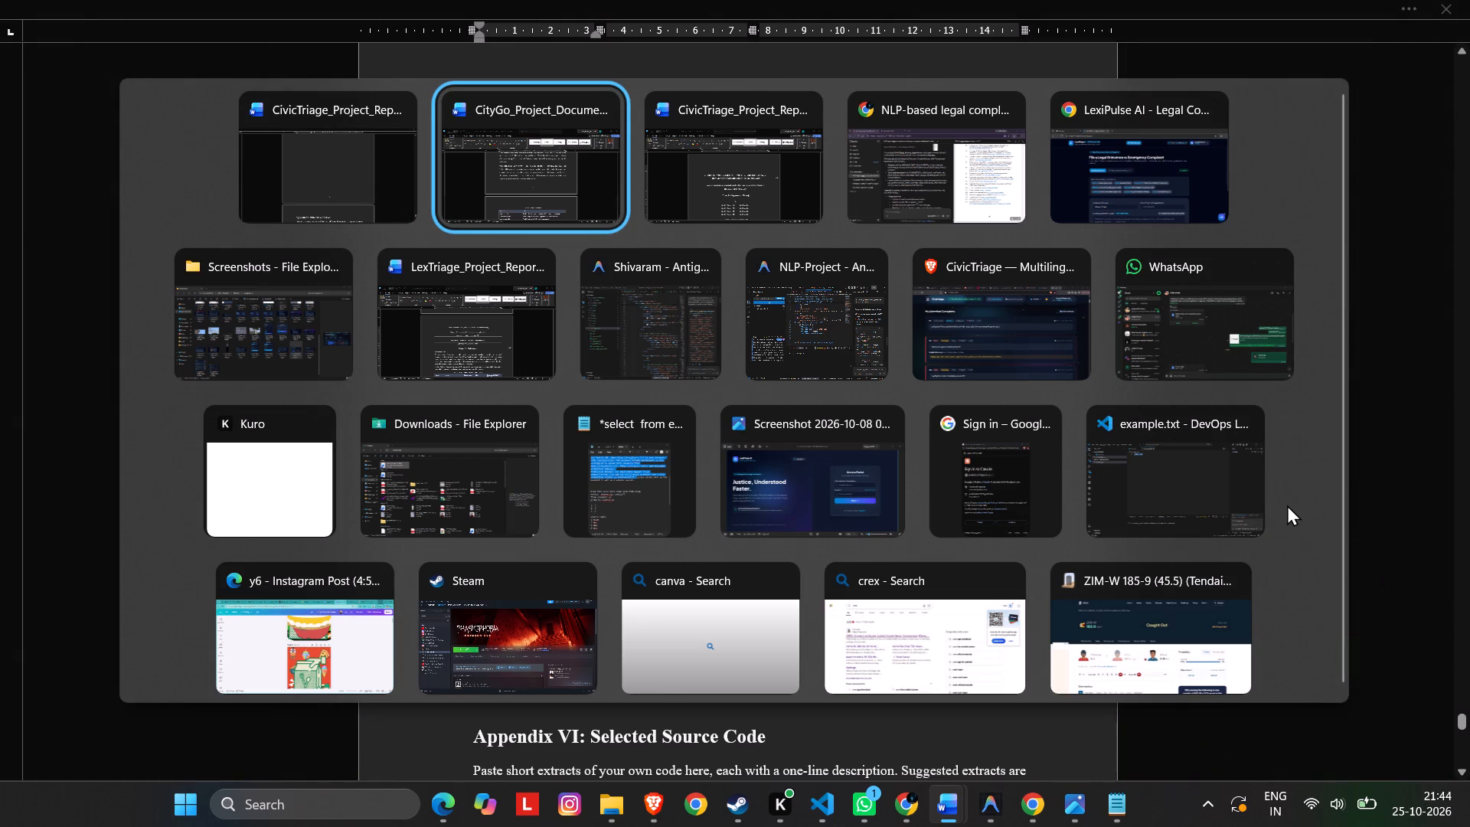
pyautogui.moveTo(1465, 475); pyautogui.dragTo(1469, 646)
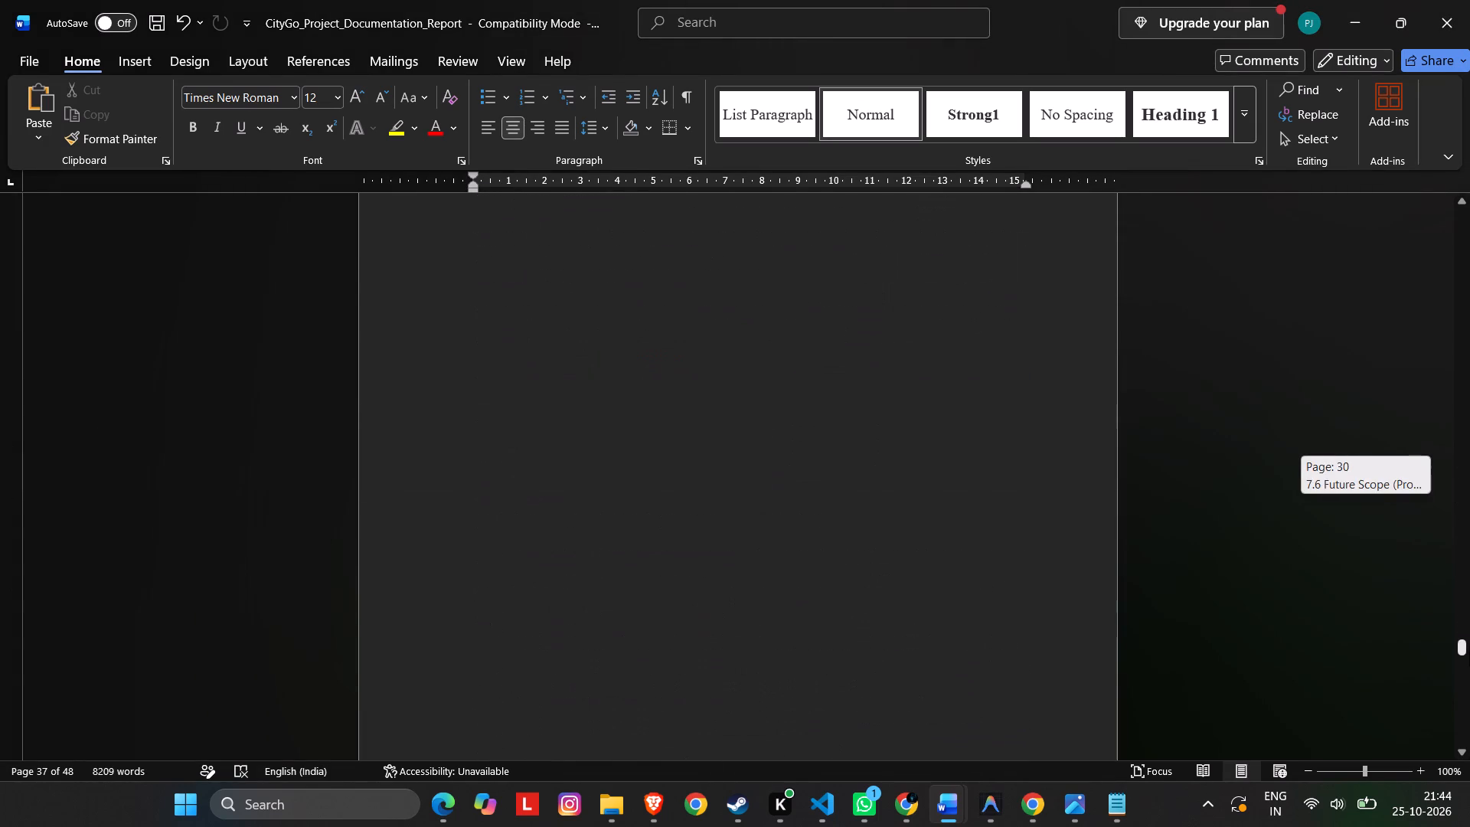
pyautogui.moveTo(1469, 646); pyautogui.dragTo(1468, 633)
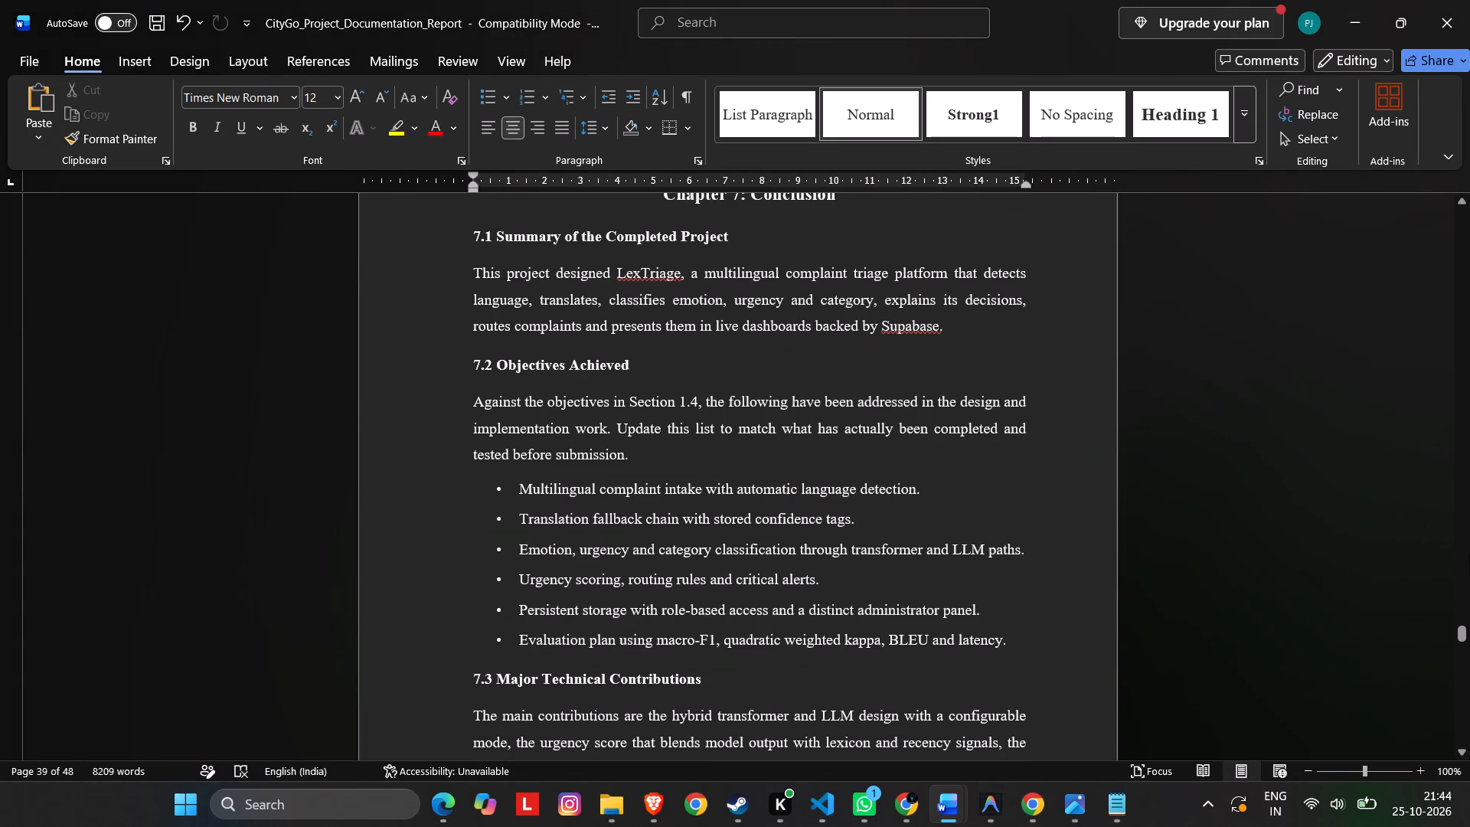
pyautogui.moveTo(1464, 626); pyautogui.dragTo(1465, 641)
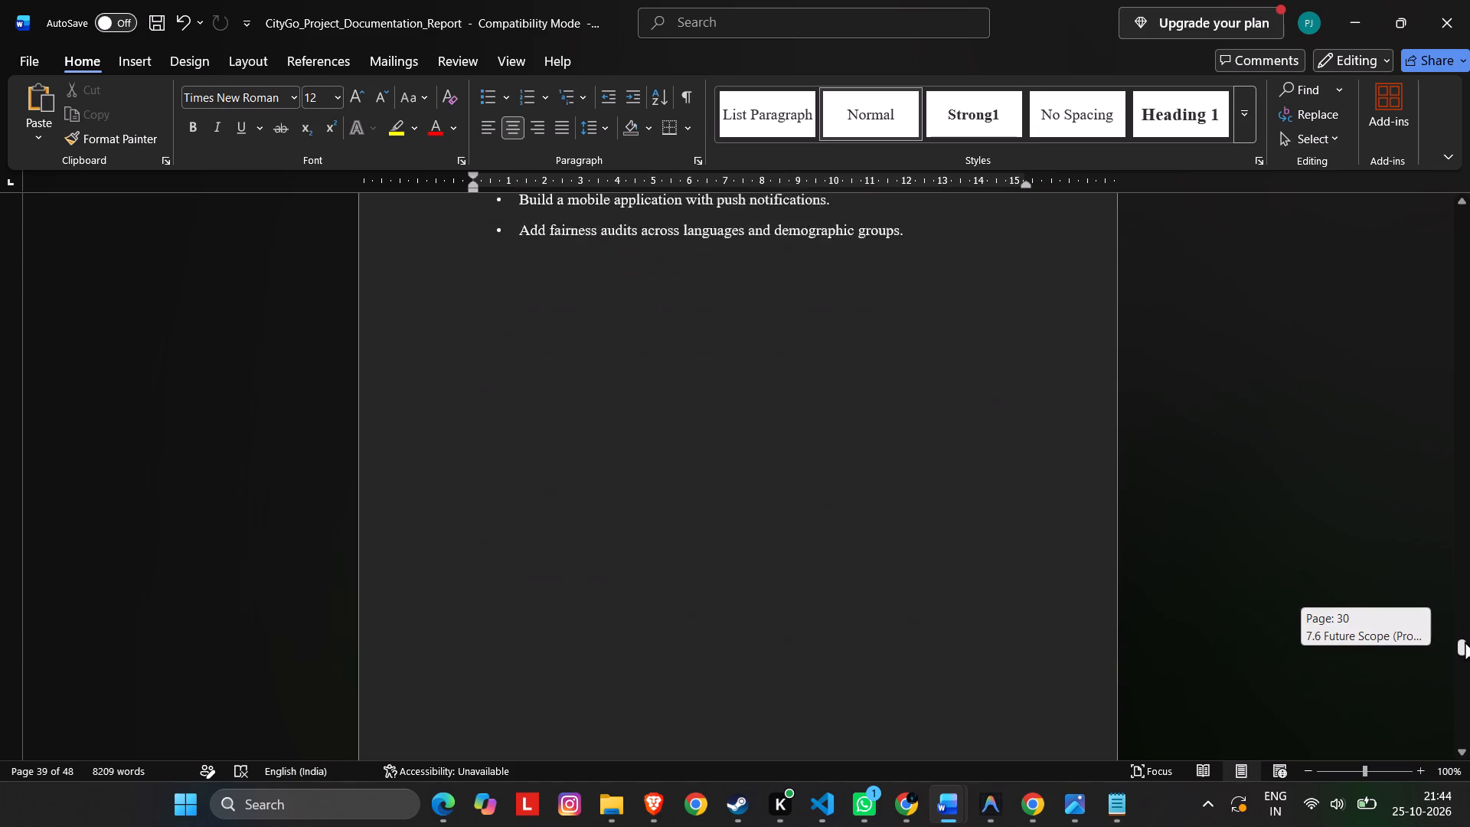
pyautogui.moveTo(1465, 641); pyautogui.dragTo(1465, 649)
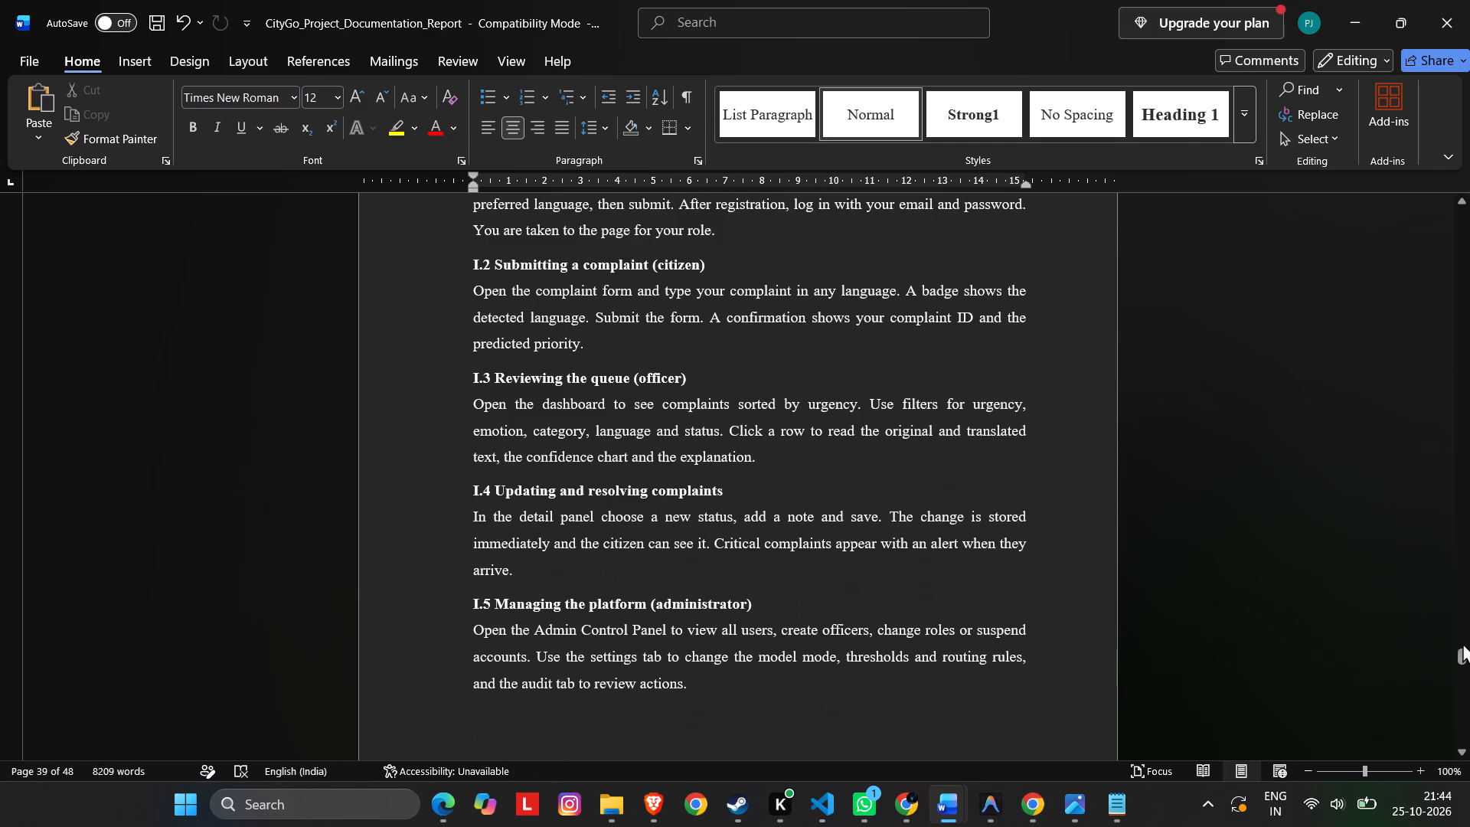
pyautogui.hotkey('alt', 'Tab')
pyautogui.scroll(-17, 1174, 546)
pyautogui.scroll(-6, 1178, 549)
pyautogui.scroll(-20, 1178, 549)
pyautogui.scroll(-10, 1178, 549)
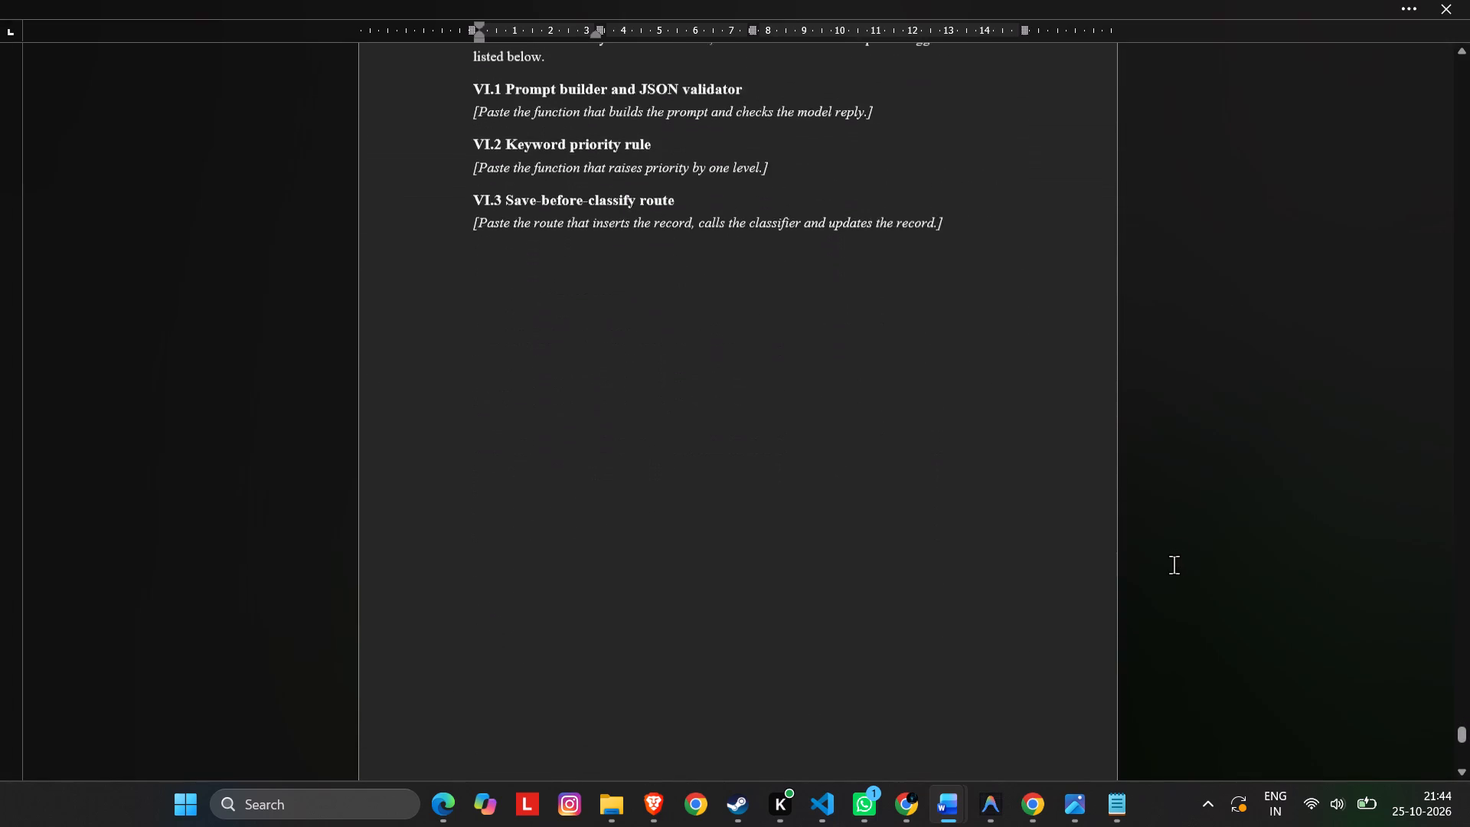
pyautogui.scroll(-20, 1174, 564)
pyautogui.scroll(-16, 1174, 564)
pyautogui.scroll(7, 1169, 577)
pyautogui.moveTo(1459, 740); pyautogui.dragTo(1459, 712)
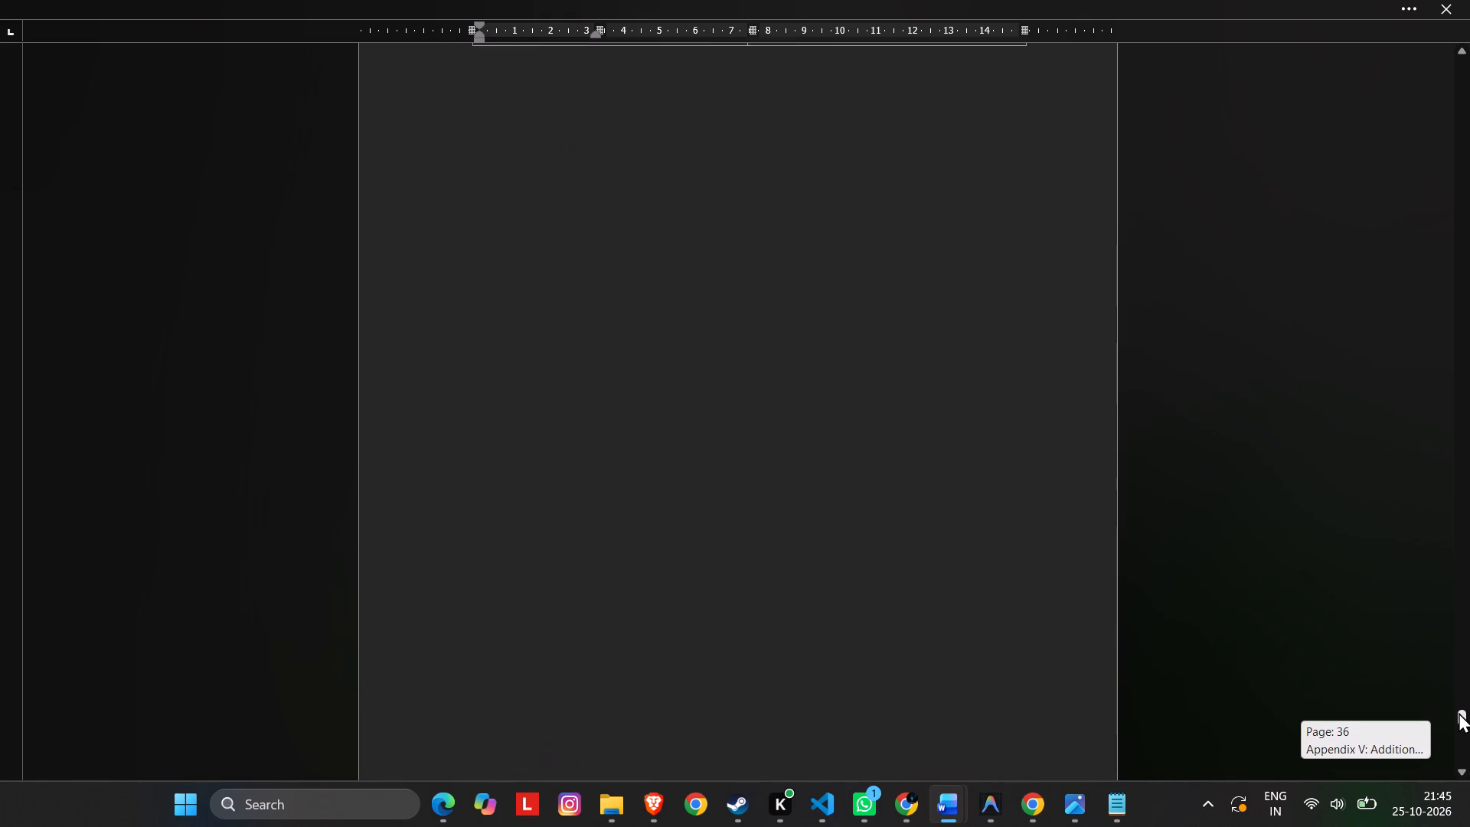
pyautogui.moveTo(1459, 712); pyautogui.dragTo(1455, 642)
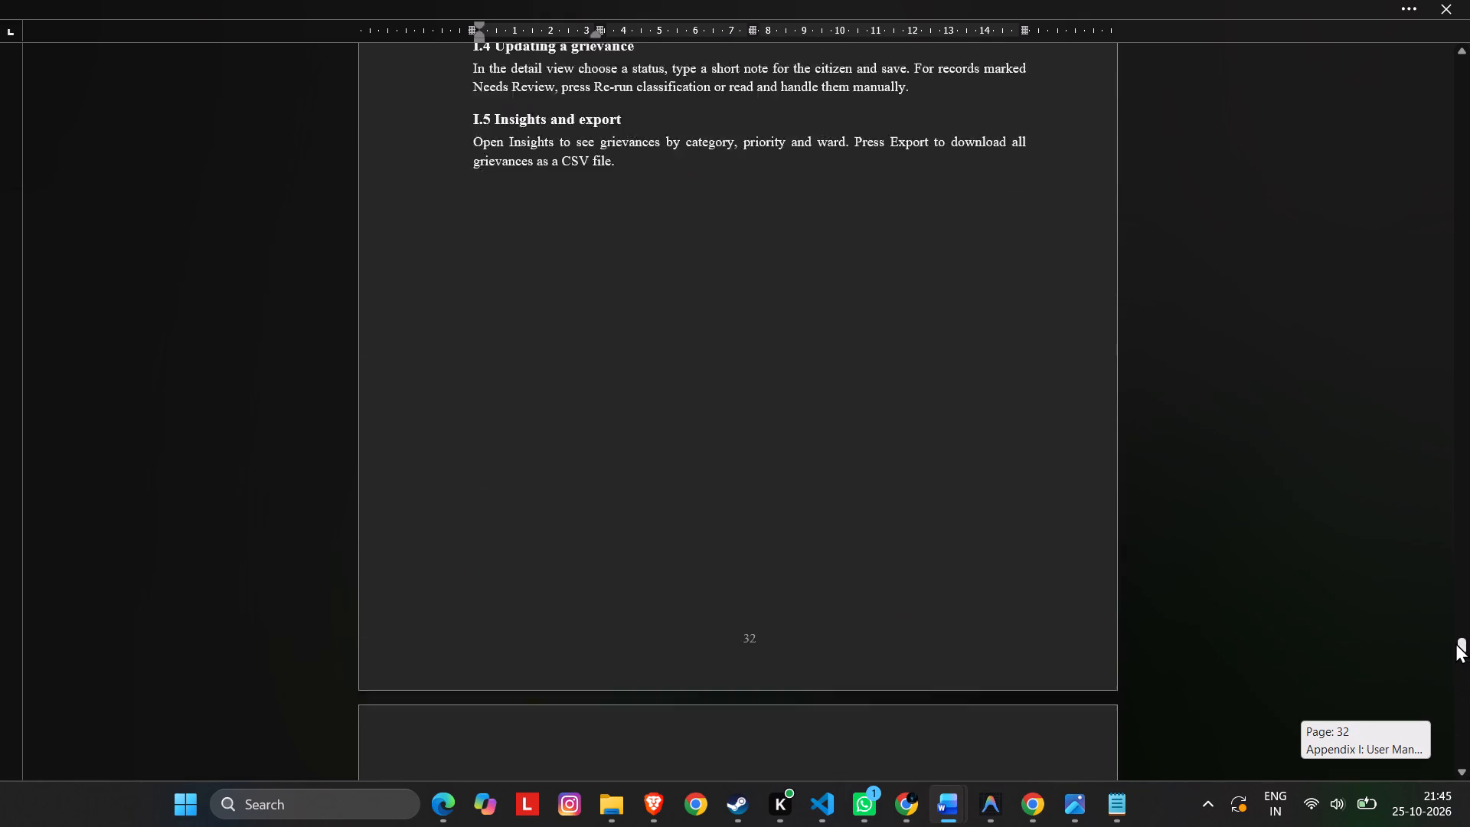
pyautogui.moveTo(1455, 642); pyautogui.dragTo(1455, 636)
# Compare sections I.1 to I.5 of Appendix I: User Manual between the CityGo and CivicTriage reports.
pyautogui.hotkey('alt', 'Tab')
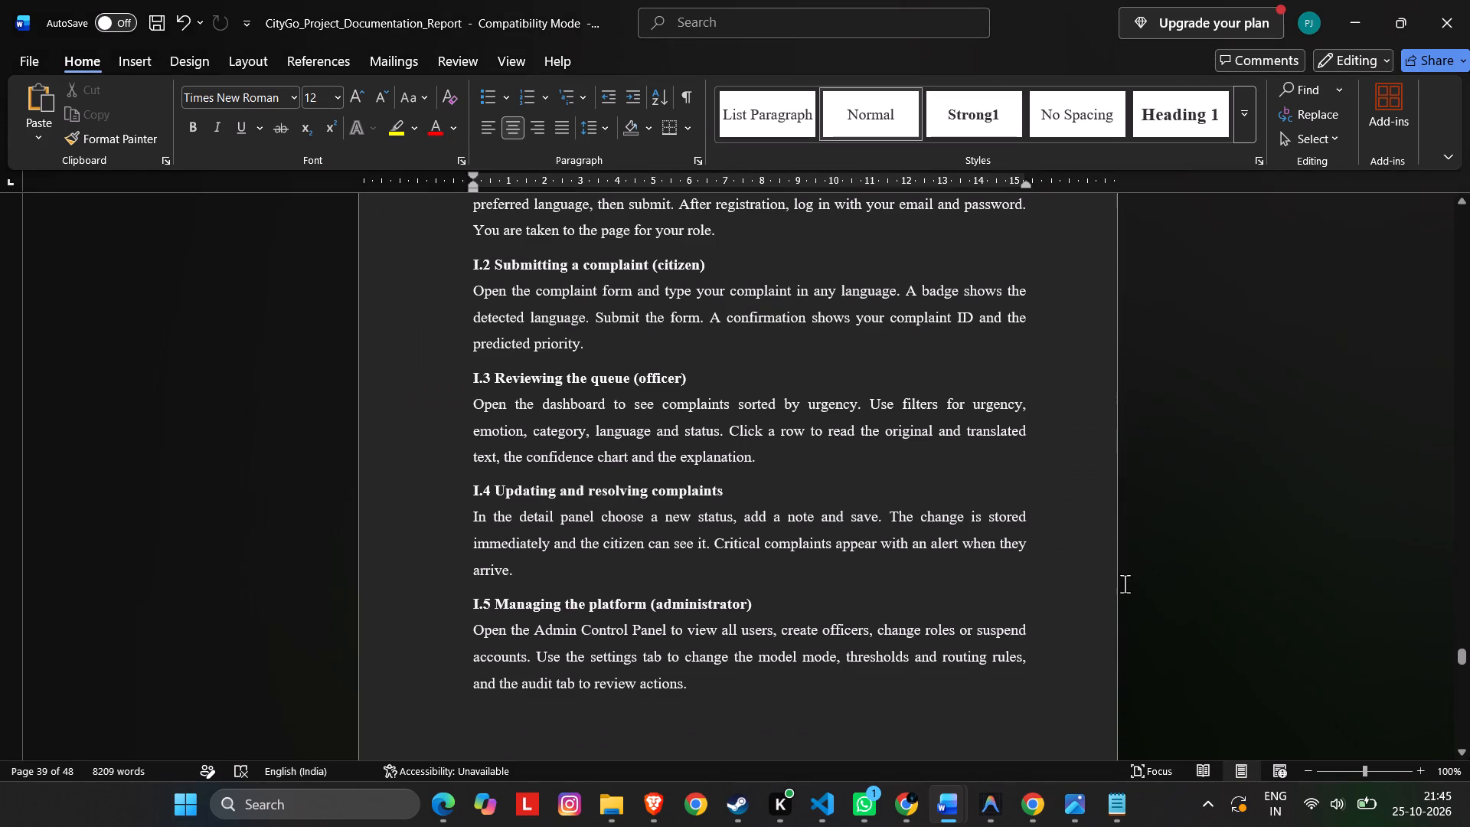
pyautogui.scroll(11, 1033, 544)
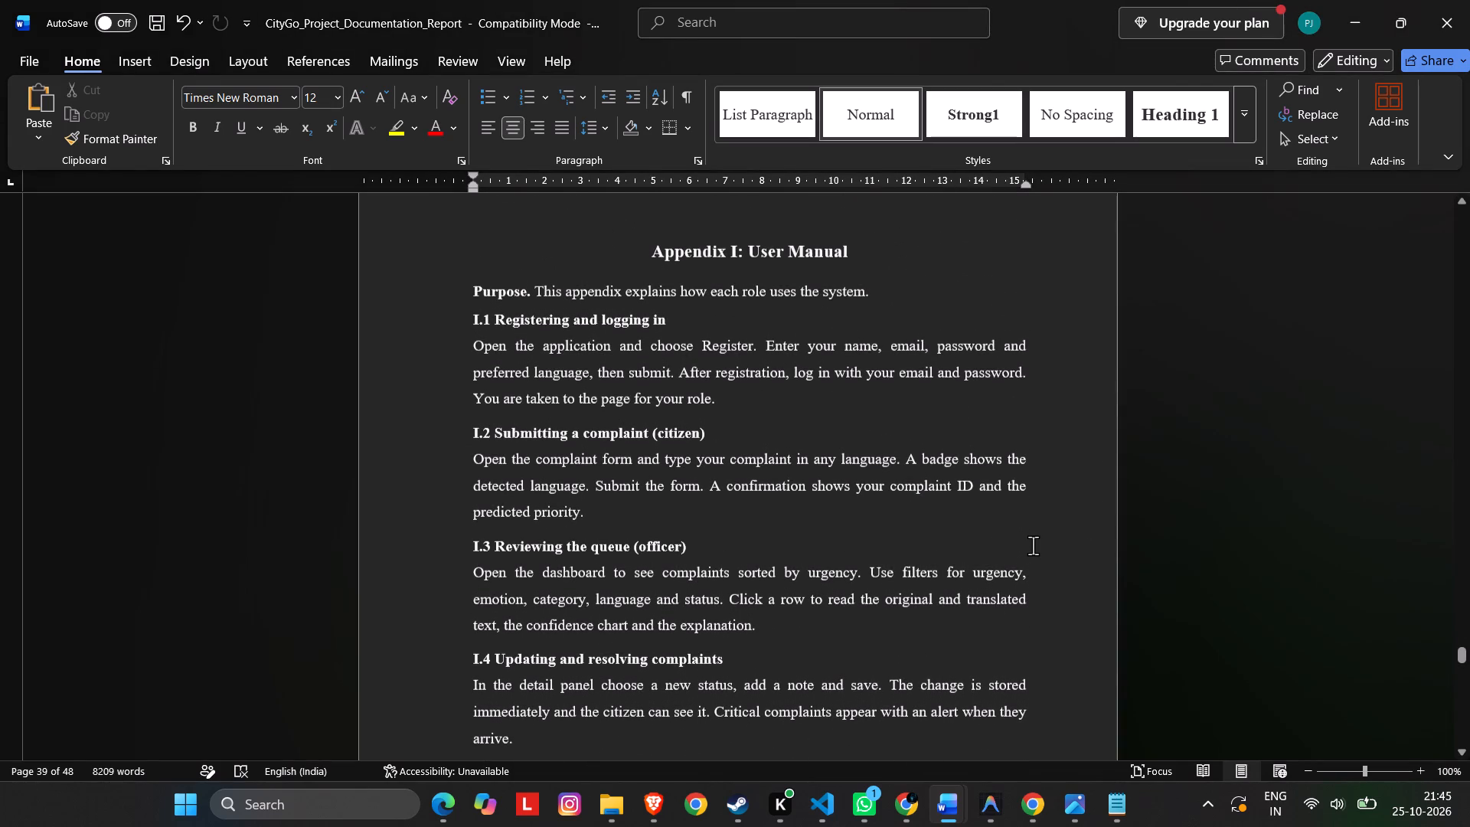
pyautogui.scroll(-4, 1033, 545)
pyautogui.hotkey('alt', 'Tab')
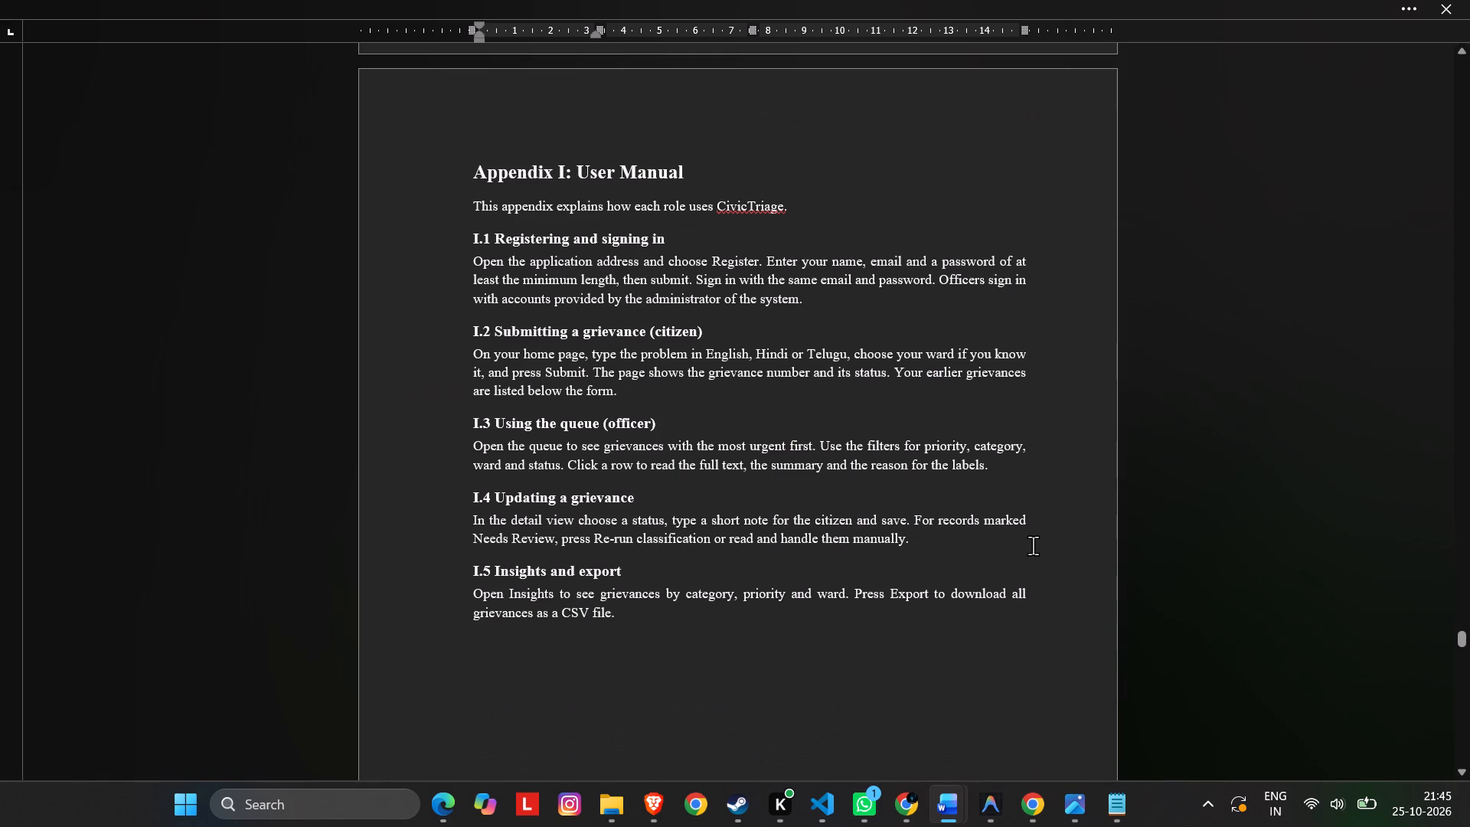
pyautogui.hotkey('alt', 'Tab')
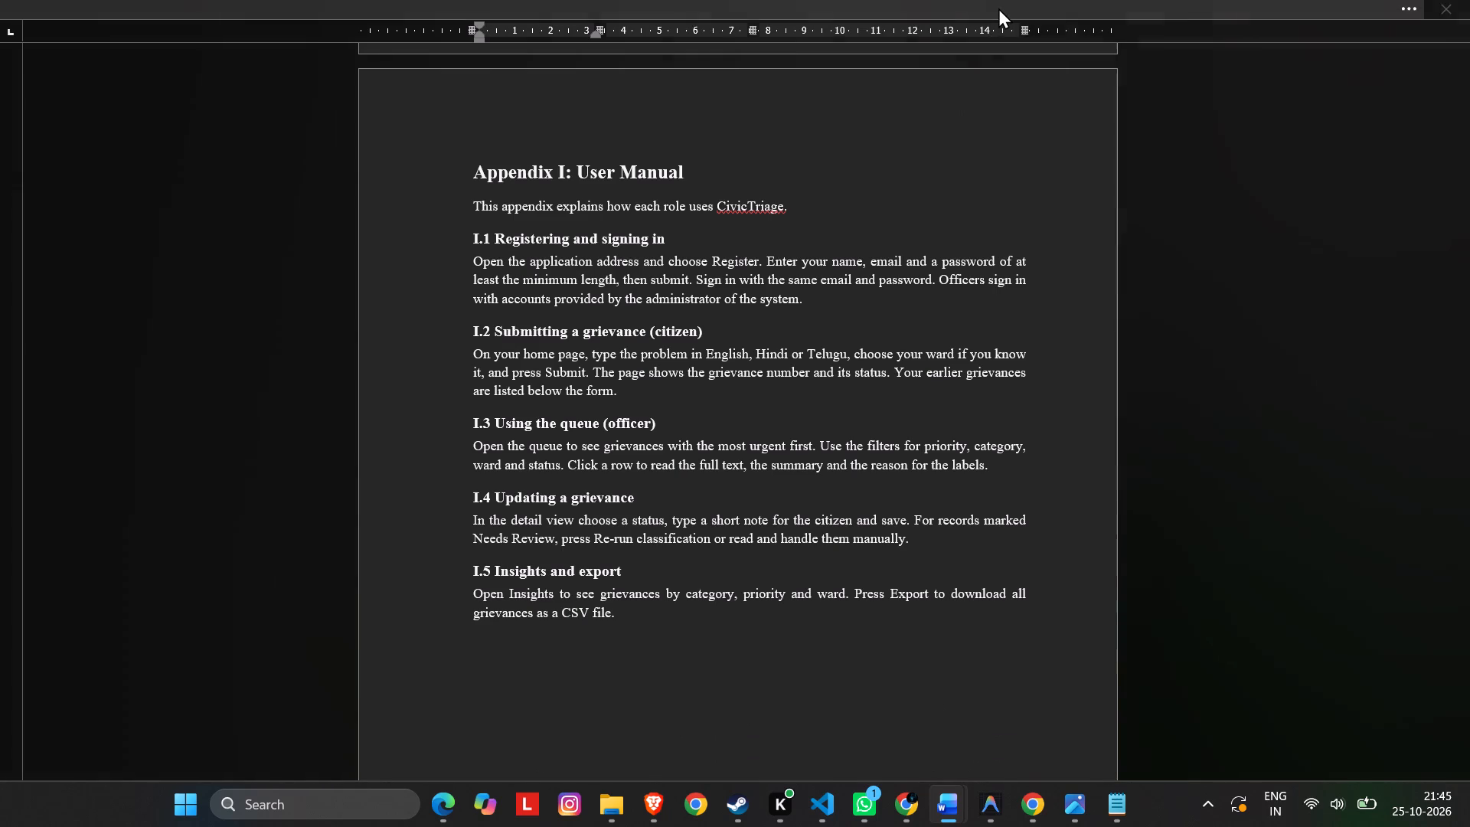
pyautogui.scroll(1, 1088, 300)
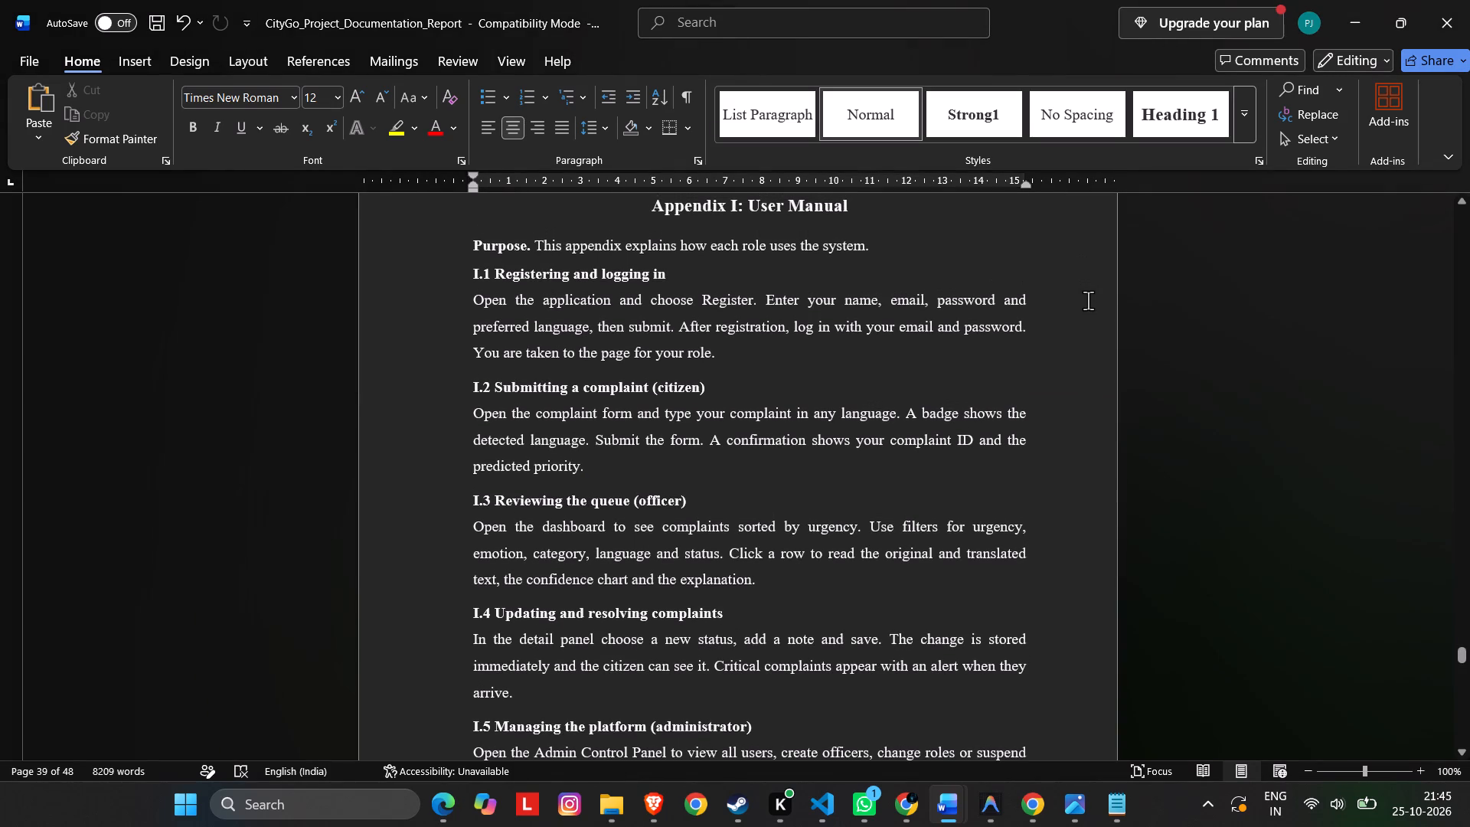
pyautogui.scroll(-8, 1088, 300)
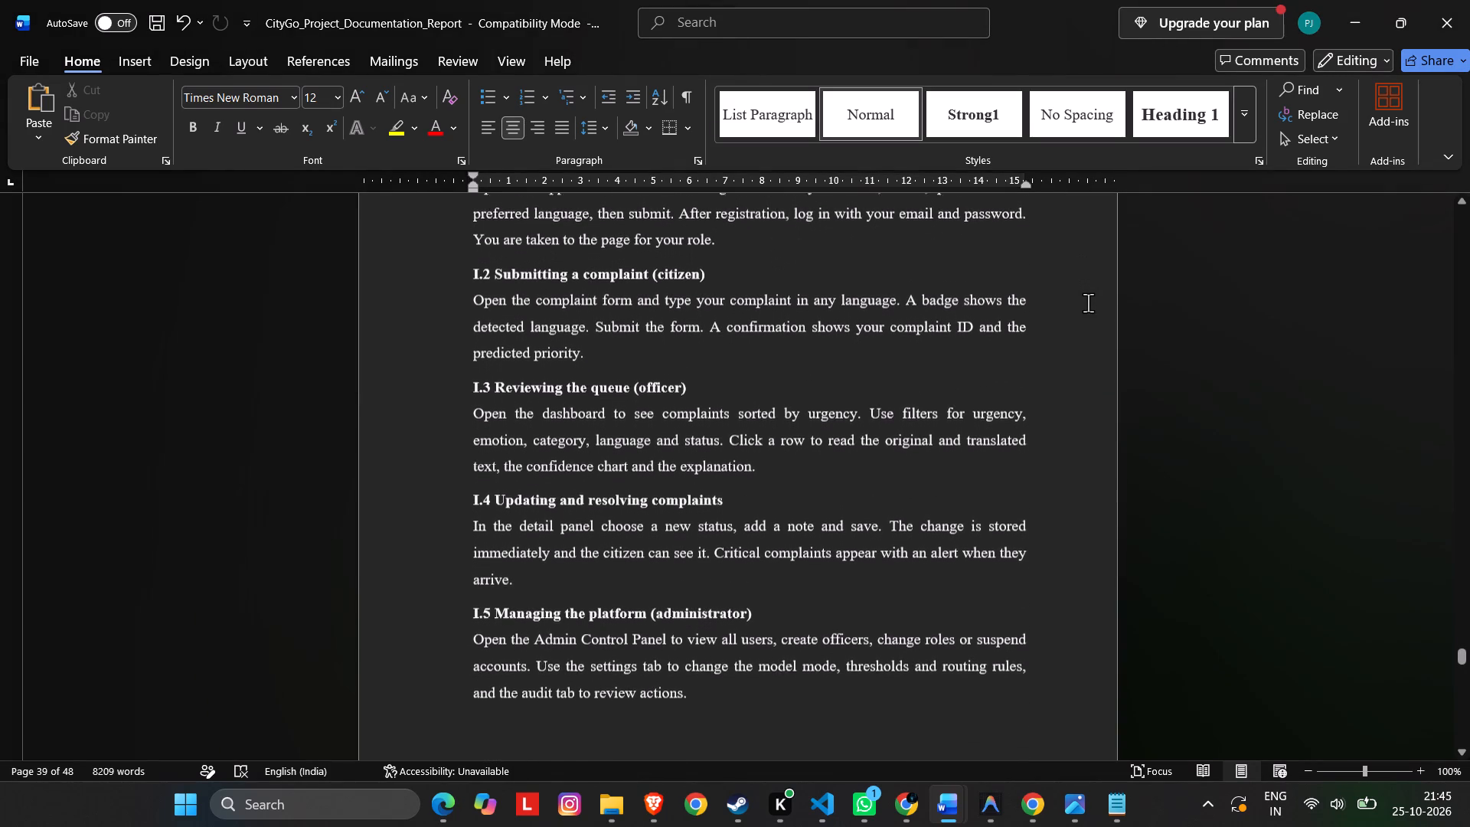
pyautogui.scroll(3, 1088, 302)
pyautogui.hotkey('alt', 'Tab')
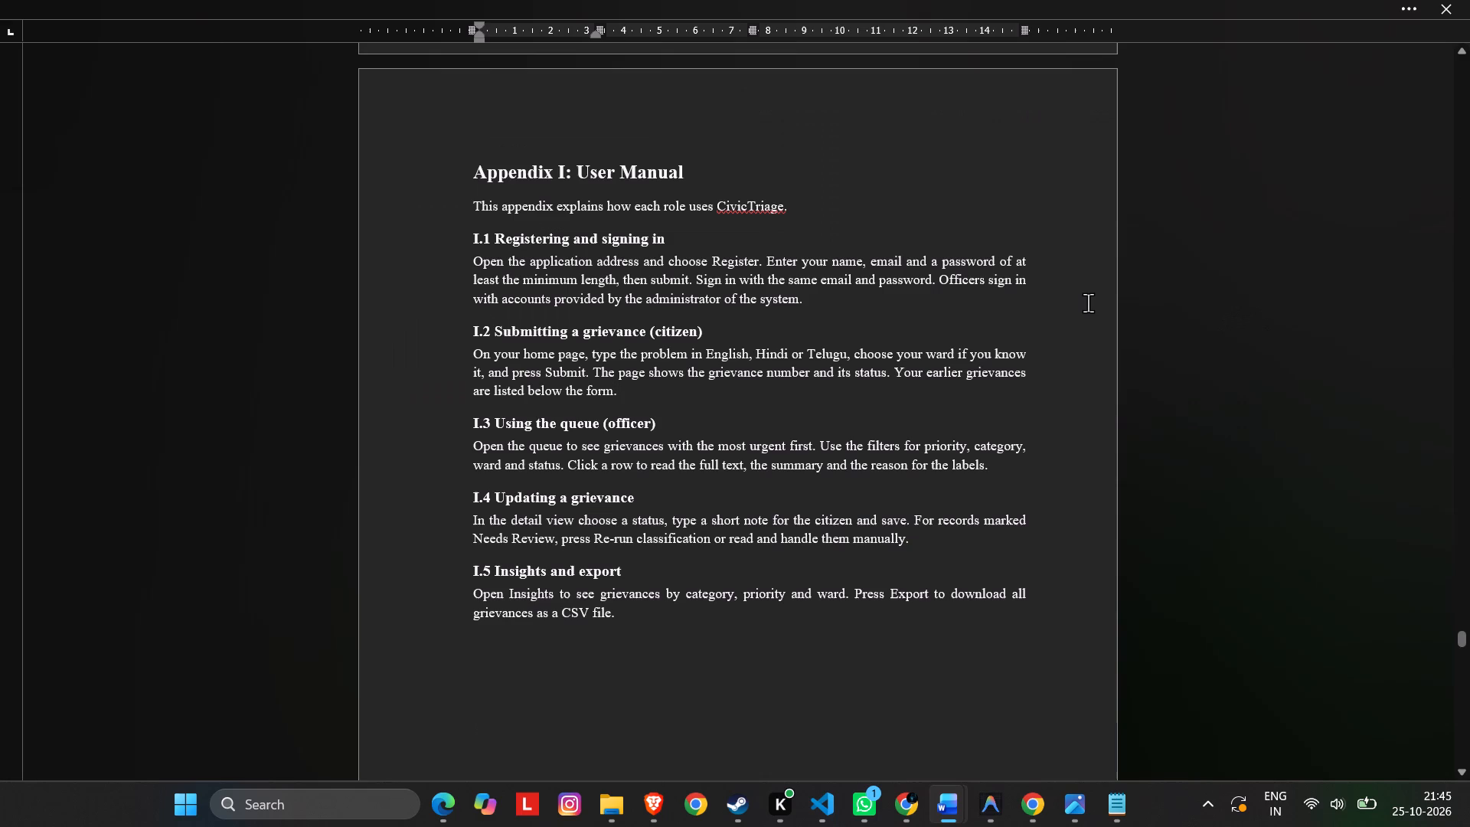
pyautogui.hotkey('alt', 'Tab')
pyautogui.scroll(3, 1088, 305)
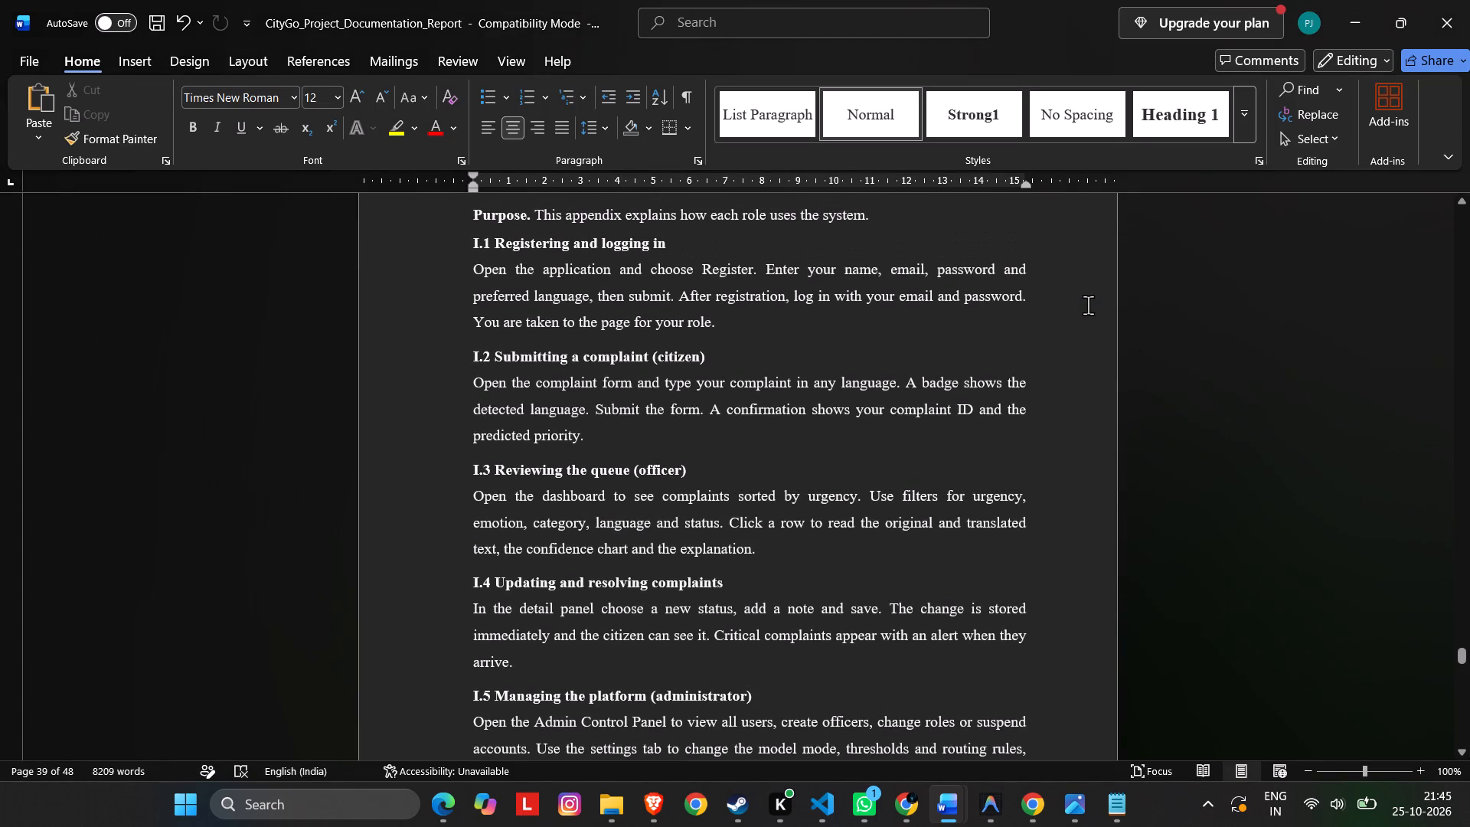
pyautogui.hotkey('alt', 'Tab')
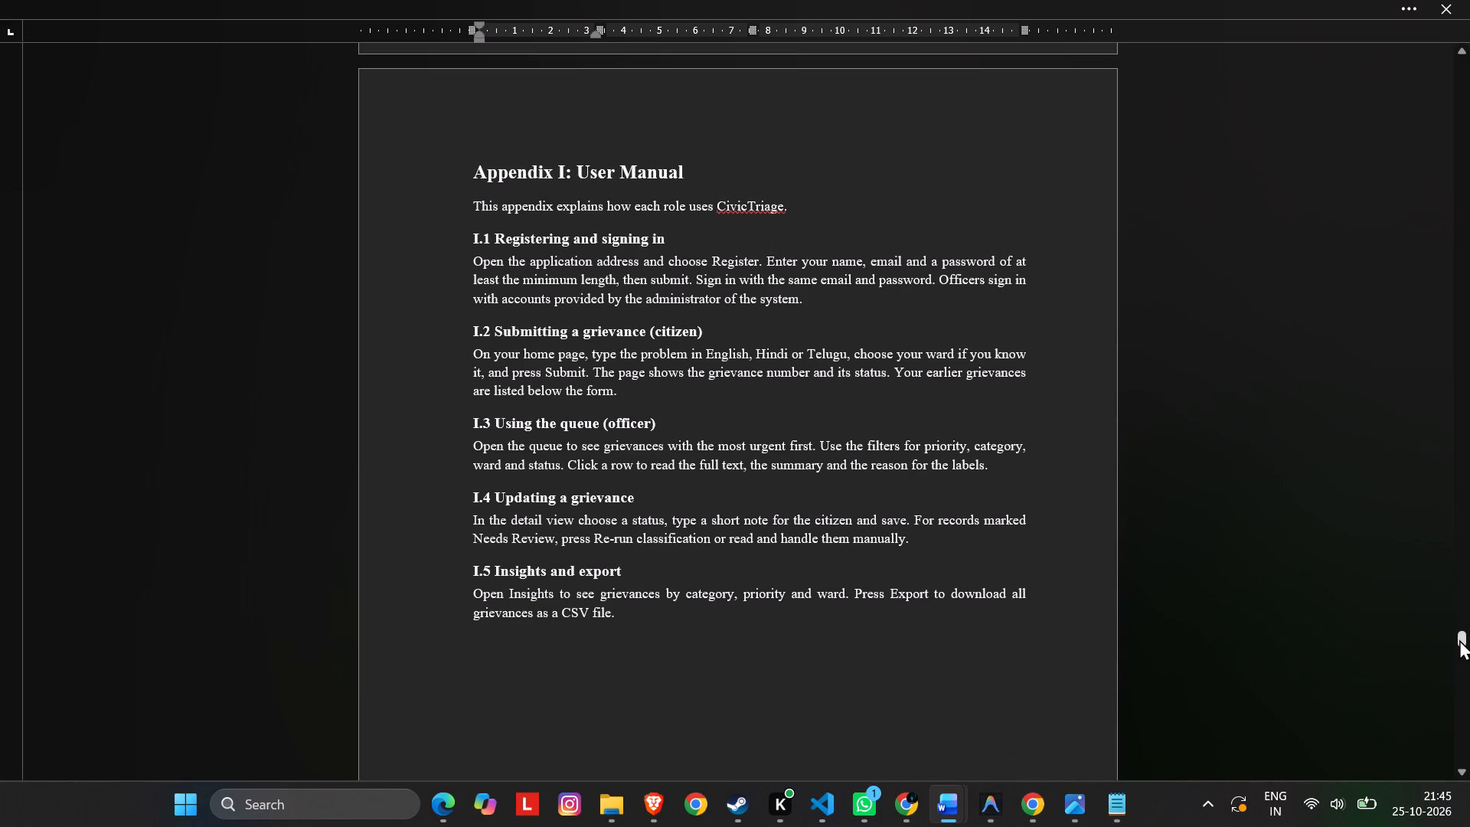
pyautogui.hotkey('alt', 'Tab')
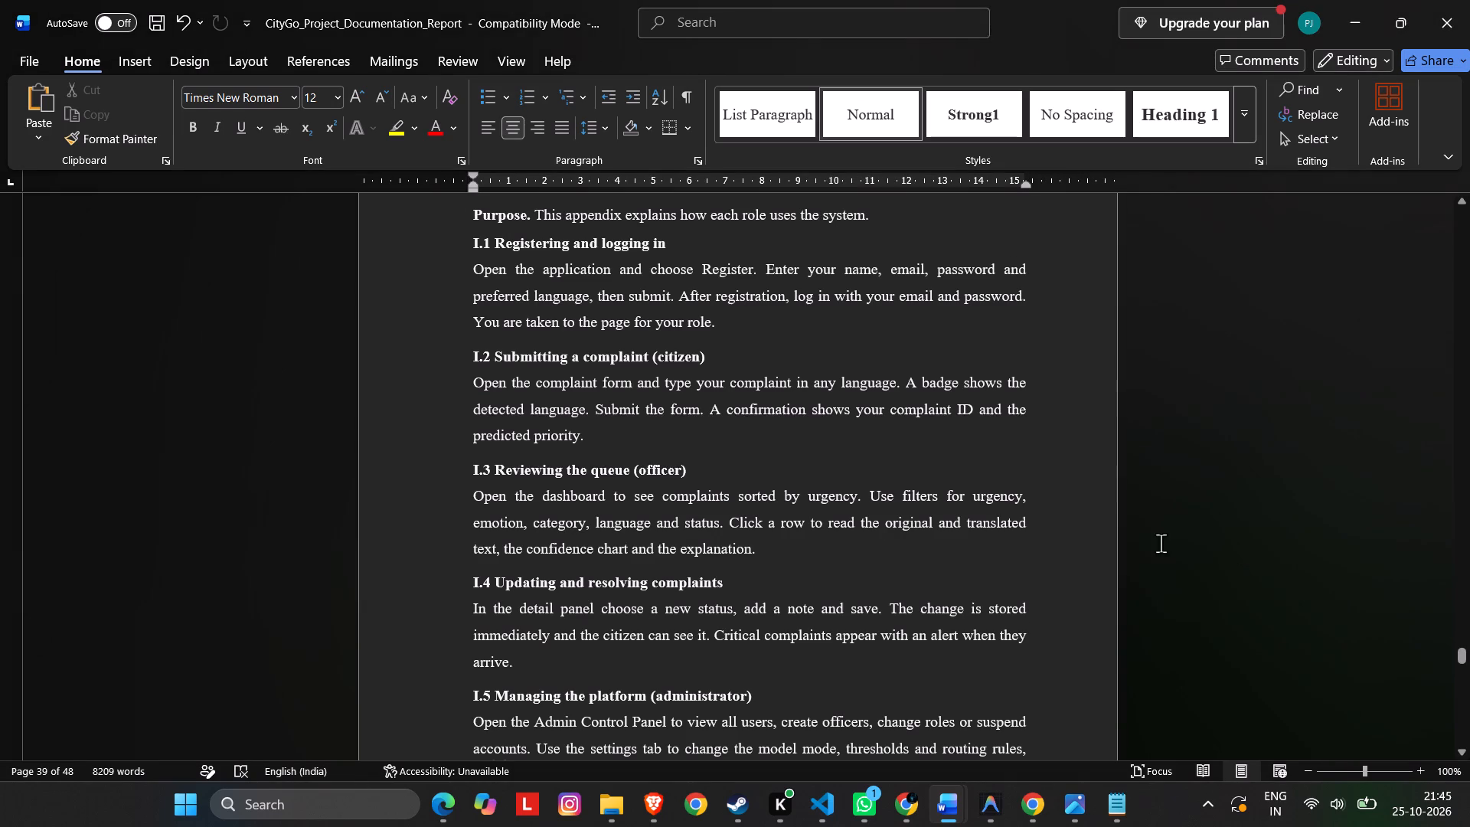
pyautogui.scroll(-5, 1142, 539)
# Replace the CityGo report's Appendix I: User Manual text below its heading with the CivicTriage version, from the introductory sentence through I.5.
pyautogui.hotkey('alt', 'Tab')
pyautogui.moveTo(650, 619); pyautogui.dragTo(475, 203)
pyautogui.hotkey('ctrl', 'c')
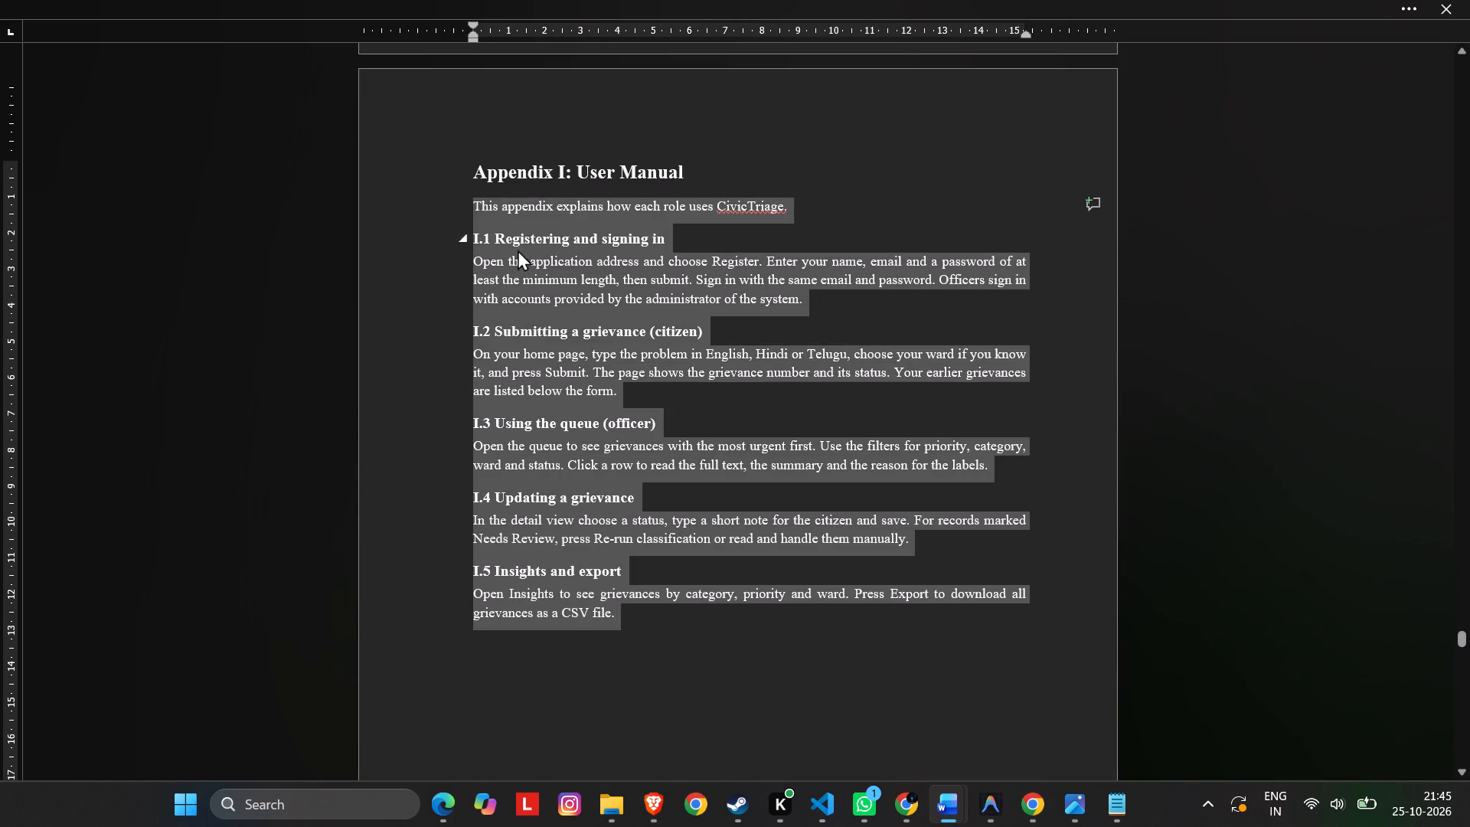
pyautogui.hotkey('alt', 'Tab')
pyautogui.scroll(7, 483, 282)
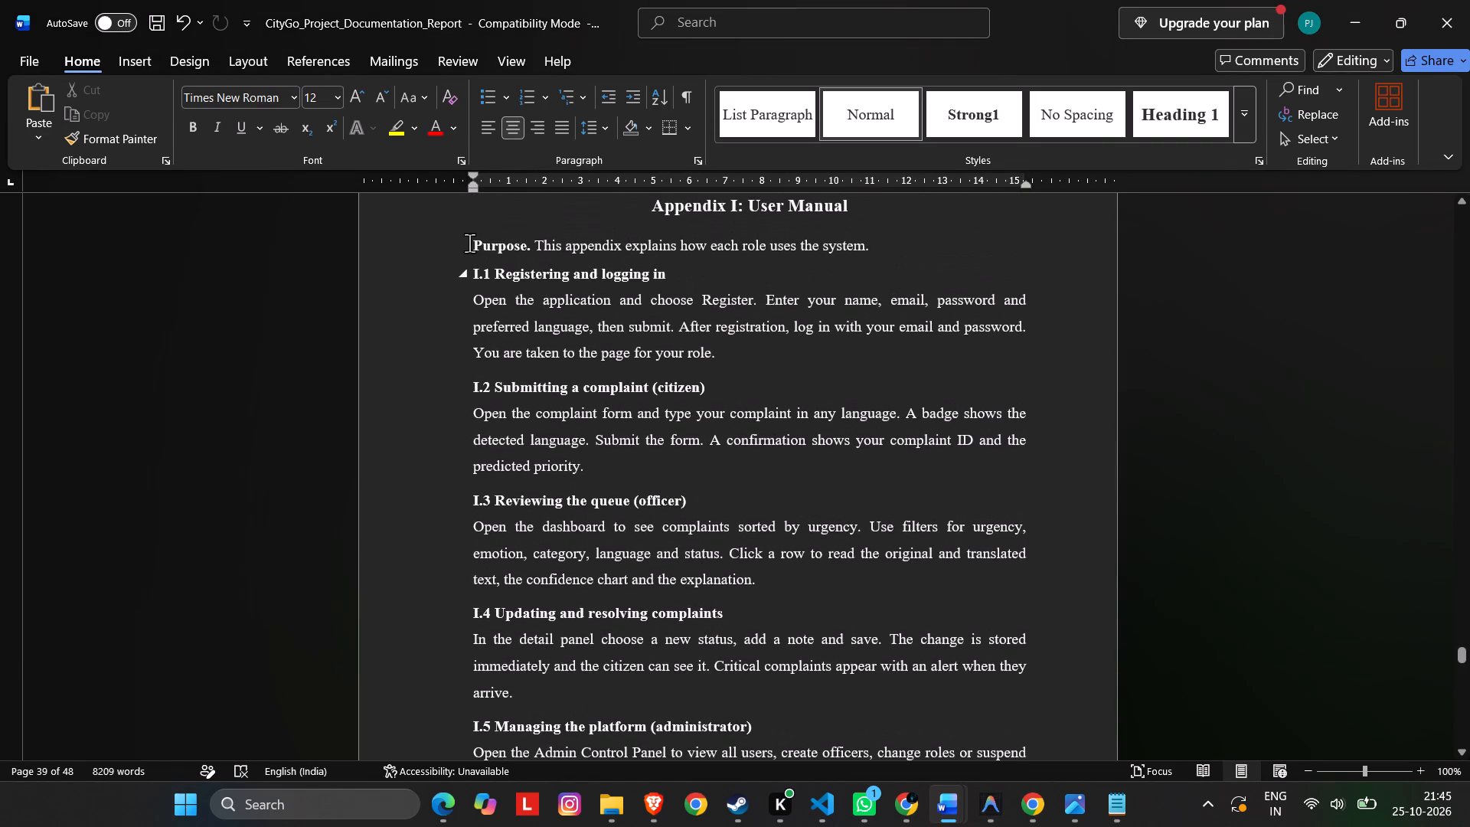
pyautogui.moveTo(469, 243); pyautogui.dragTo(691, 705)
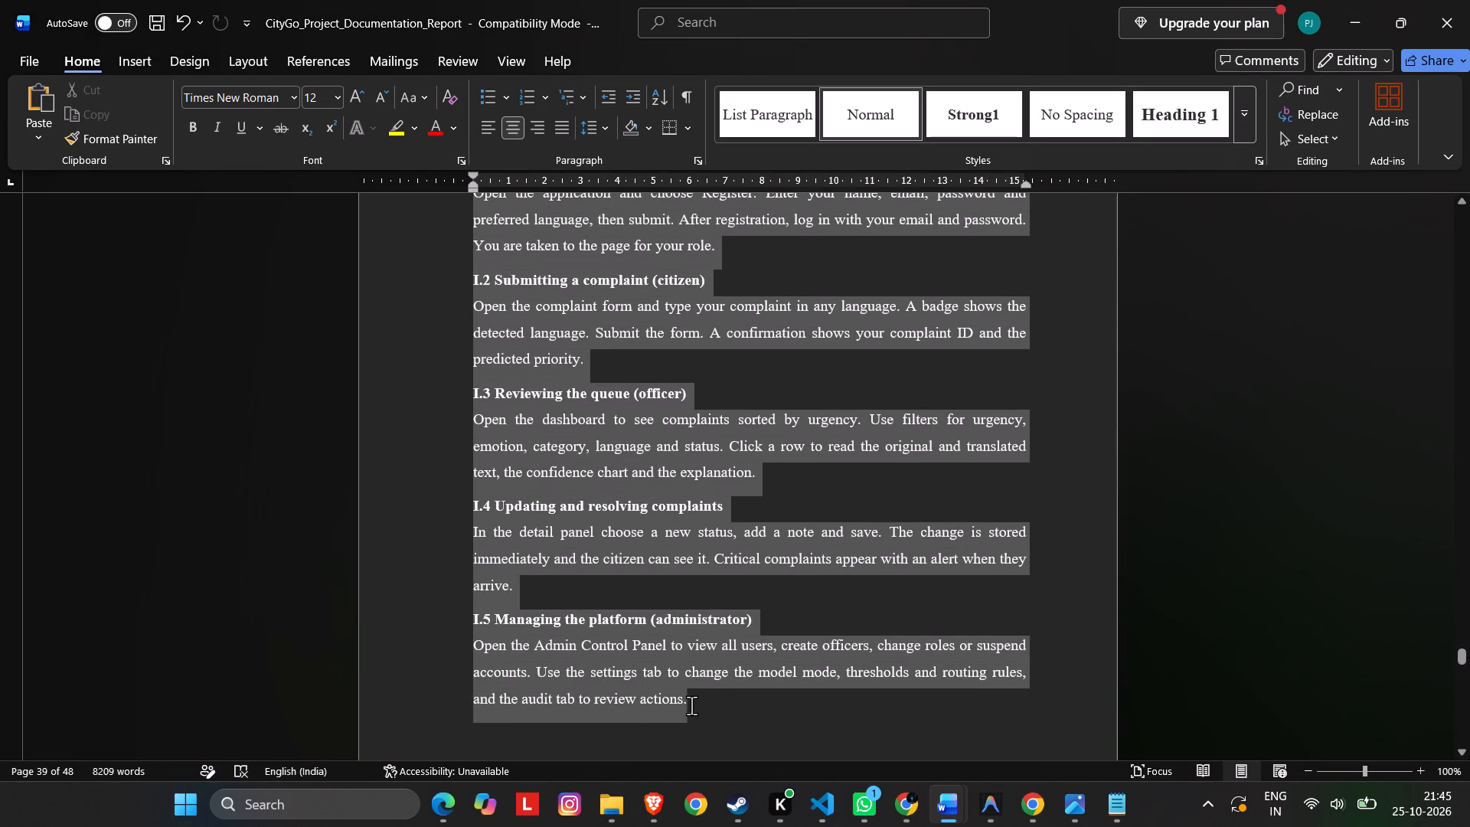
pyautogui.moveTo(691, 705); pyautogui.dragTo(695, 704)
pyautogui.hotkey('ctrl', 'v')
# Format the new Appendix I text below its heading at font size 12 with 1.5 line spacing.
pyautogui.scroll(5, 718, 617)
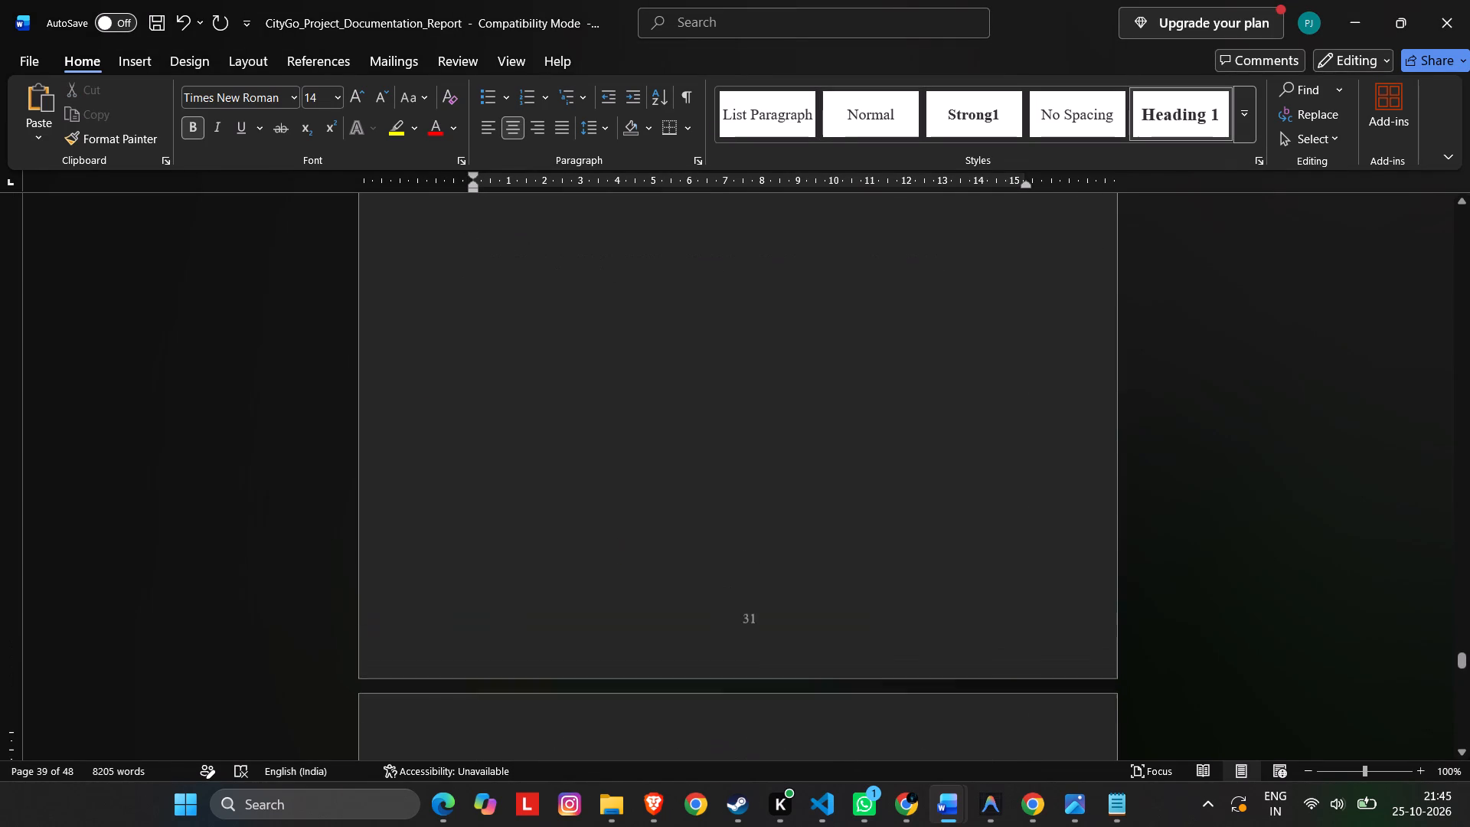
pyautogui.scroll(20, 725, 584)
pyautogui.scroll(8, 725, 584)
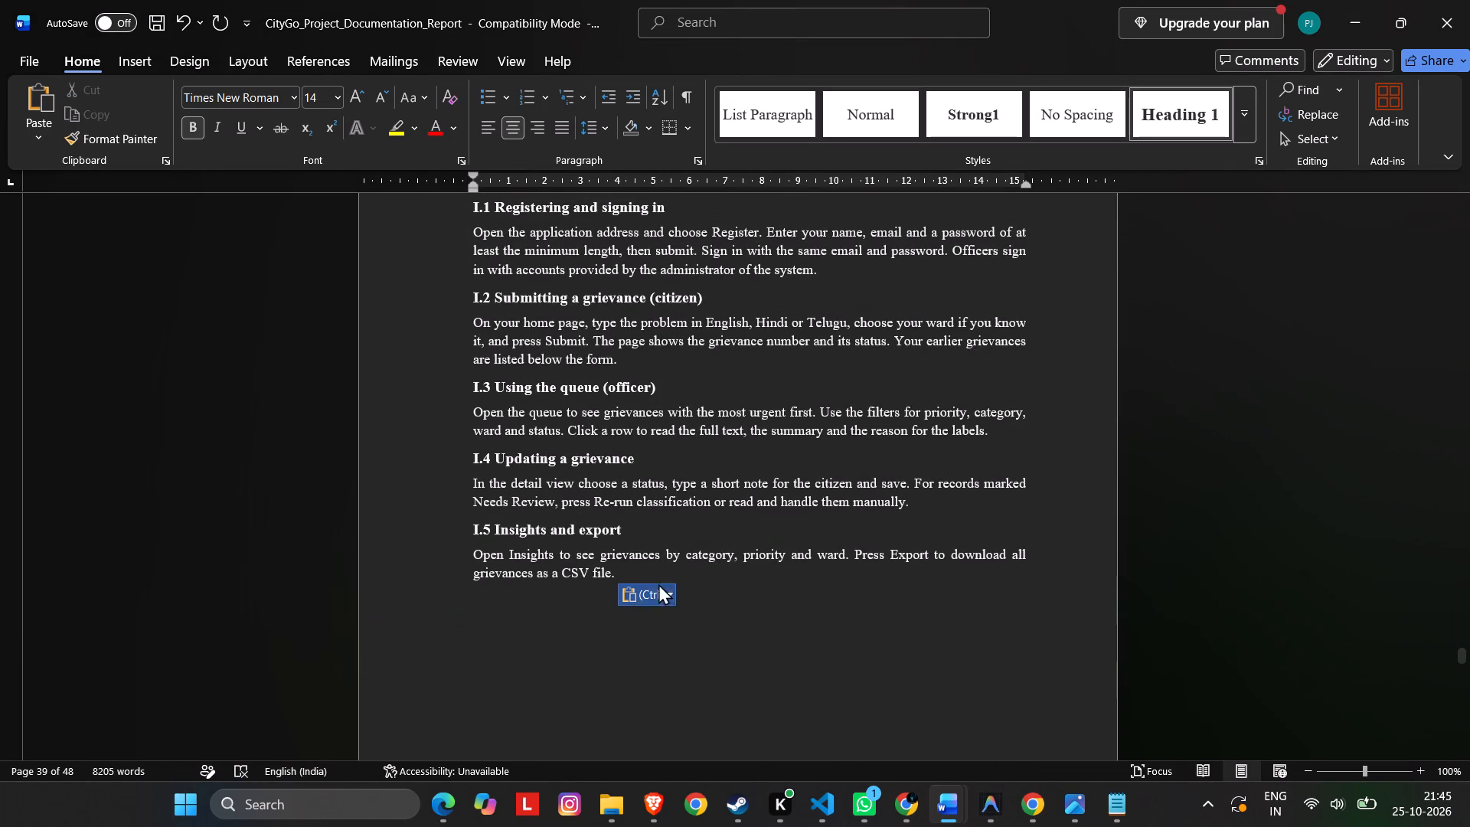
pyautogui.moveTo(655, 566); pyautogui.dragTo(449, 214)
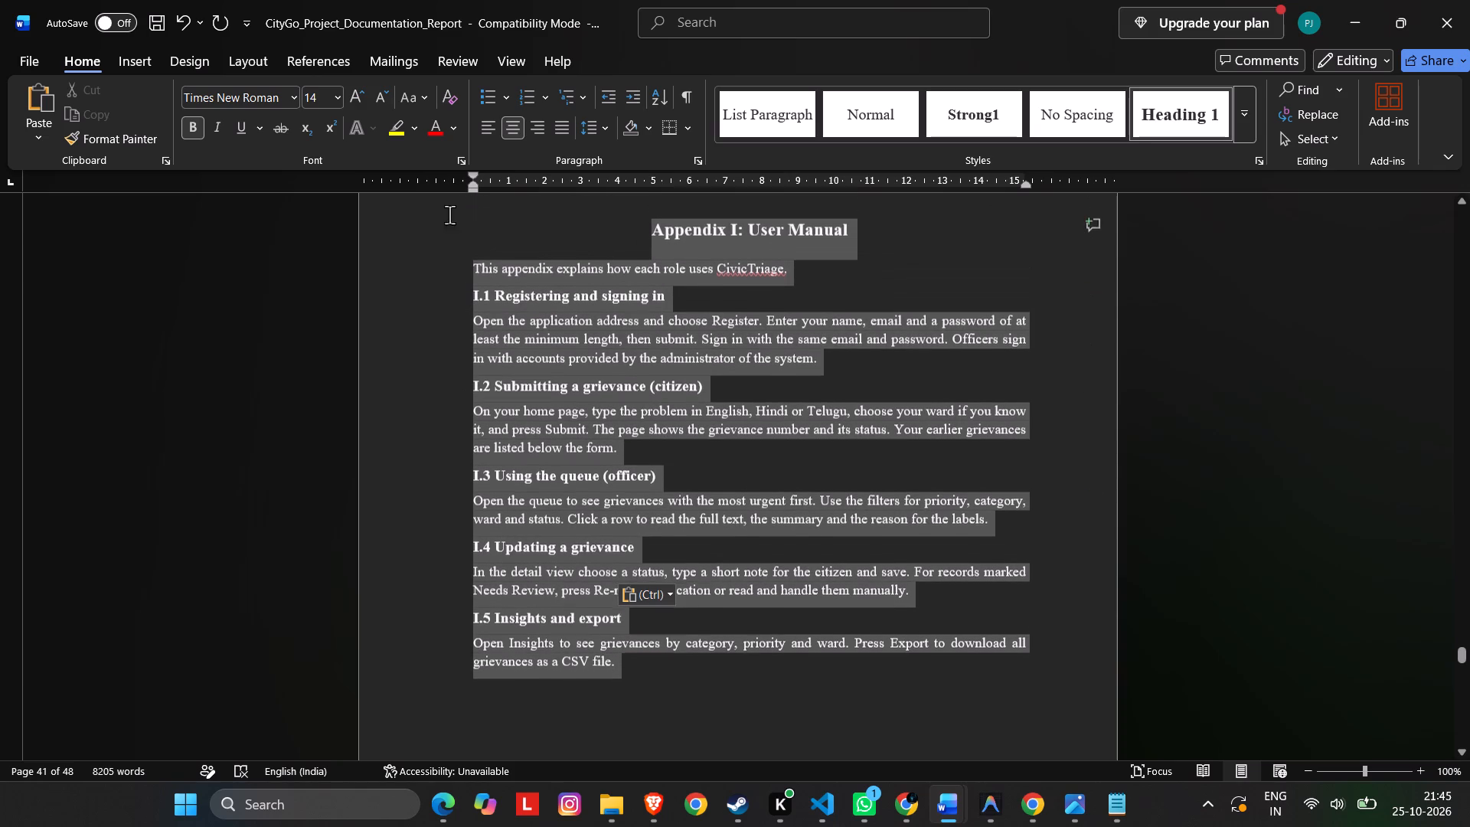
pyautogui.moveTo(449, 214); pyautogui.dragTo(449, 277)
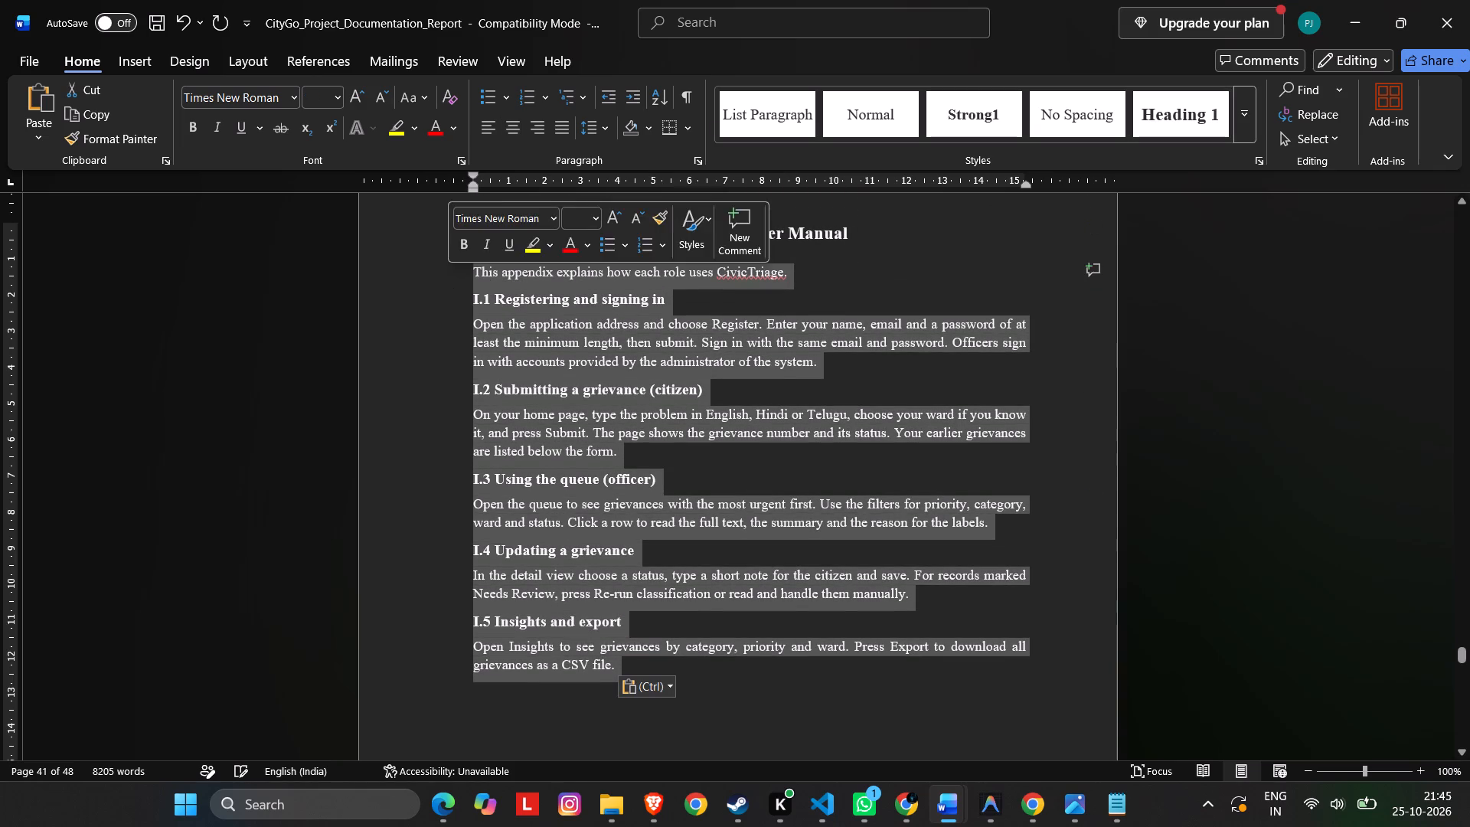
pyautogui.click(331, 92)
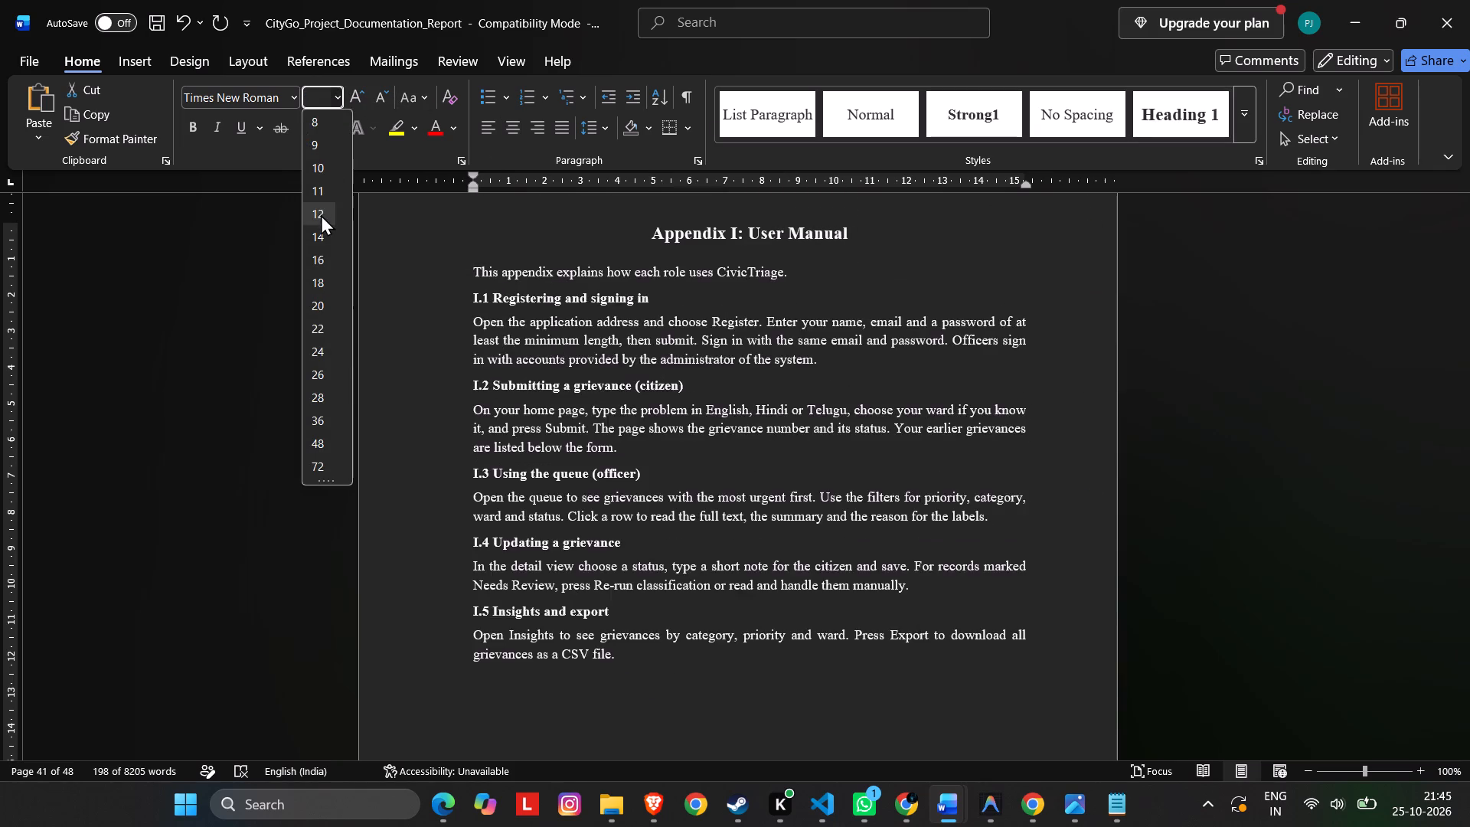
pyautogui.click(321, 214)
pyautogui.click(608, 130)
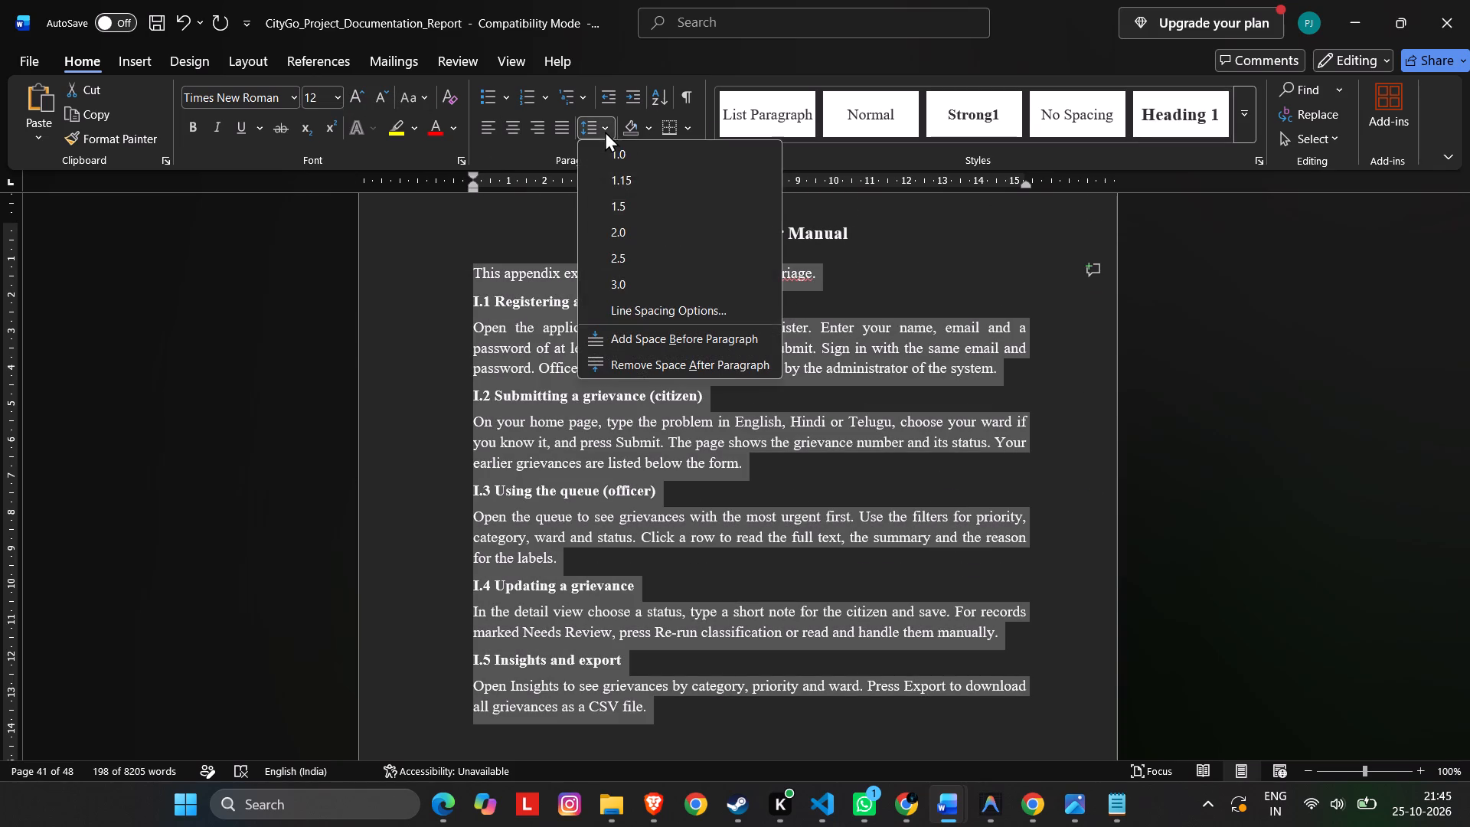
pyautogui.click(625, 201)
# Compare Appendix II: Installation and Execution Instructions between the CityGo and CivicTriage reports, covering sections II.1 and II.2.
pyautogui.scroll(-12, 867, 571)
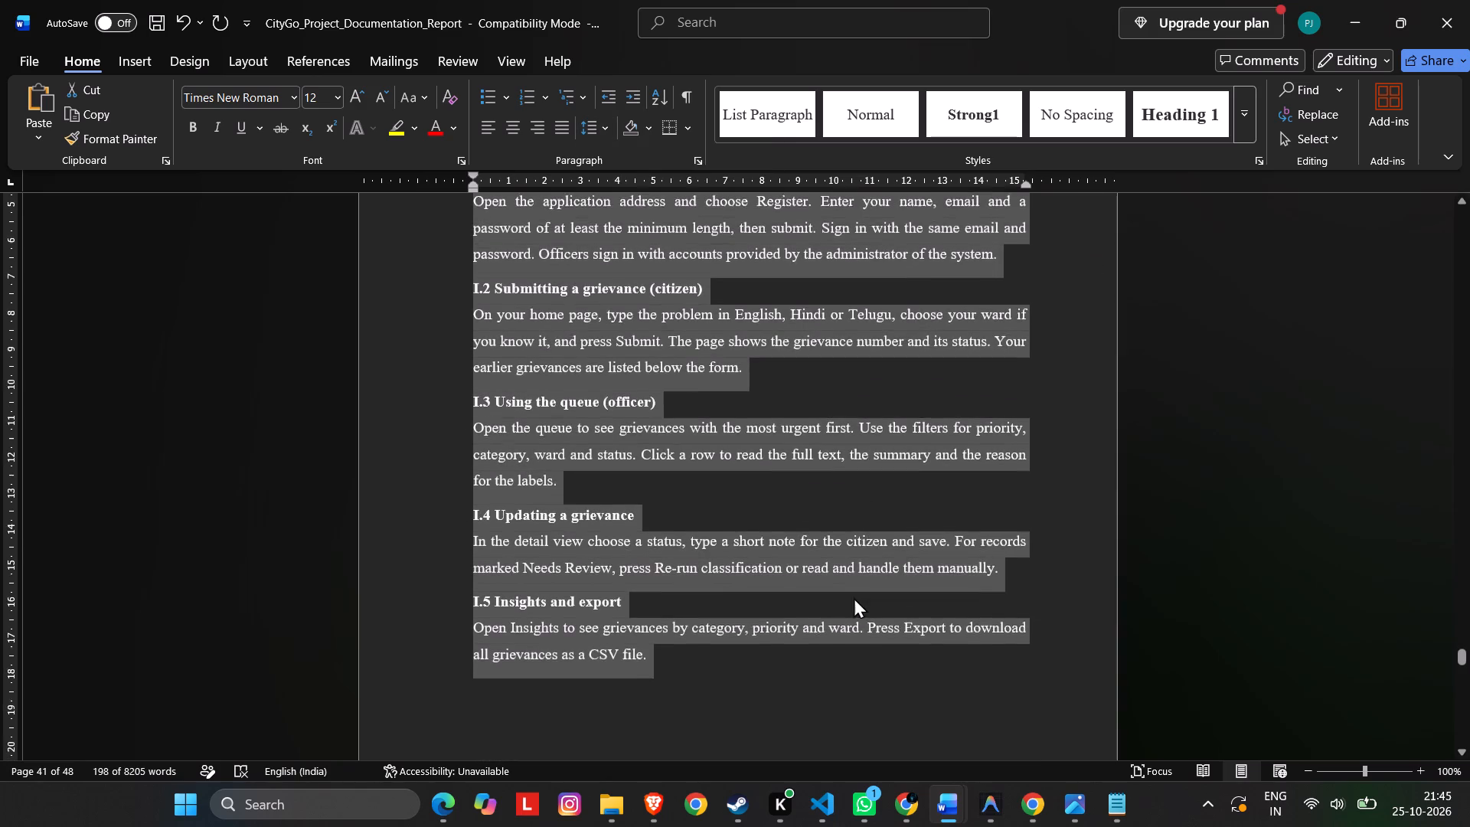
pyautogui.scroll(-20, 854, 597)
pyautogui.scroll(-20, 854, 597)
pyautogui.scroll(-12, 854, 597)
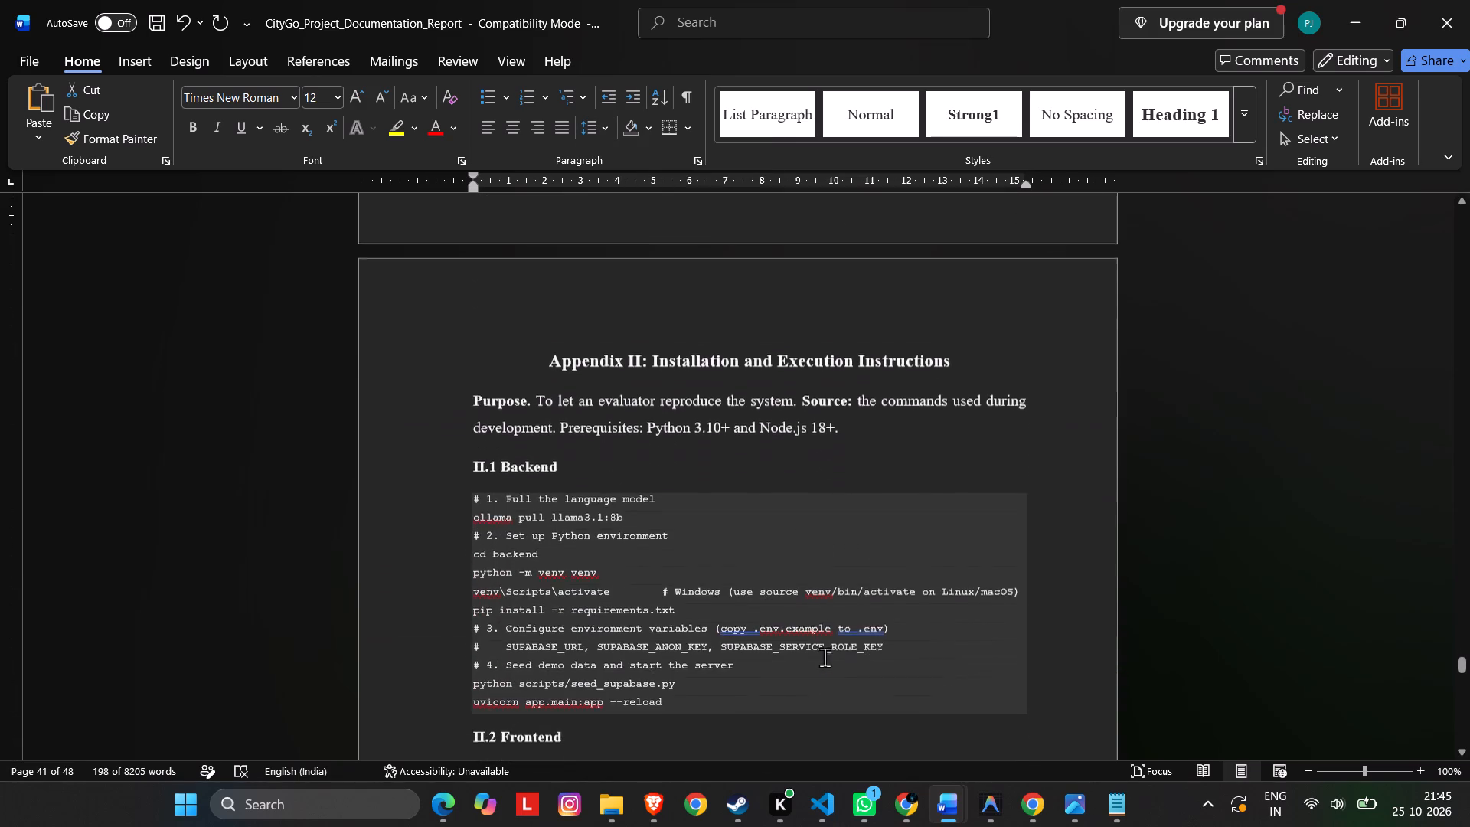
pyautogui.scroll(-13, 825, 657)
pyautogui.hotkey('alt', 'Tab')
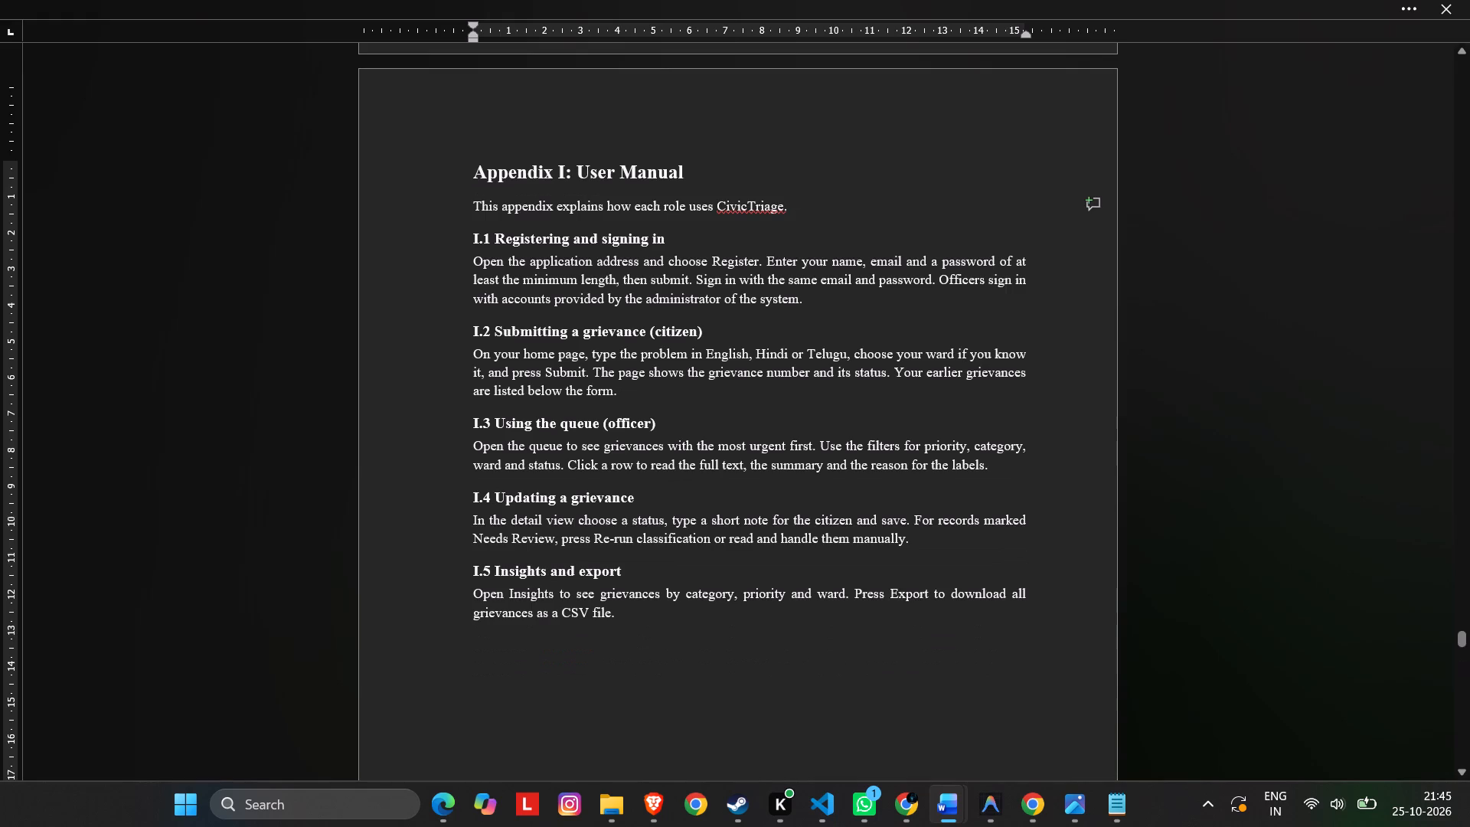
pyautogui.scroll(-20, 835, 635)
pyautogui.scroll(-20, 835, 635)
pyautogui.scroll(-12, 835, 635)
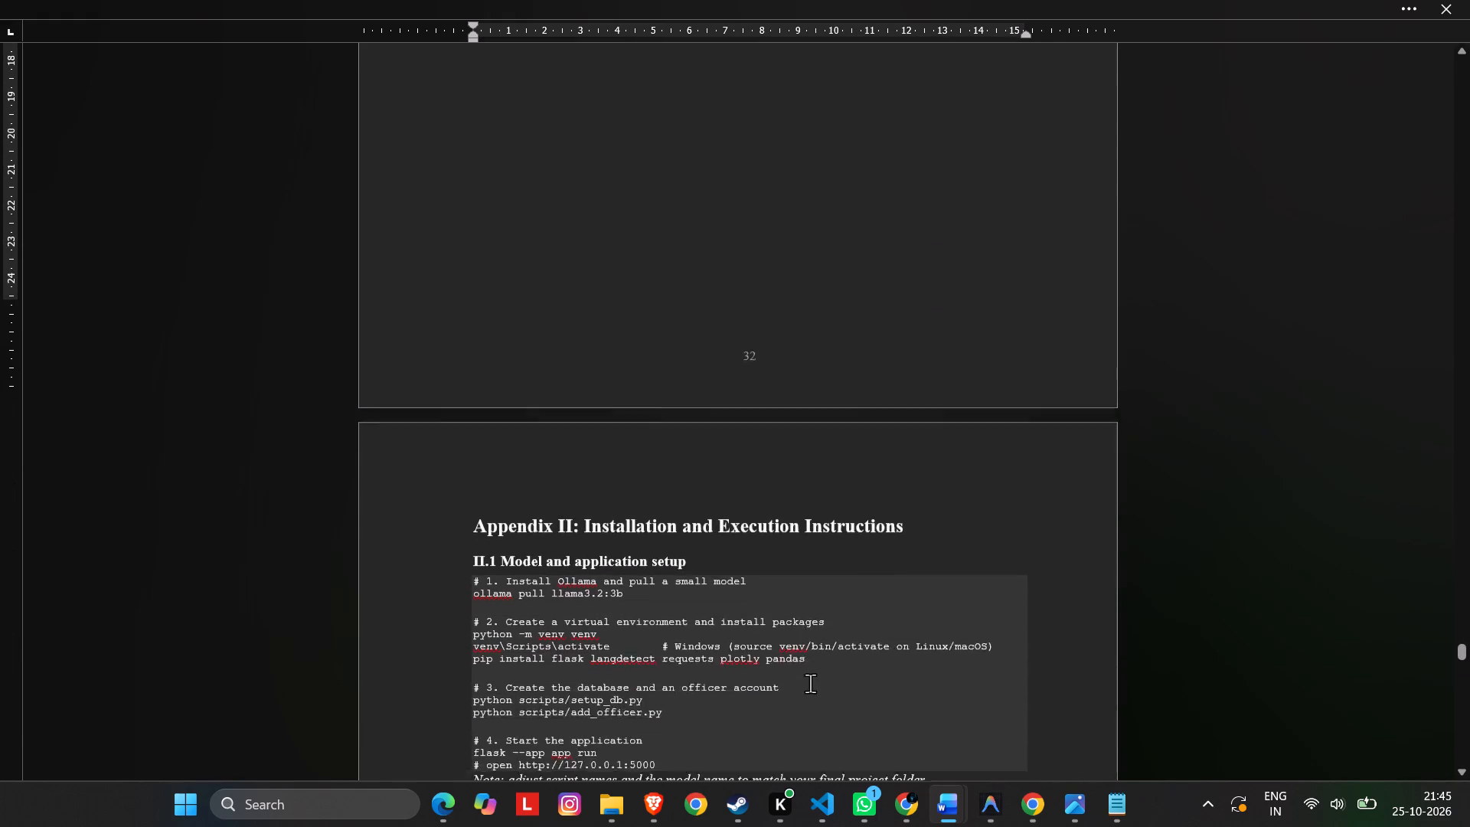
pyautogui.scroll(-7, 810, 683)
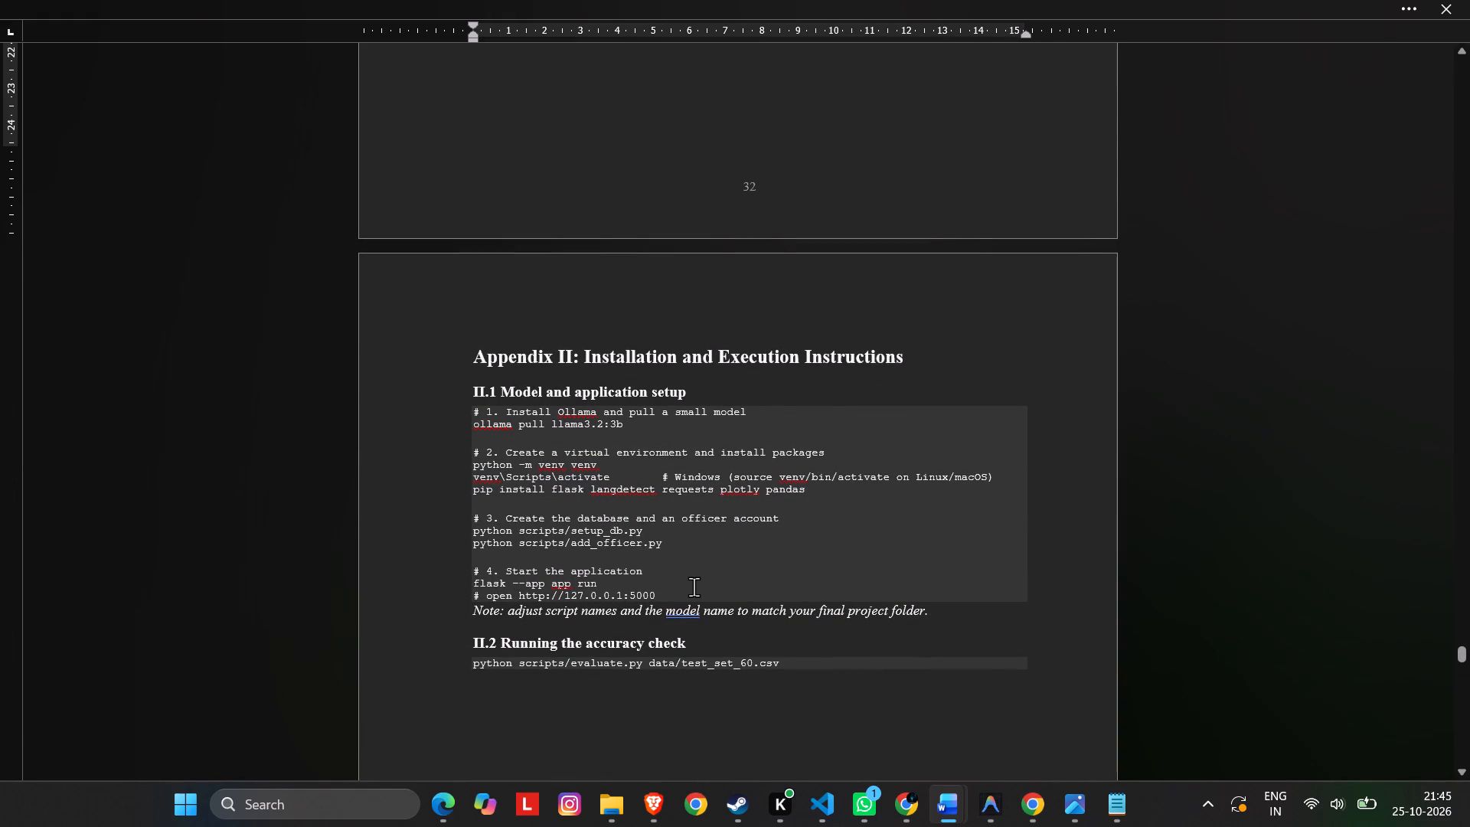
pyautogui.hotkey('alt', 'Tab')
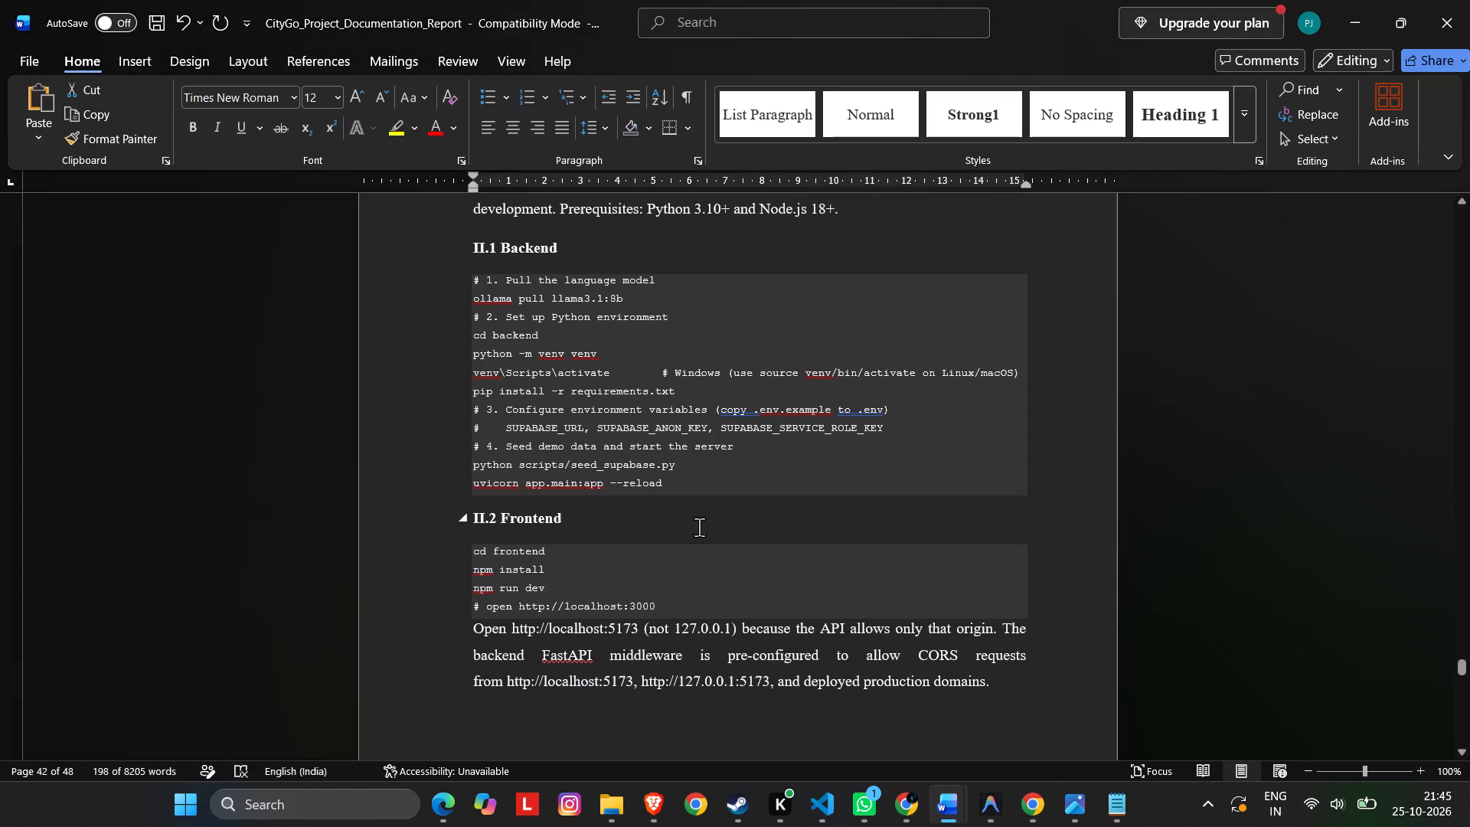
pyautogui.hotkey('alt', 'Tab')
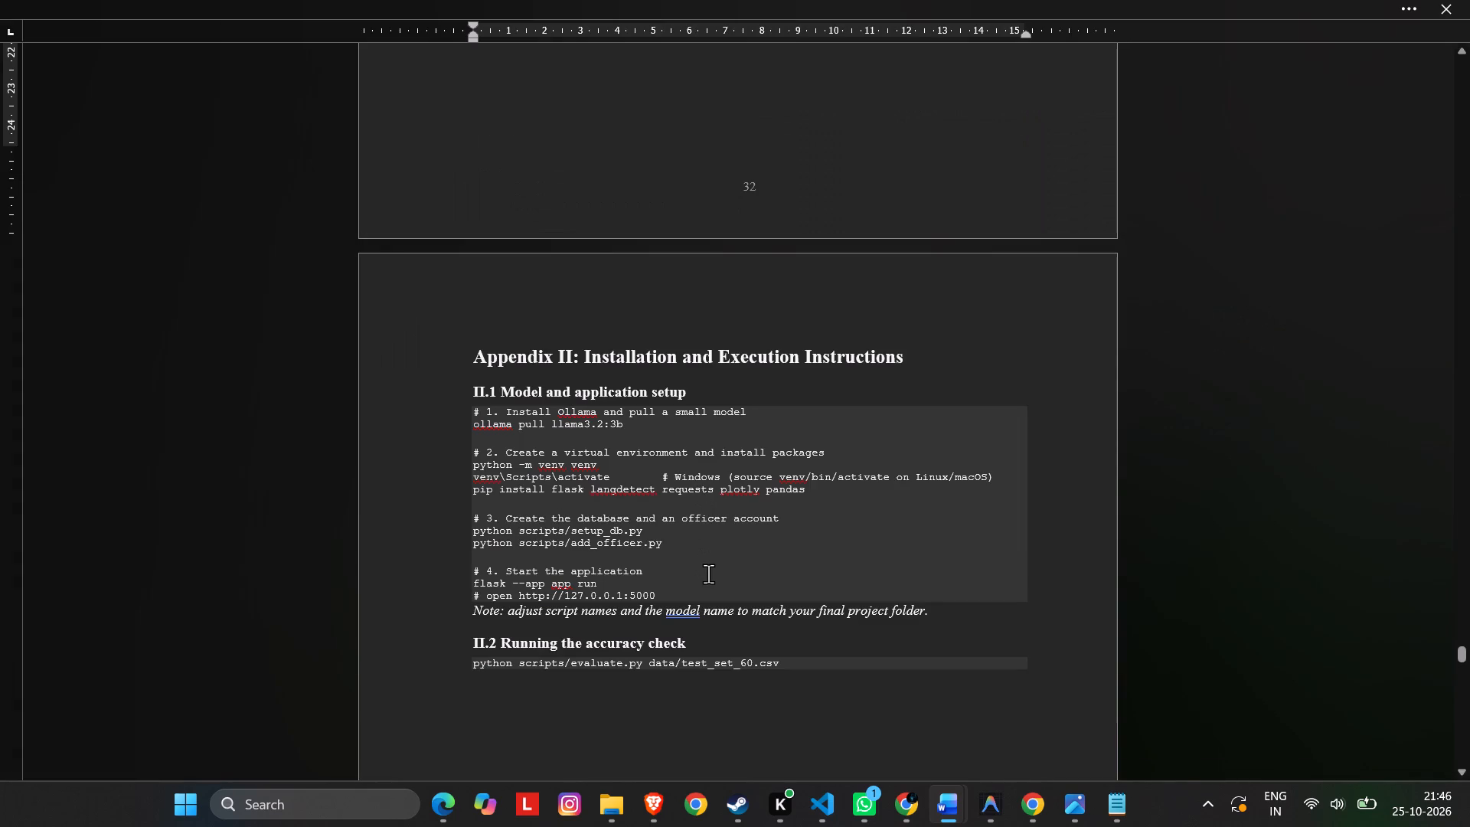
pyautogui.hotkey('alt', 'Tab')
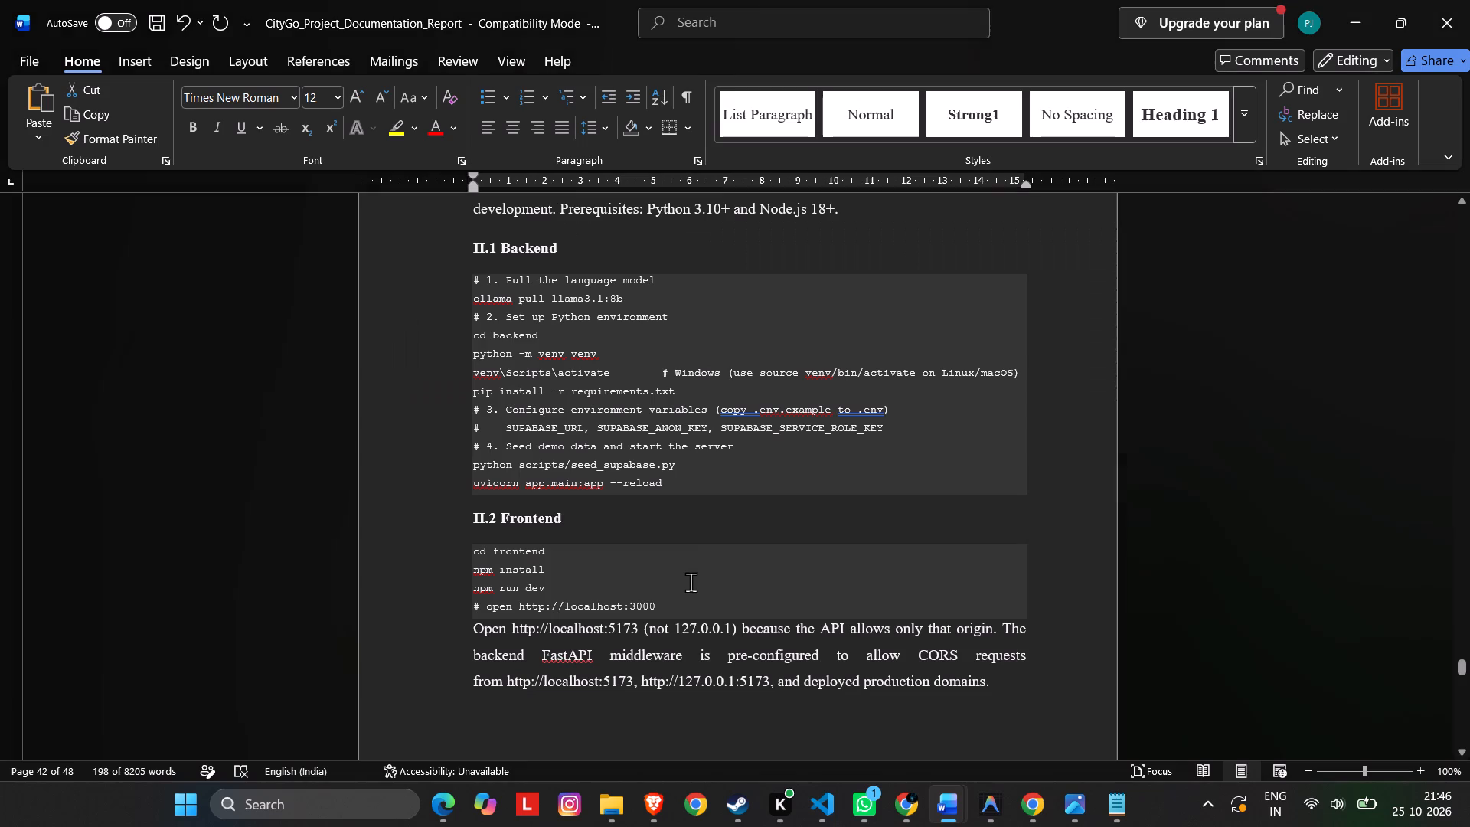
pyautogui.hotkey('alt', 'Tab')
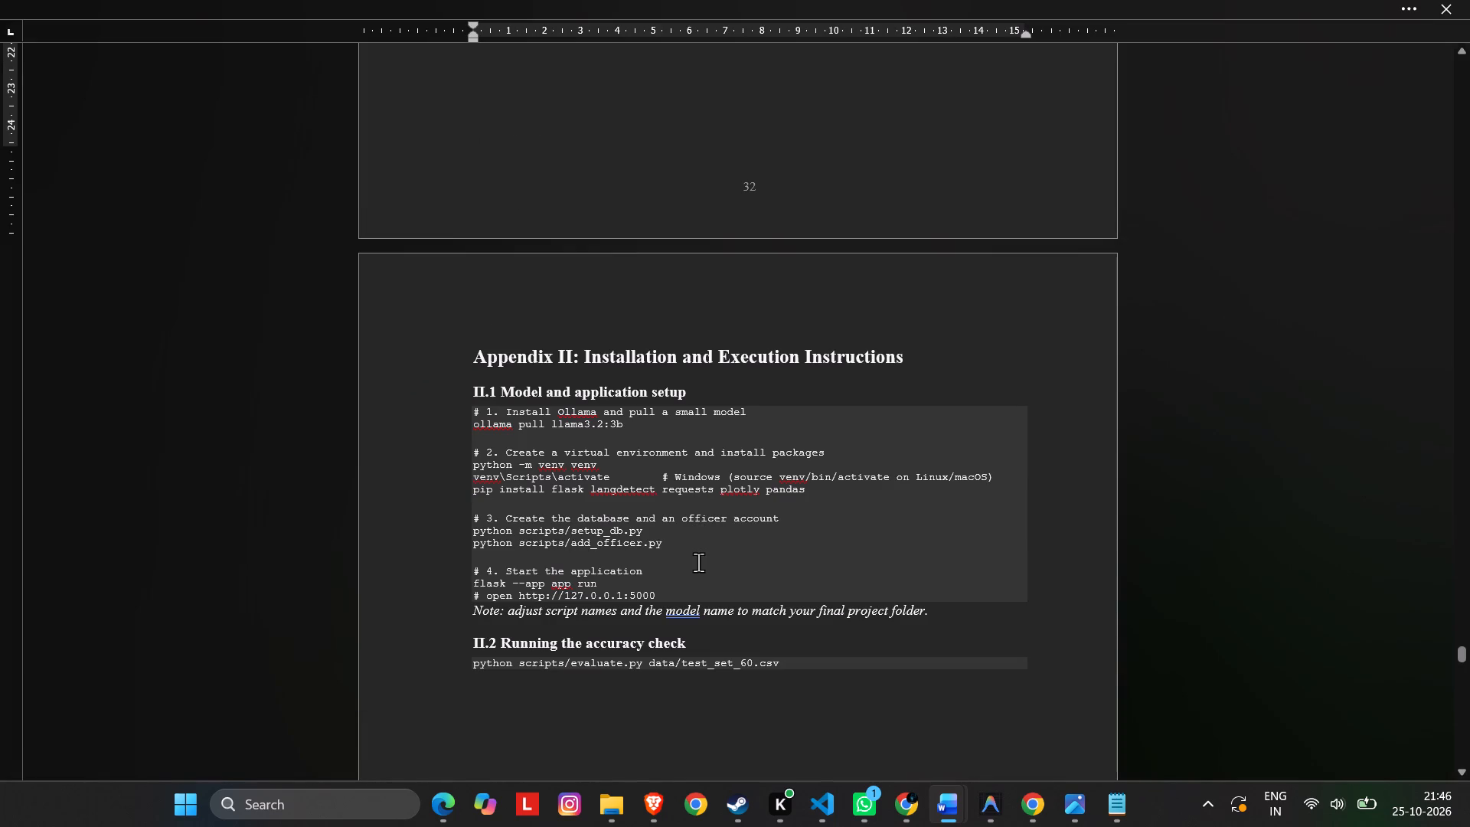
pyautogui.scroll(-3, 701, 574)
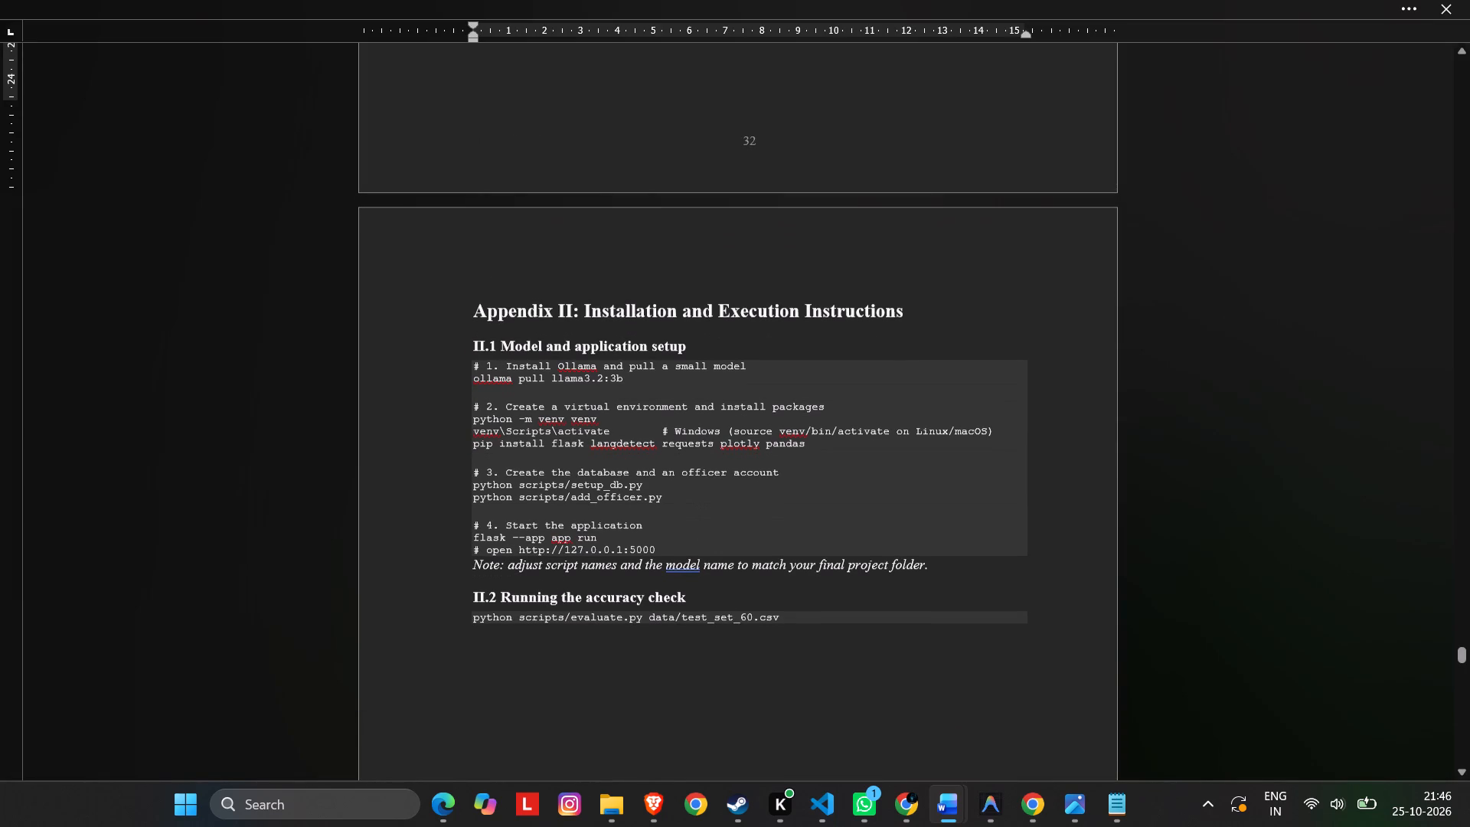
pyautogui.hotkey('alt', 'Tab')
pyautogui.hotkey('alt', 'Tab')
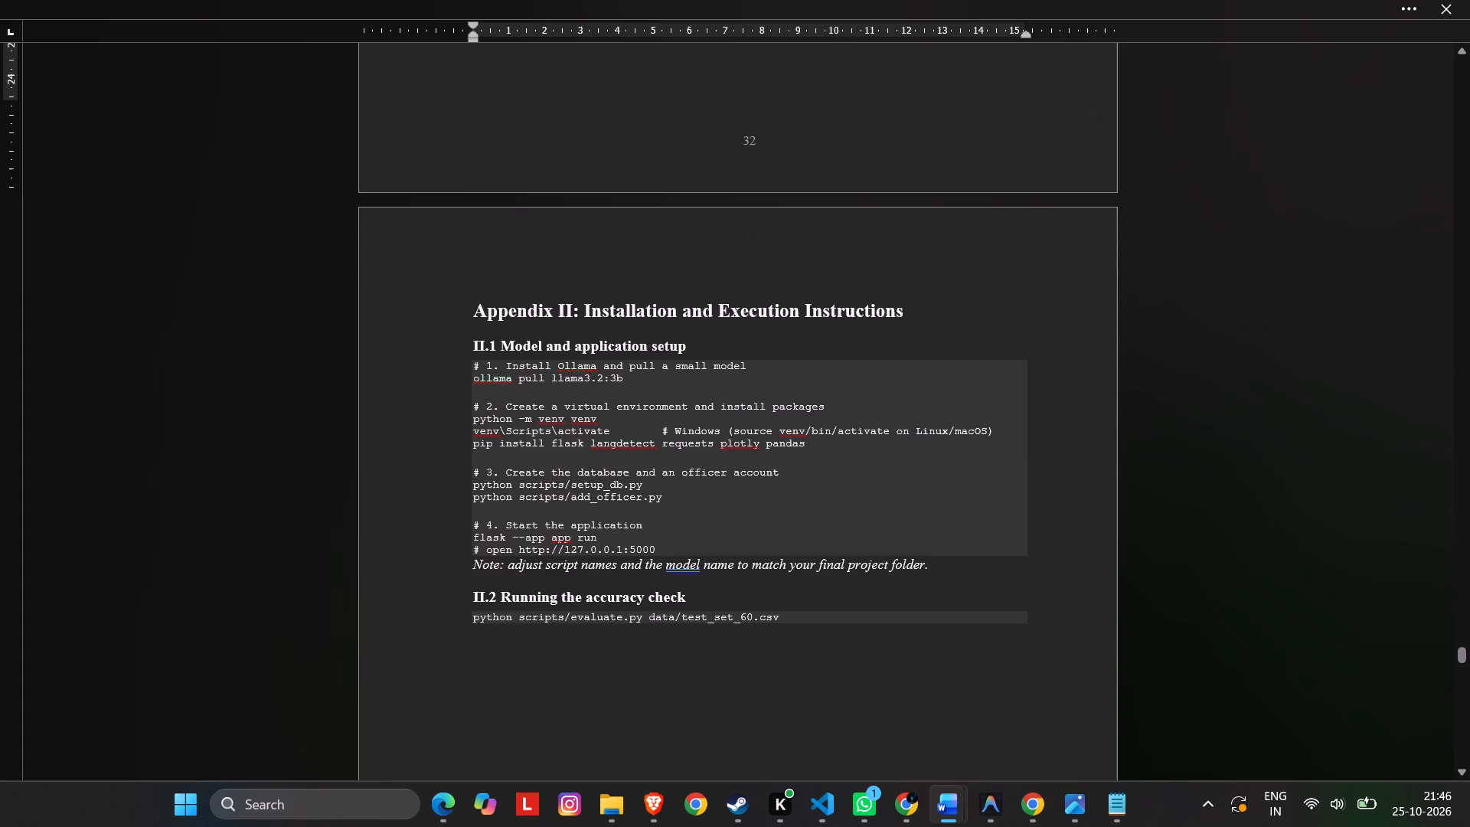
pyautogui.hotkey('alt', 'Tab')
pyautogui.scroll(4, 702, 575)
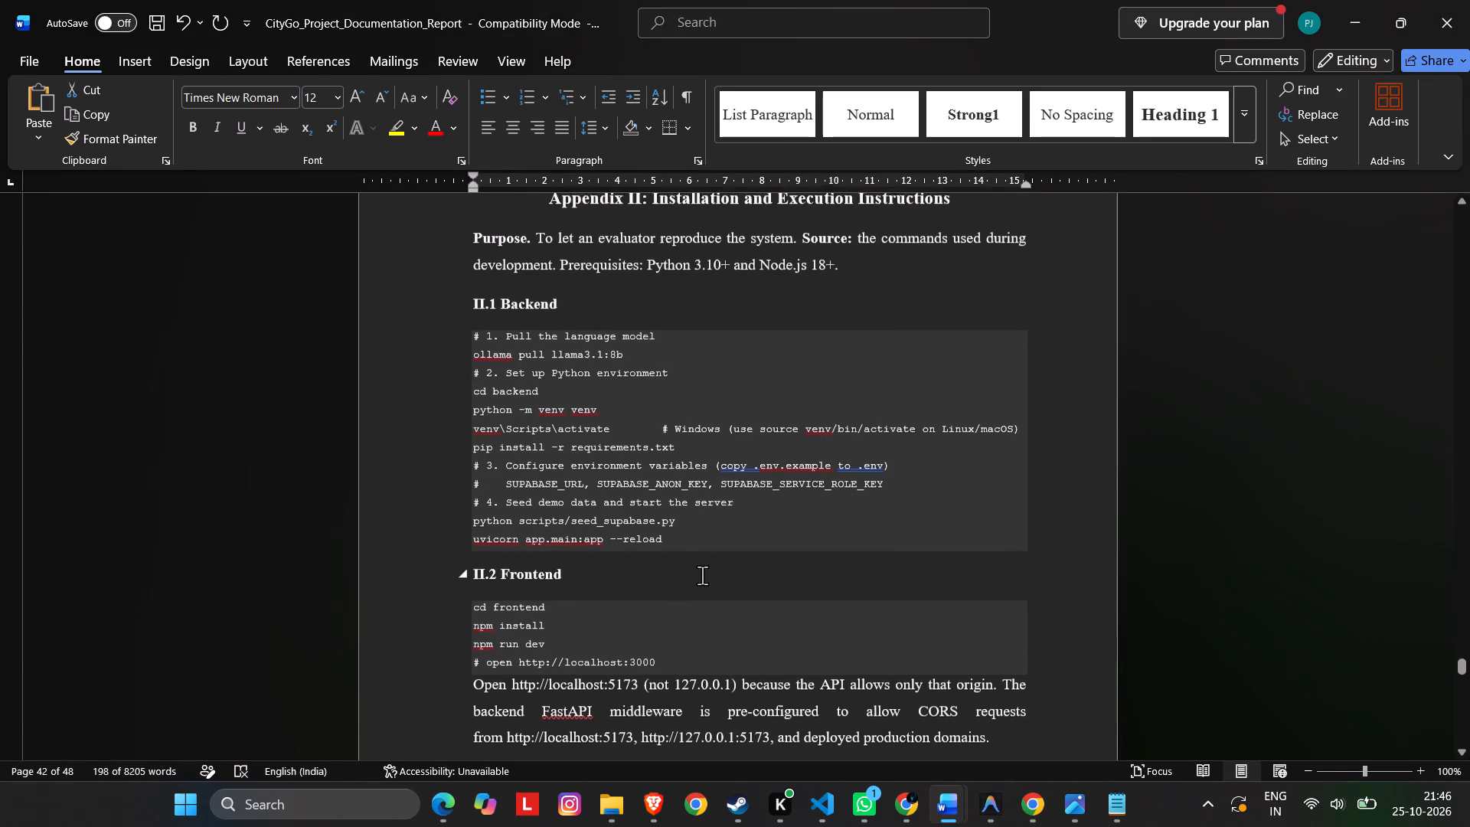
pyautogui.scroll(-15, 703, 575)
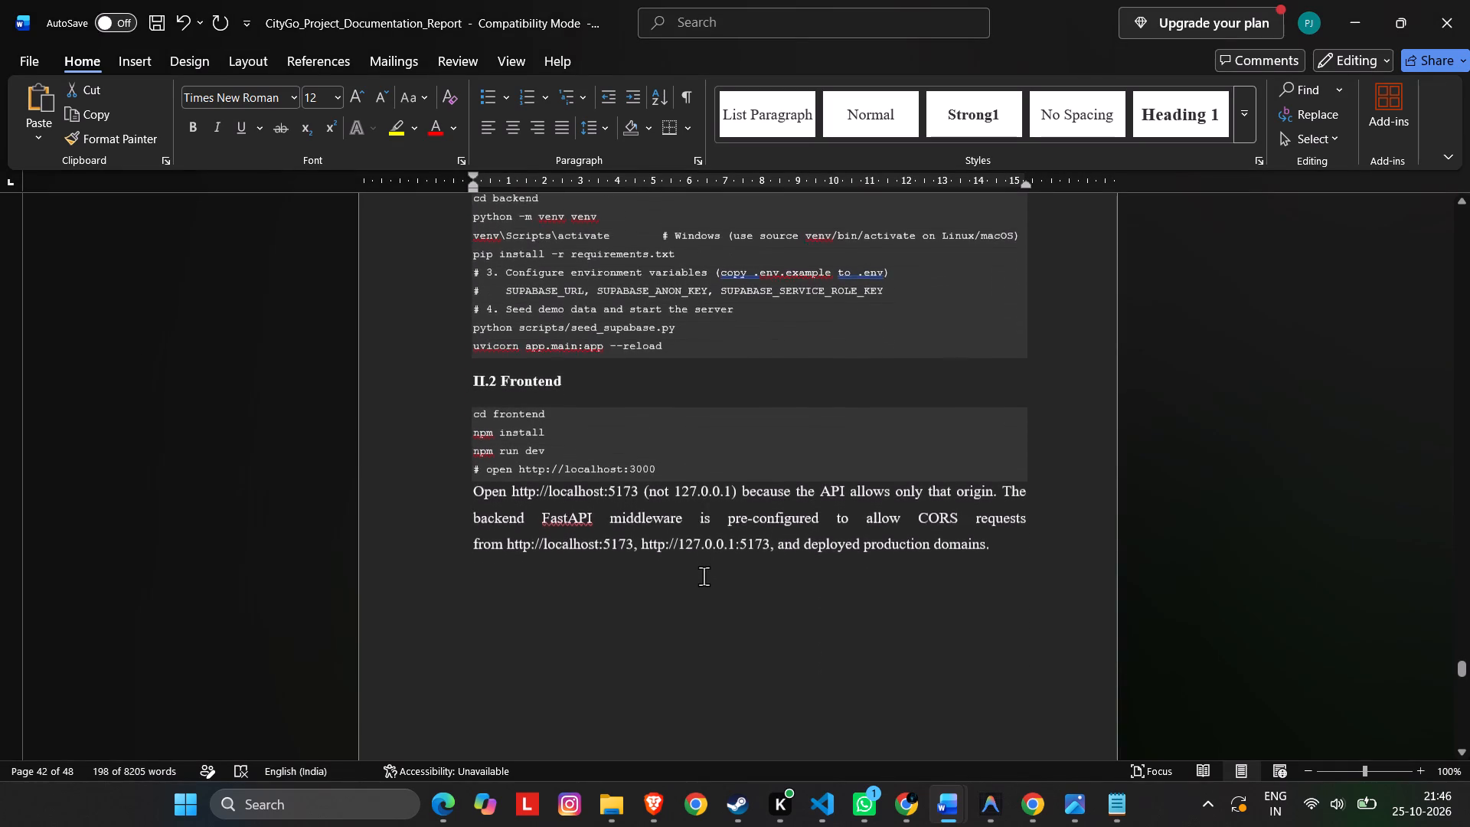
pyautogui.scroll(-5, 704, 576)
pyautogui.hotkey('alt', 'Tab')
pyautogui.hotkey('alt', 'Tab')
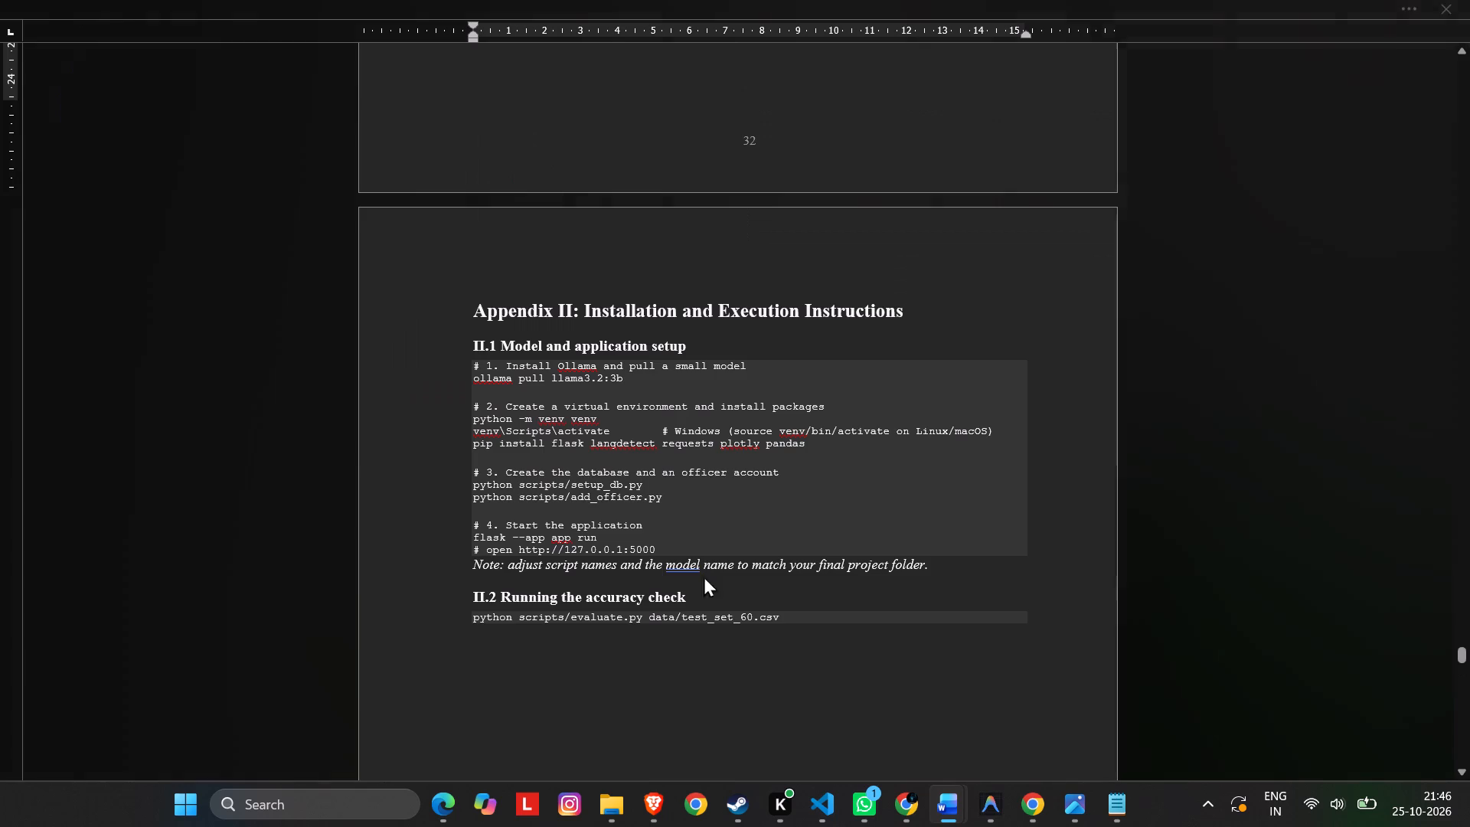
# Replace the contents of Table III.1 in the CityGo report's Appendix III with the CivicTriage table of route parameters and typical responses.
pyautogui.scroll(-20, 704, 576)
pyautogui.scroll(-20, 704, 576)
pyautogui.scroll(-3, 704, 576)
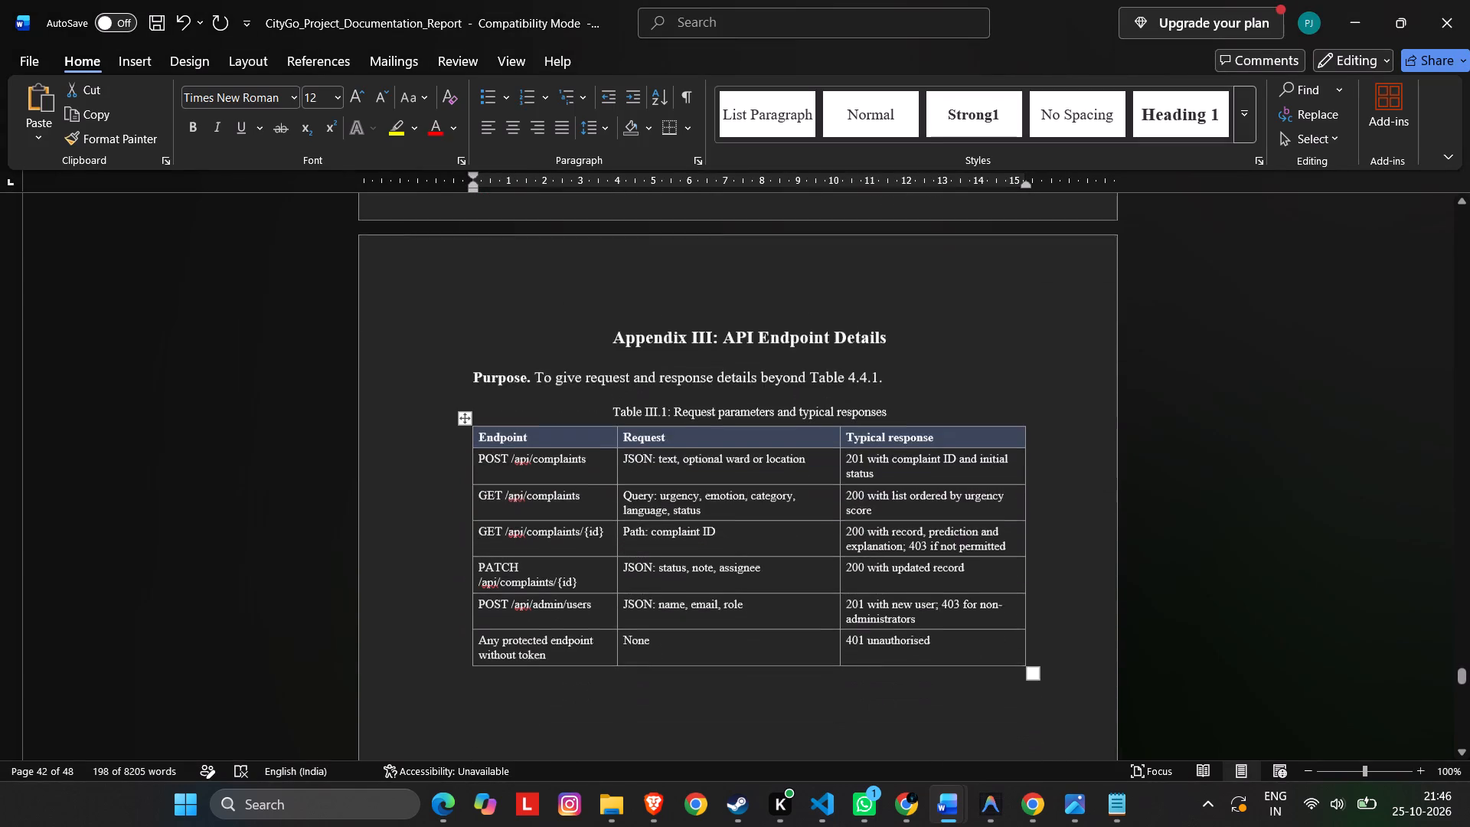
pyautogui.scroll(-5, 702, 587)
pyautogui.hotkey('alt', 'Tab')
pyautogui.scroll(-20, 702, 587)
pyautogui.scroll(-6, 702, 587)
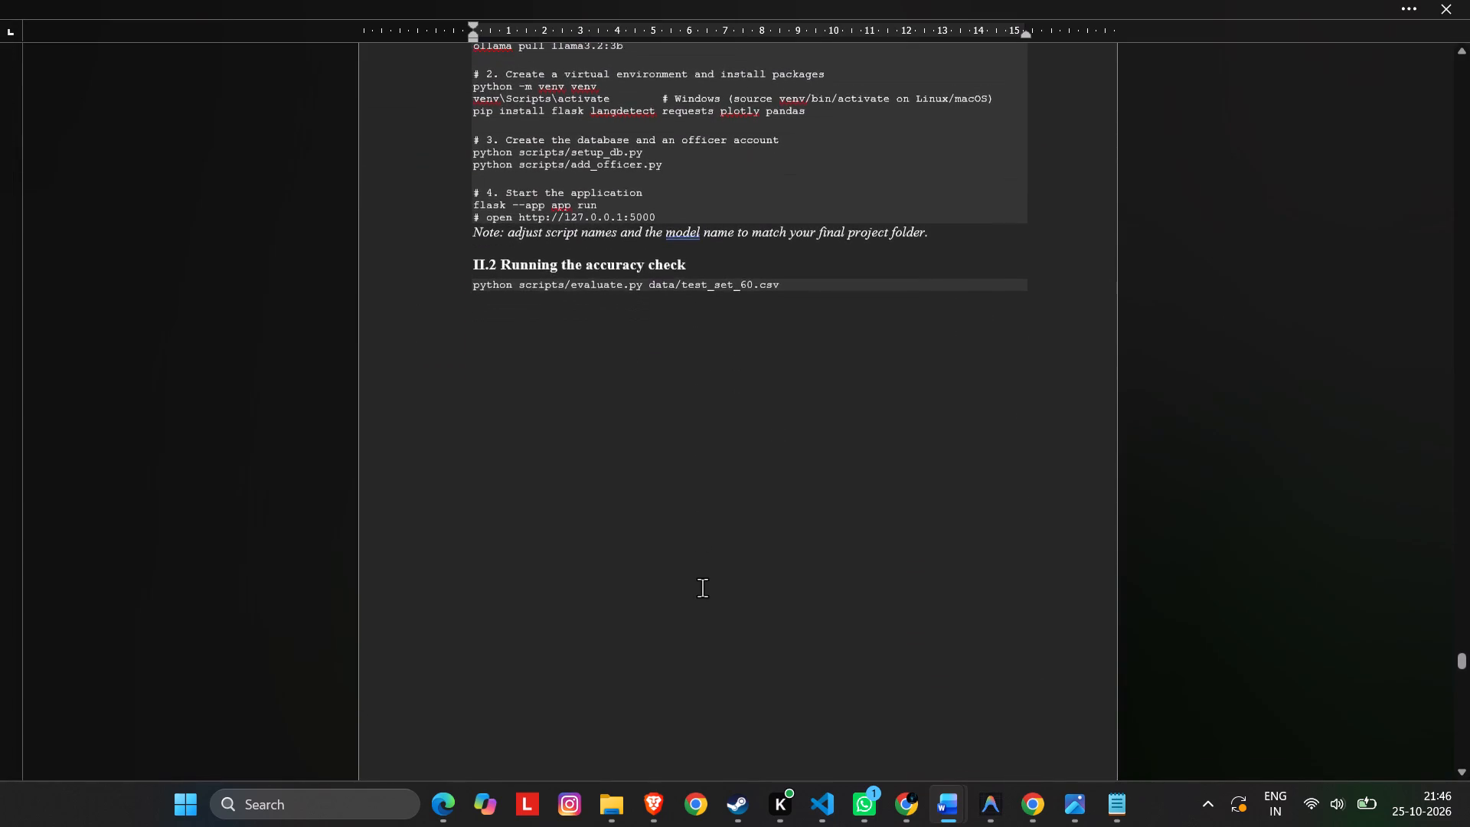
pyautogui.scroll(-20, 702, 587)
pyautogui.scroll(-16, 702, 587)
pyautogui.scroll(-6, 702, 587)
pyautogui.hotkey('alt', 'Tab')
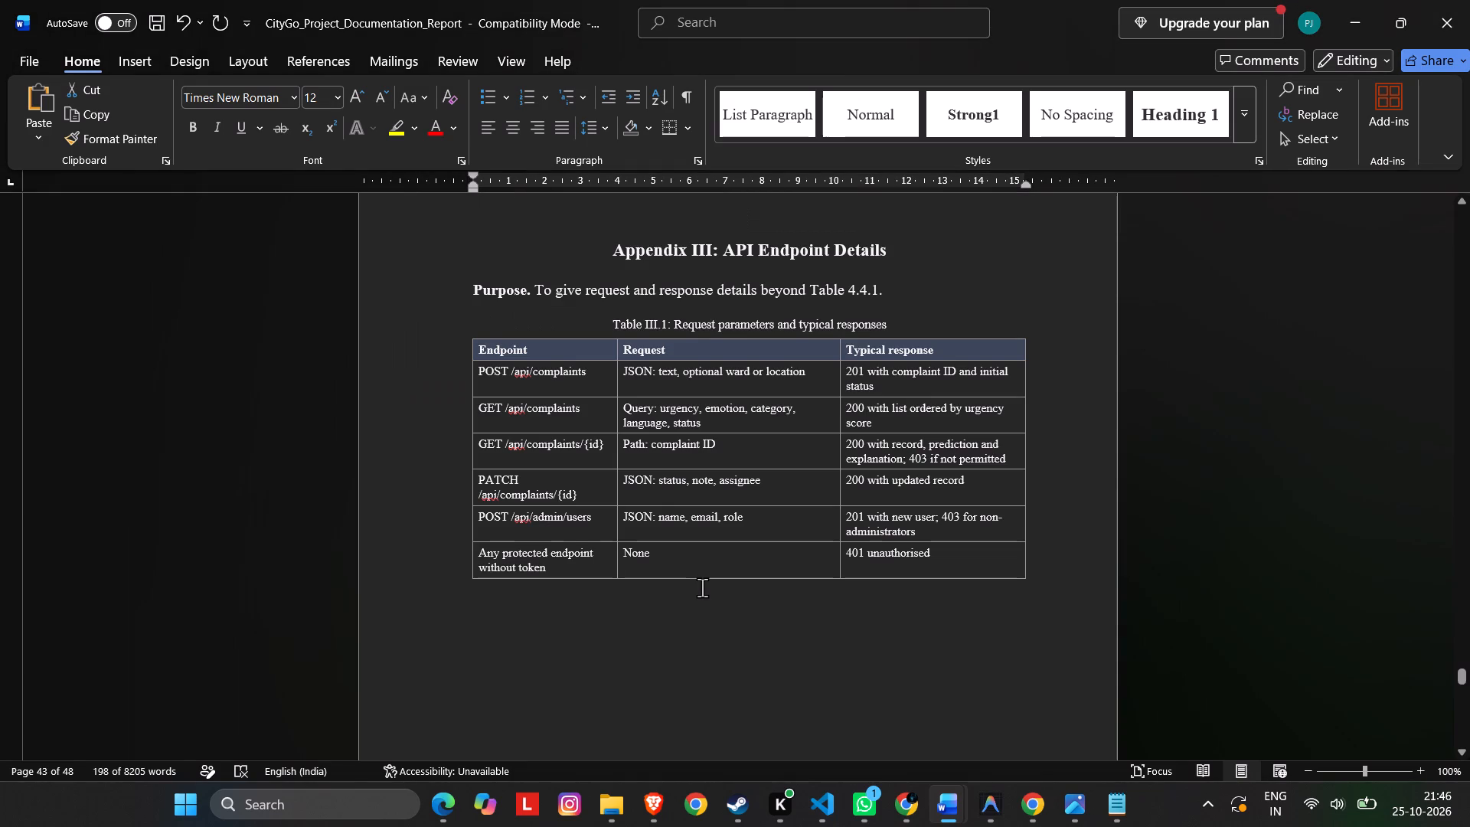
pyautogui.hotkey('alt', 'Tab')
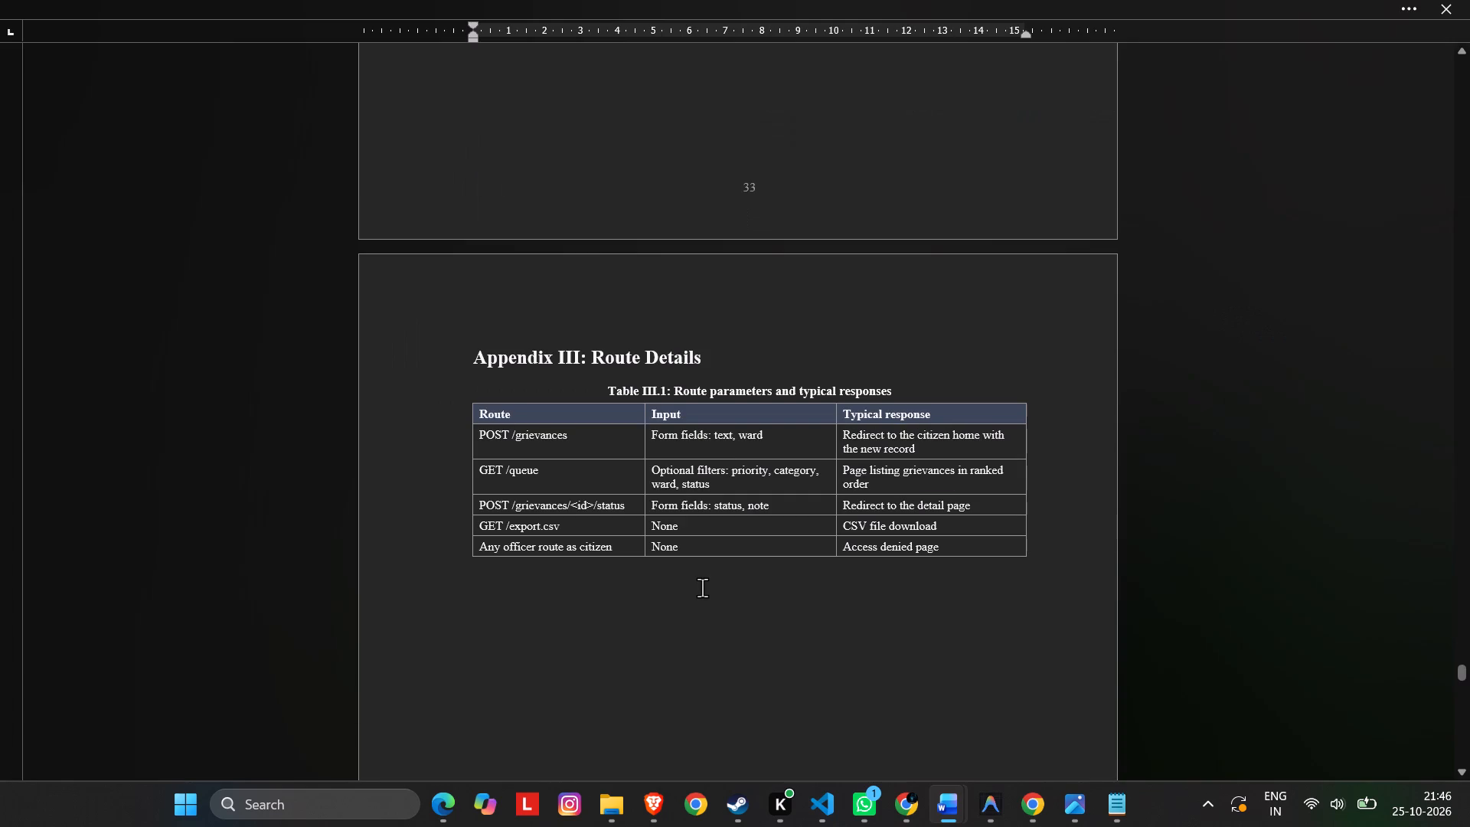
pyautogui.hotkey('alt', 'Tab')
pyautogui.scroll(-4, 702, 587)
pyautogui.hotkey('alt', 'Tab')
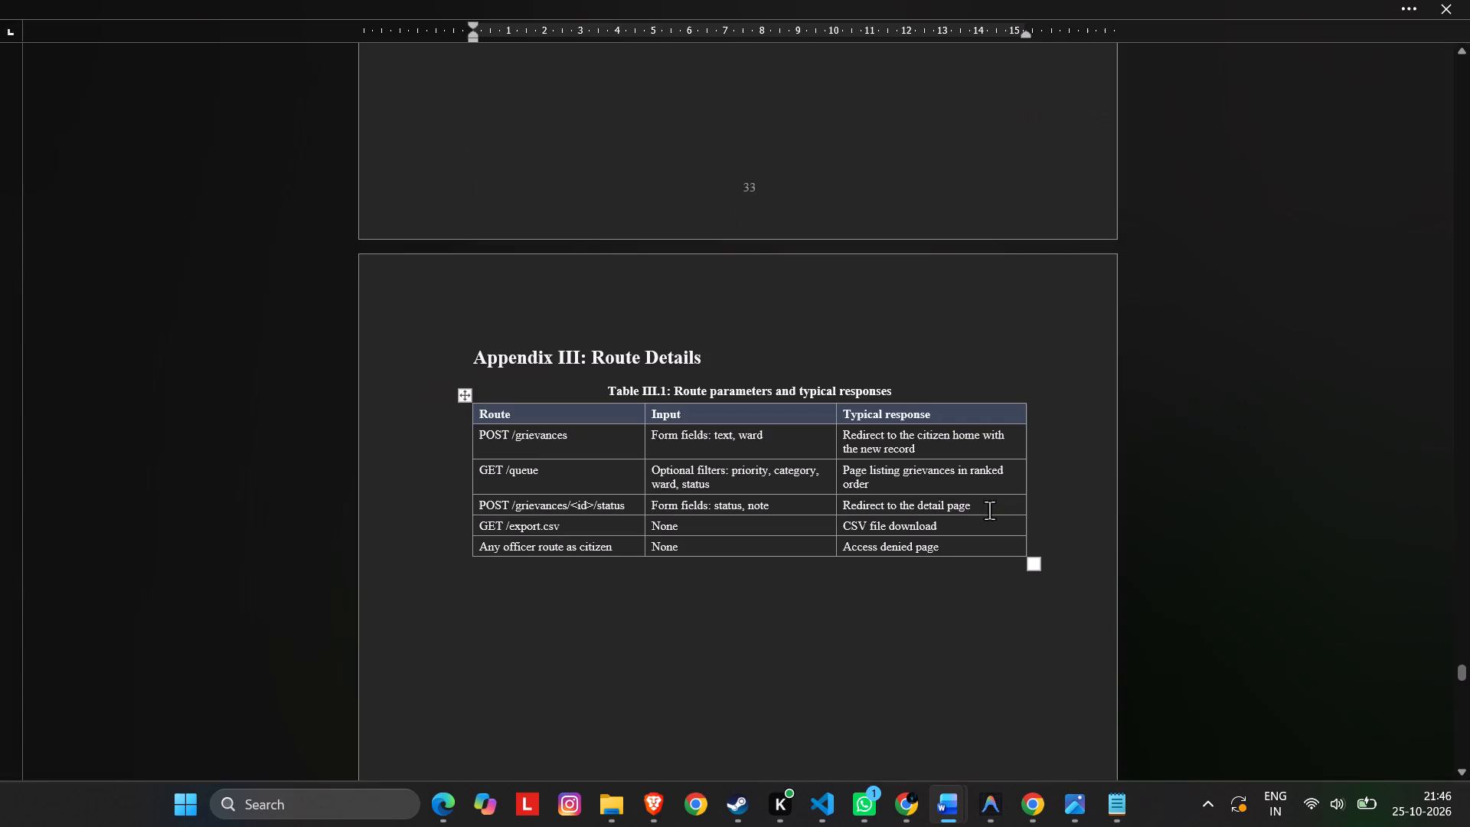
pyautogui.moveTo(956, 548); pyautogui.dragTo(483, 416)
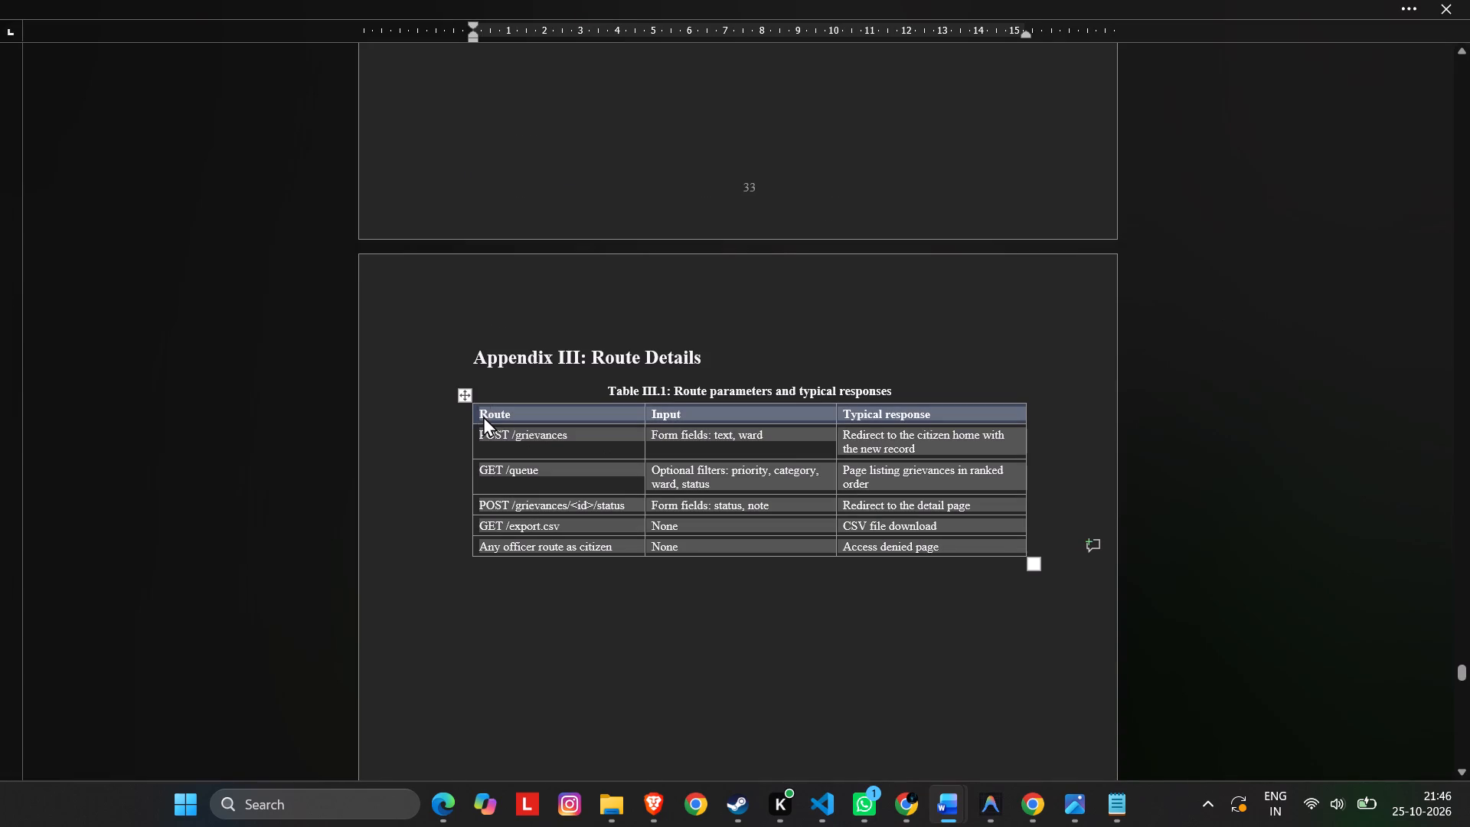
pyautogui.hotkey('ctrl', 'c')
pyautogui.hotkey('alt', 'Tab')
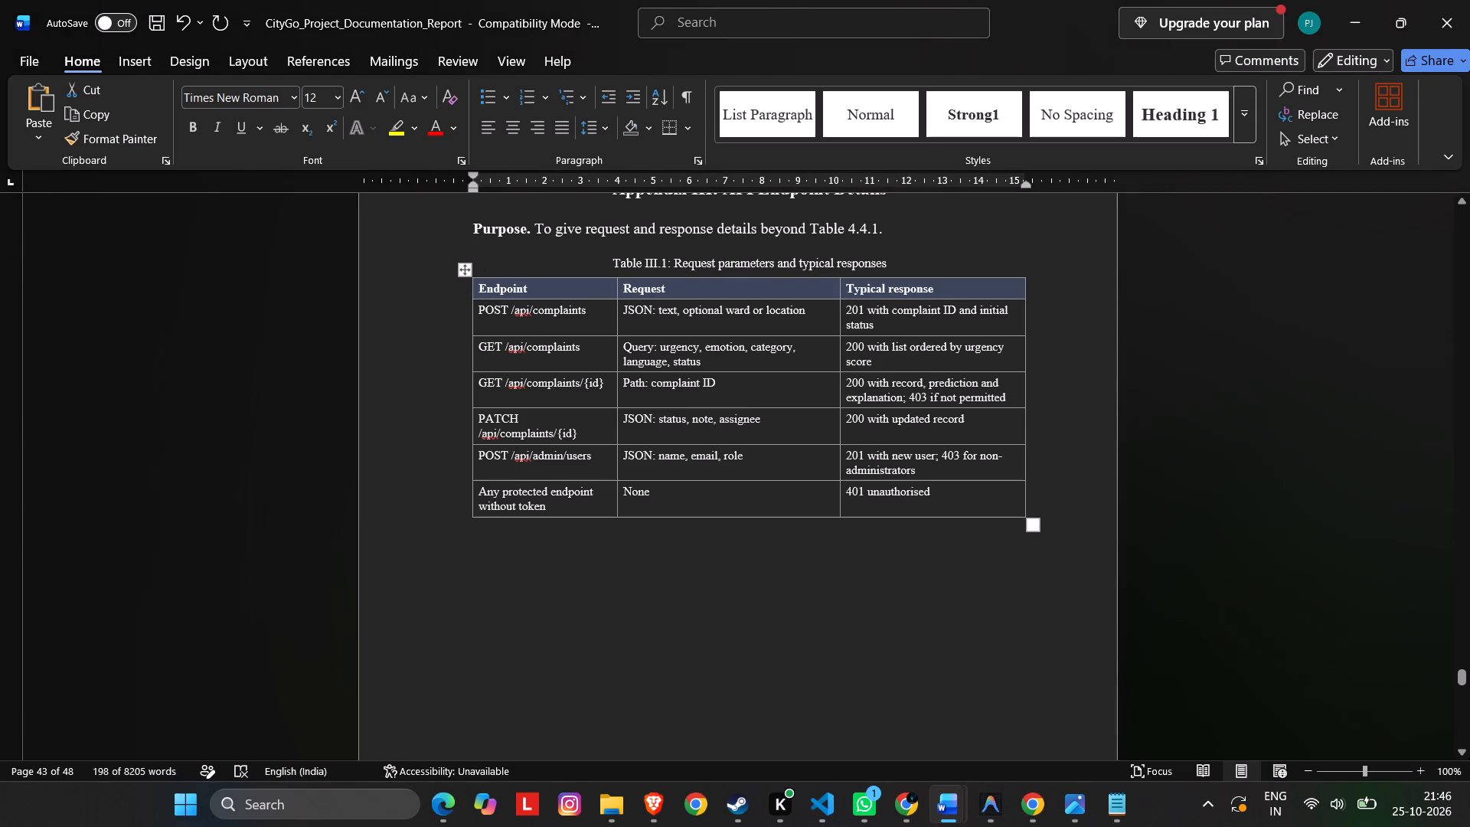
pyautogui.moveTo(480, 289); pyautogui.dragTo(933, 508)
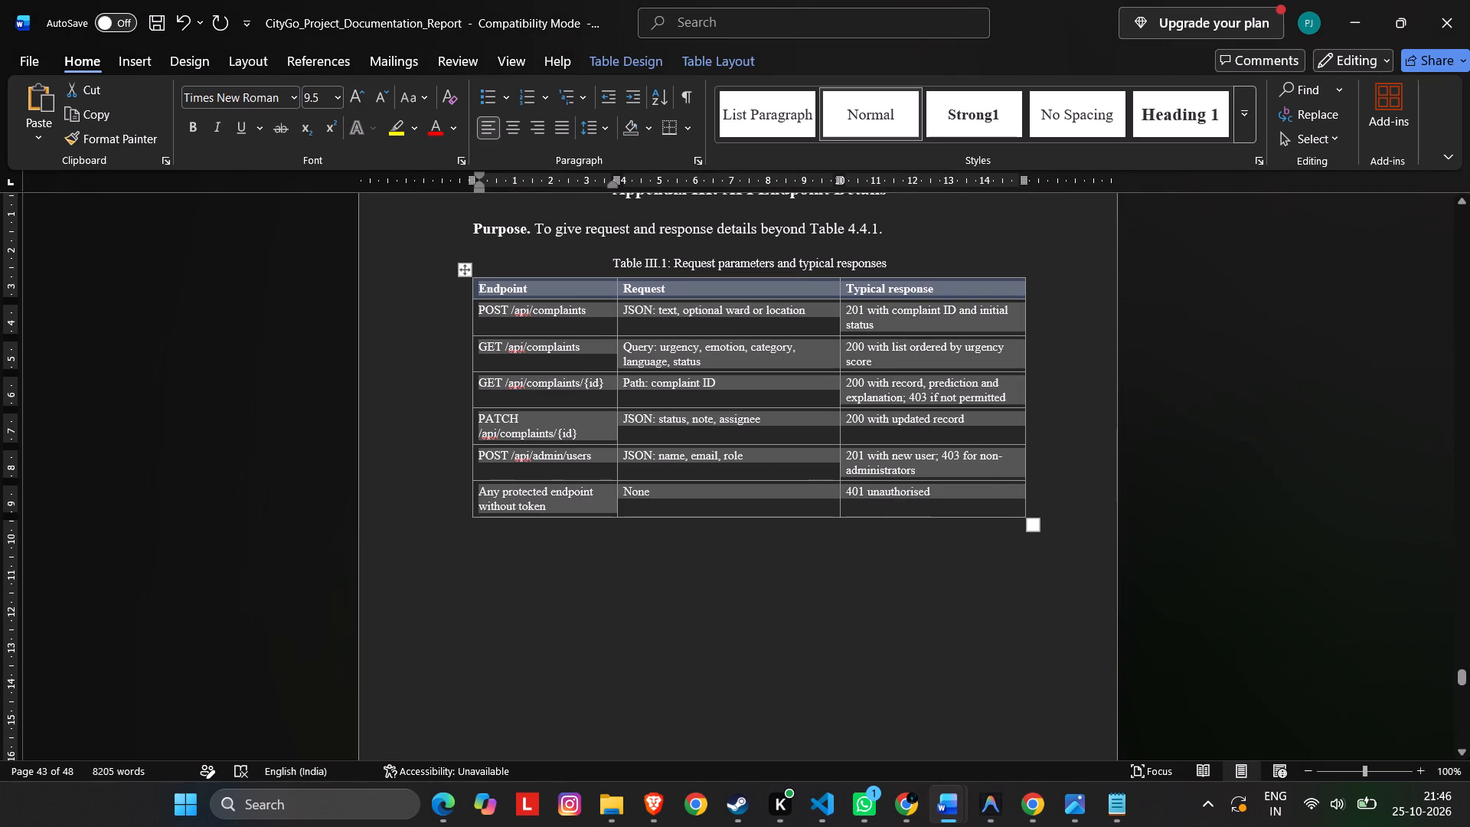
pyautogui.hotkey('ctrl', 'v')
# Delete the duplicate Route, Input, Typical response header row at the end of Table III.1 in the CityGo report.
pyautogui.click(953, 459)
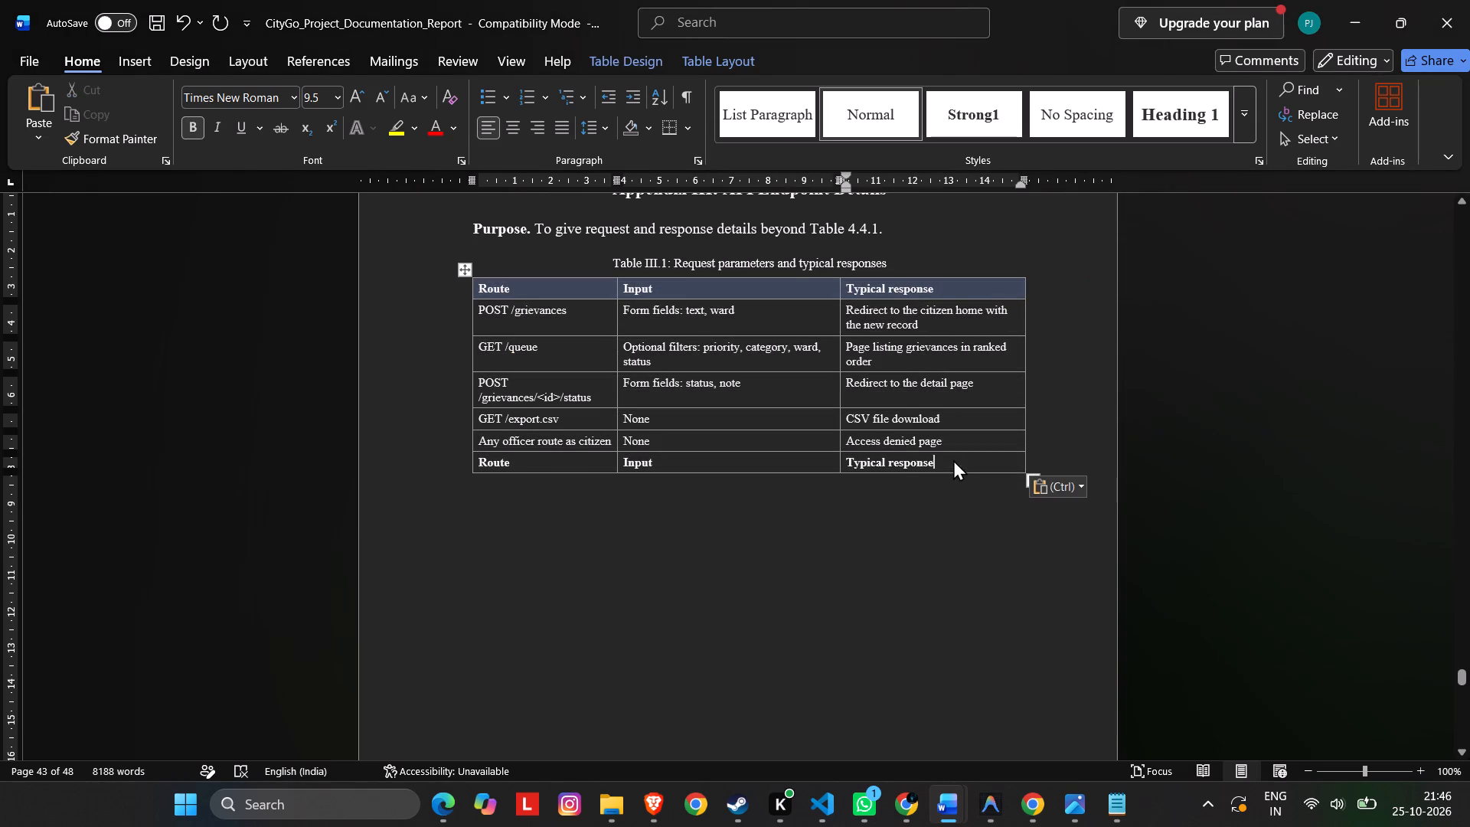
pyautogui.moveTo(966, 465); pyautogui.dragTo(955, 448)
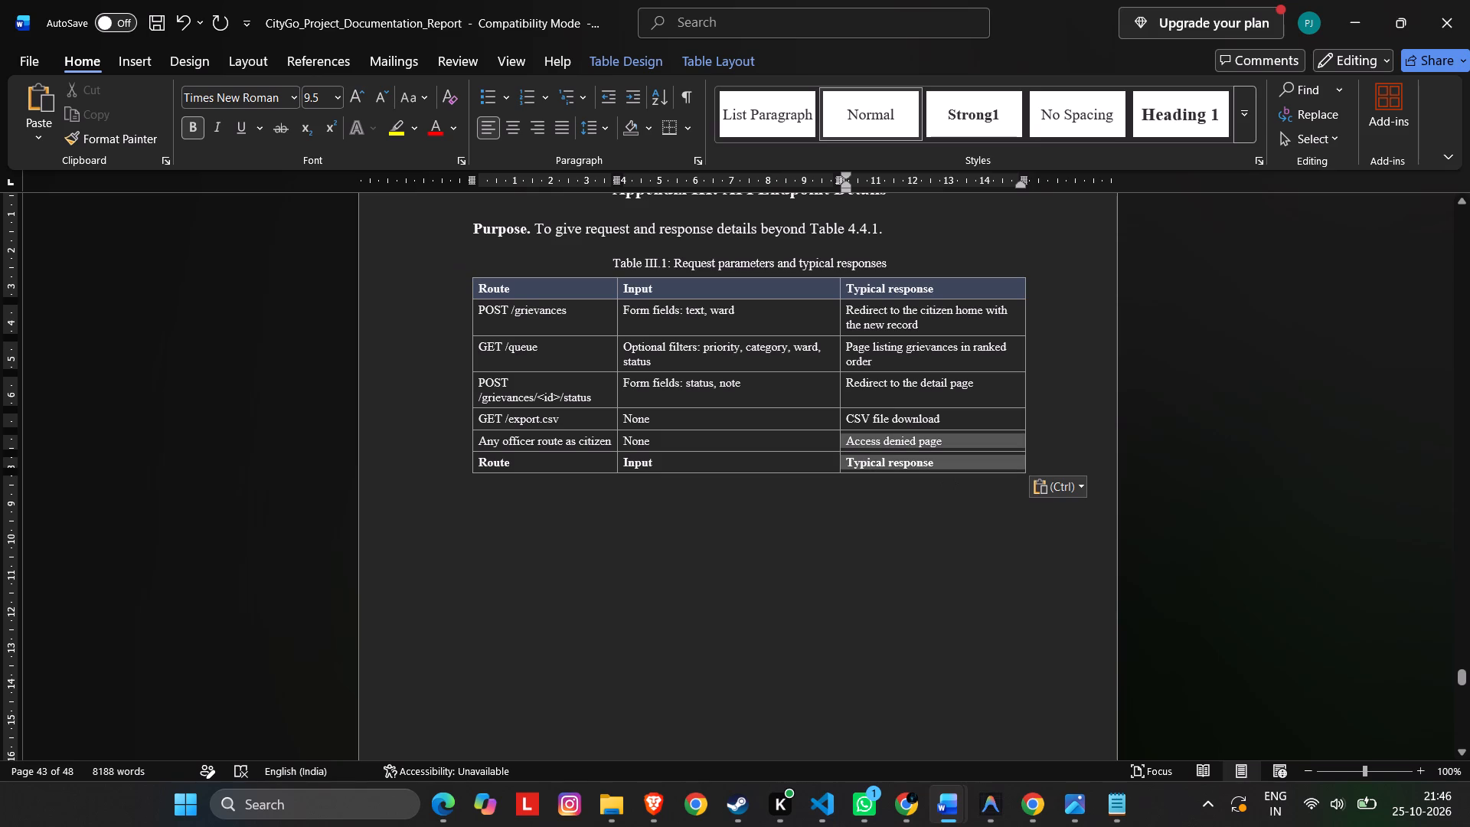
pyautogui.moveTo(955, 448); pyautogui.dragTo(561, 476)
pyautogui.press('BackSpace')
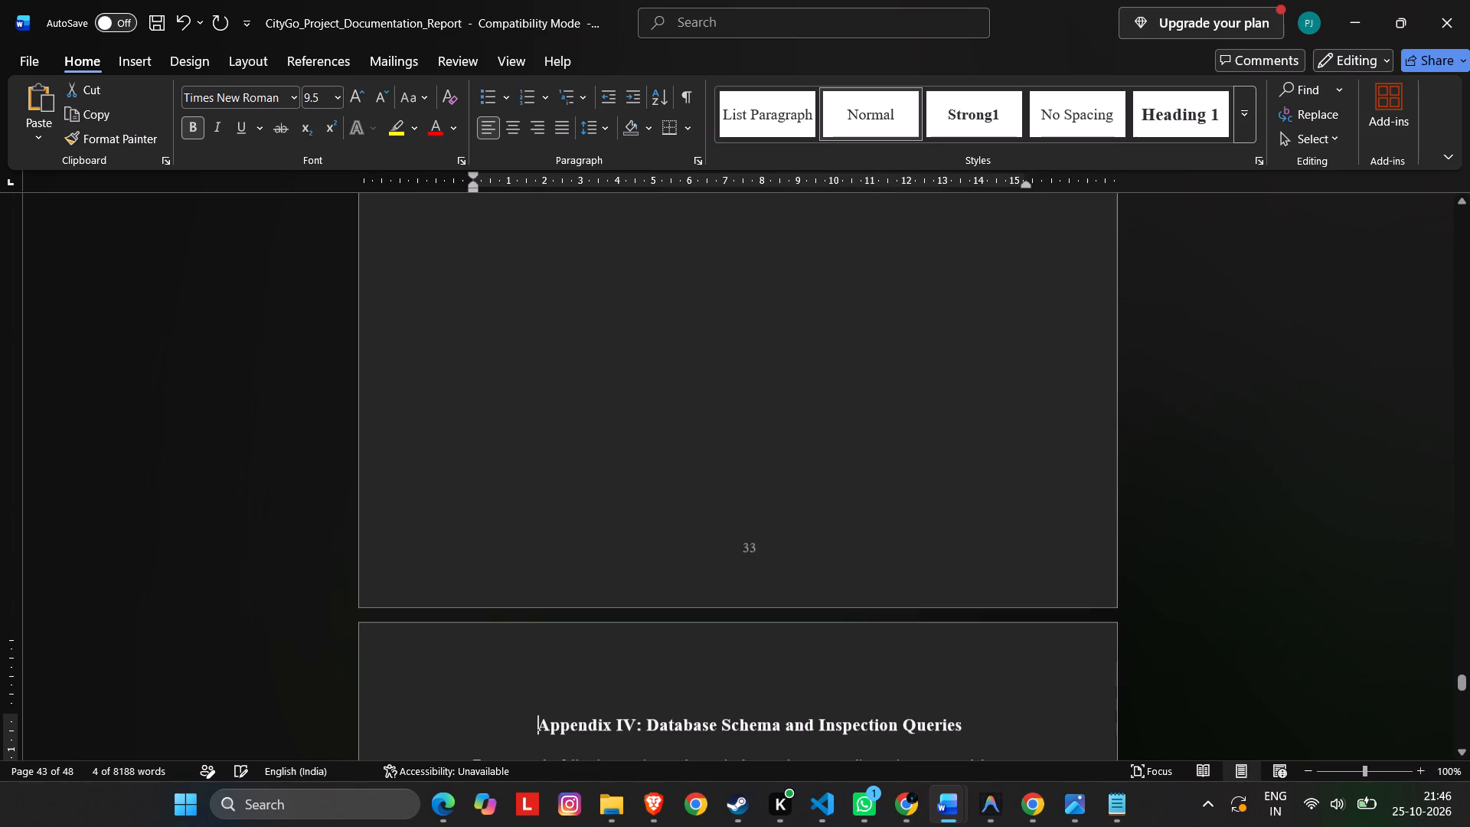
pyautogui.scroll(20, 736, 505)
pyautogui.scroll(6, 736, 505)
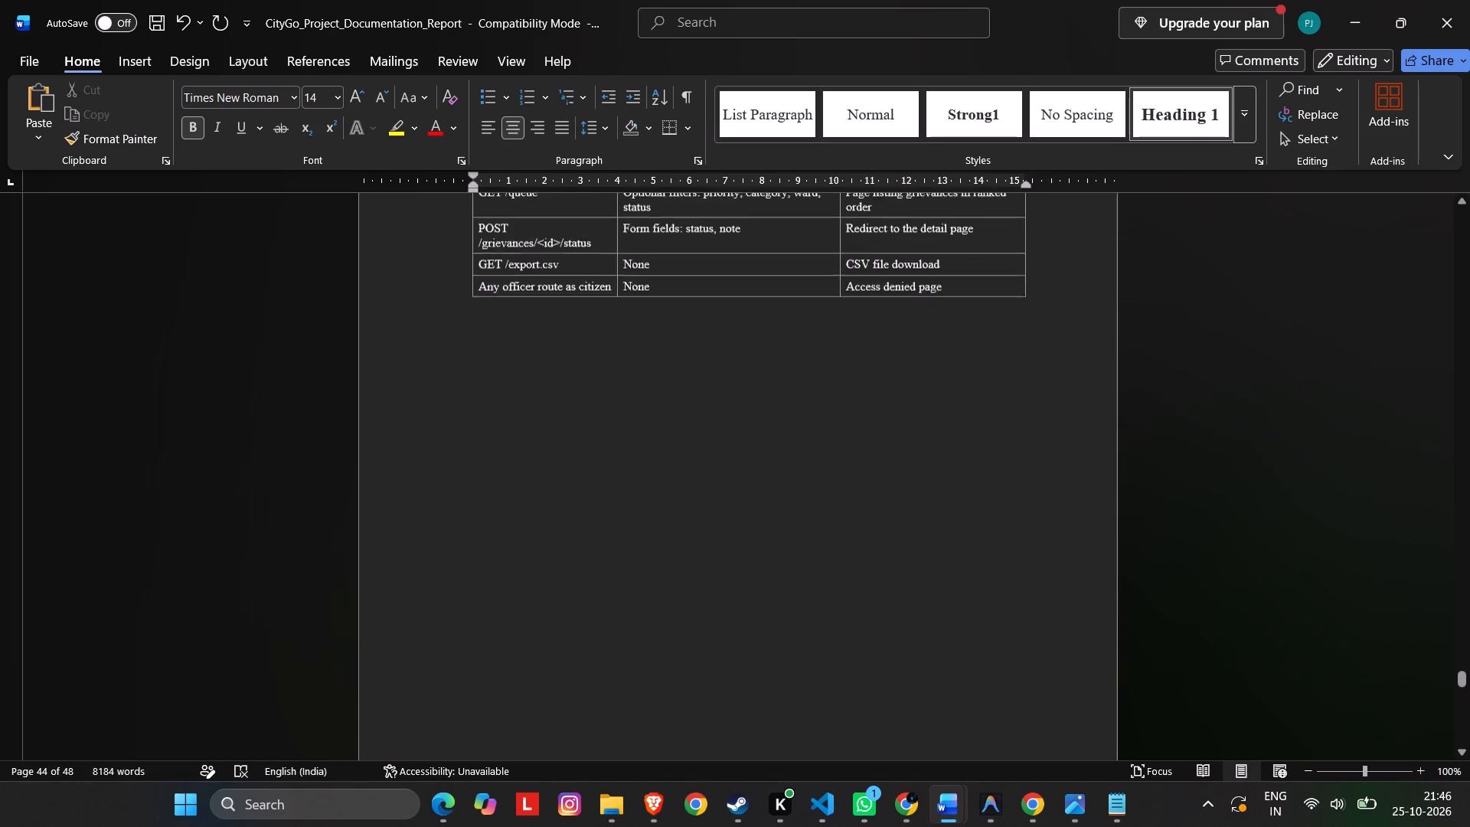
pyautogui.scroll(12, 755, 526)
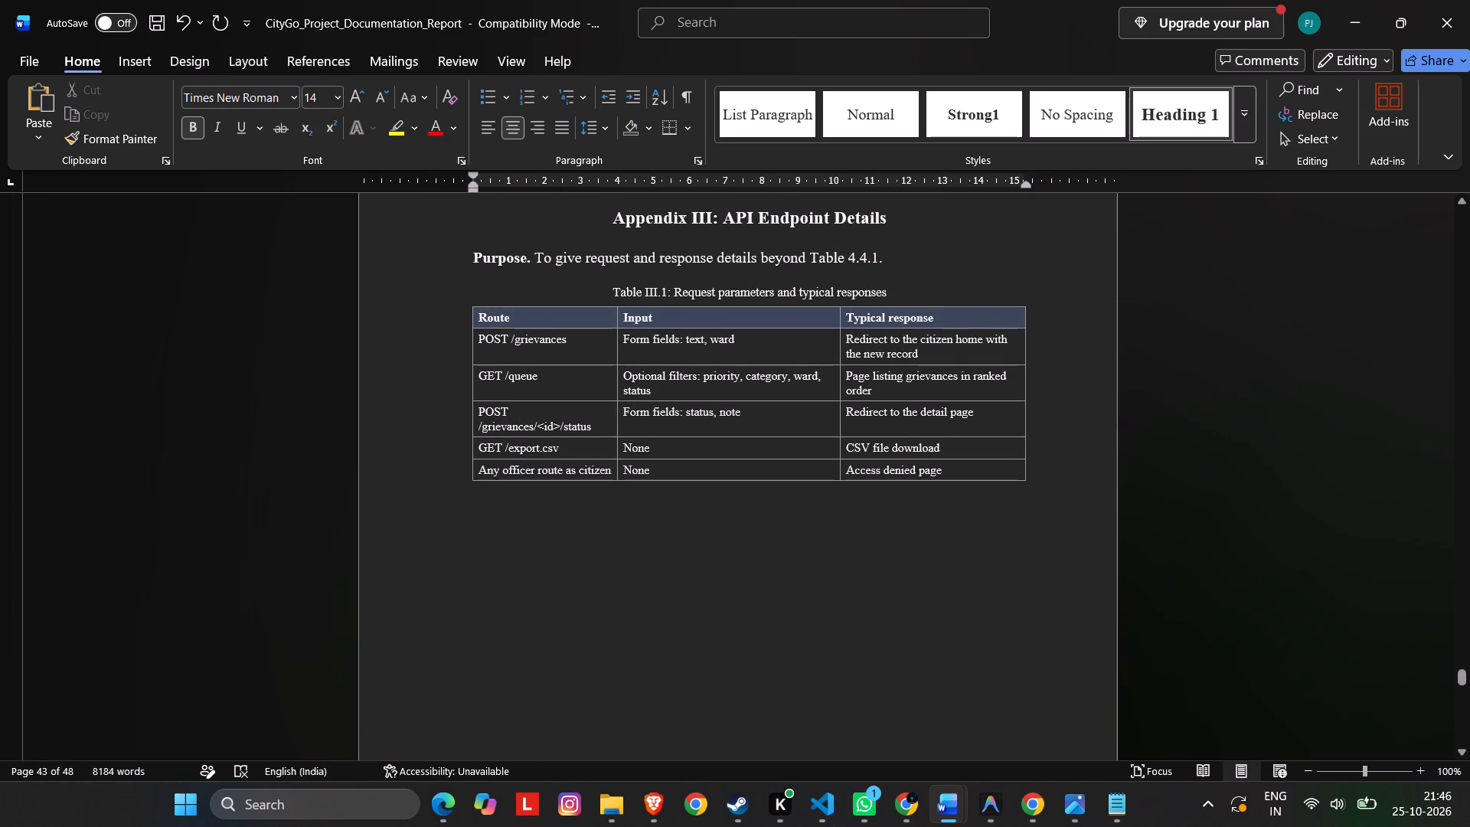
pyautogui.scroll(5, 910, 570)
# Replace the SQL inspection queries in the CityGo report's Appendix IV with the grievances and users queries from the CivicTriage report.
pyautogui.scroll(-15, 908, 574)
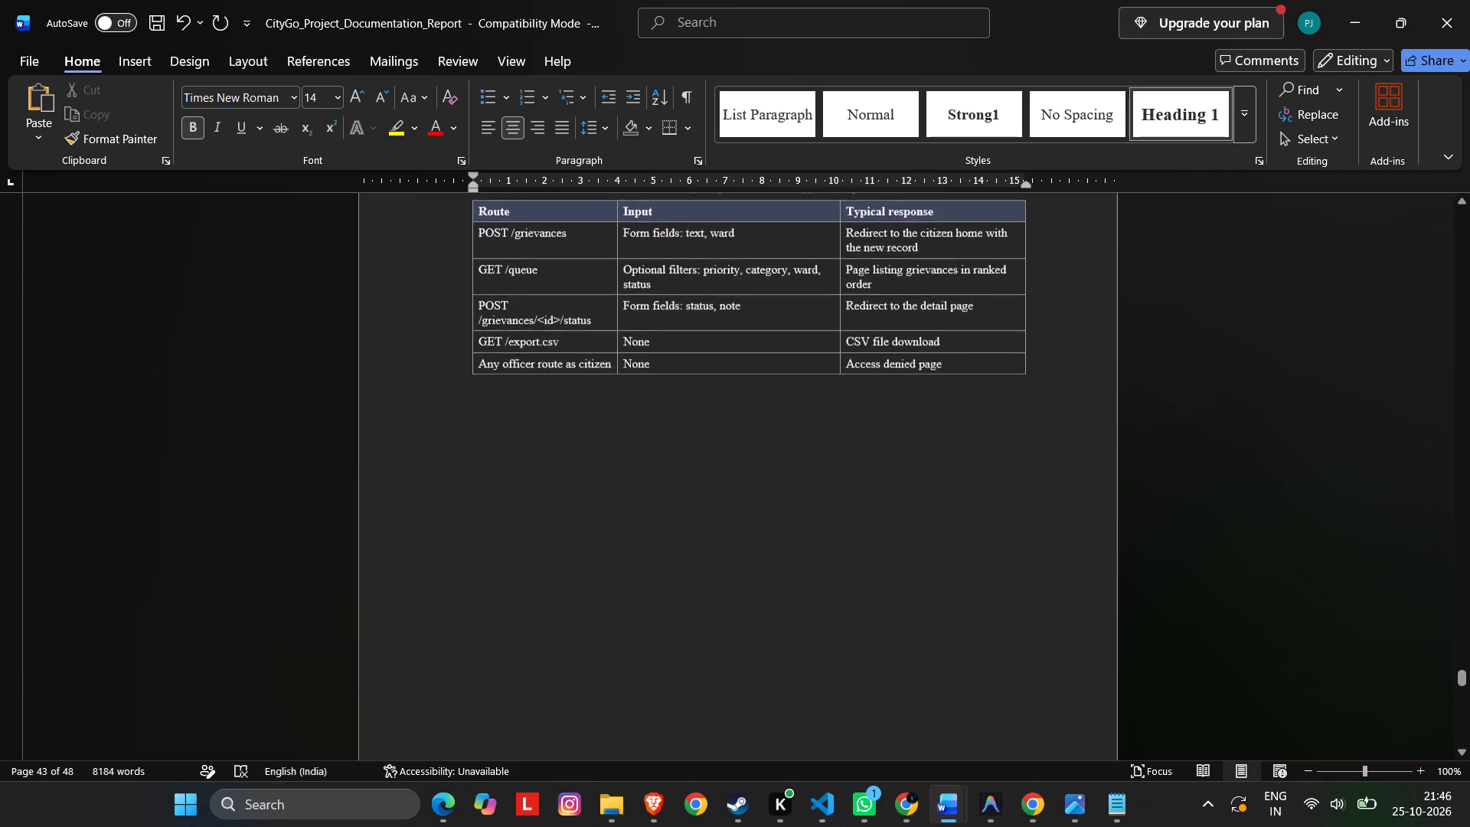
pyautogui.scroll(-20, 907, 574)
pyautogui.scroll(-20, 907, 574)
pyautogui.scroll(-7, 907, 574)
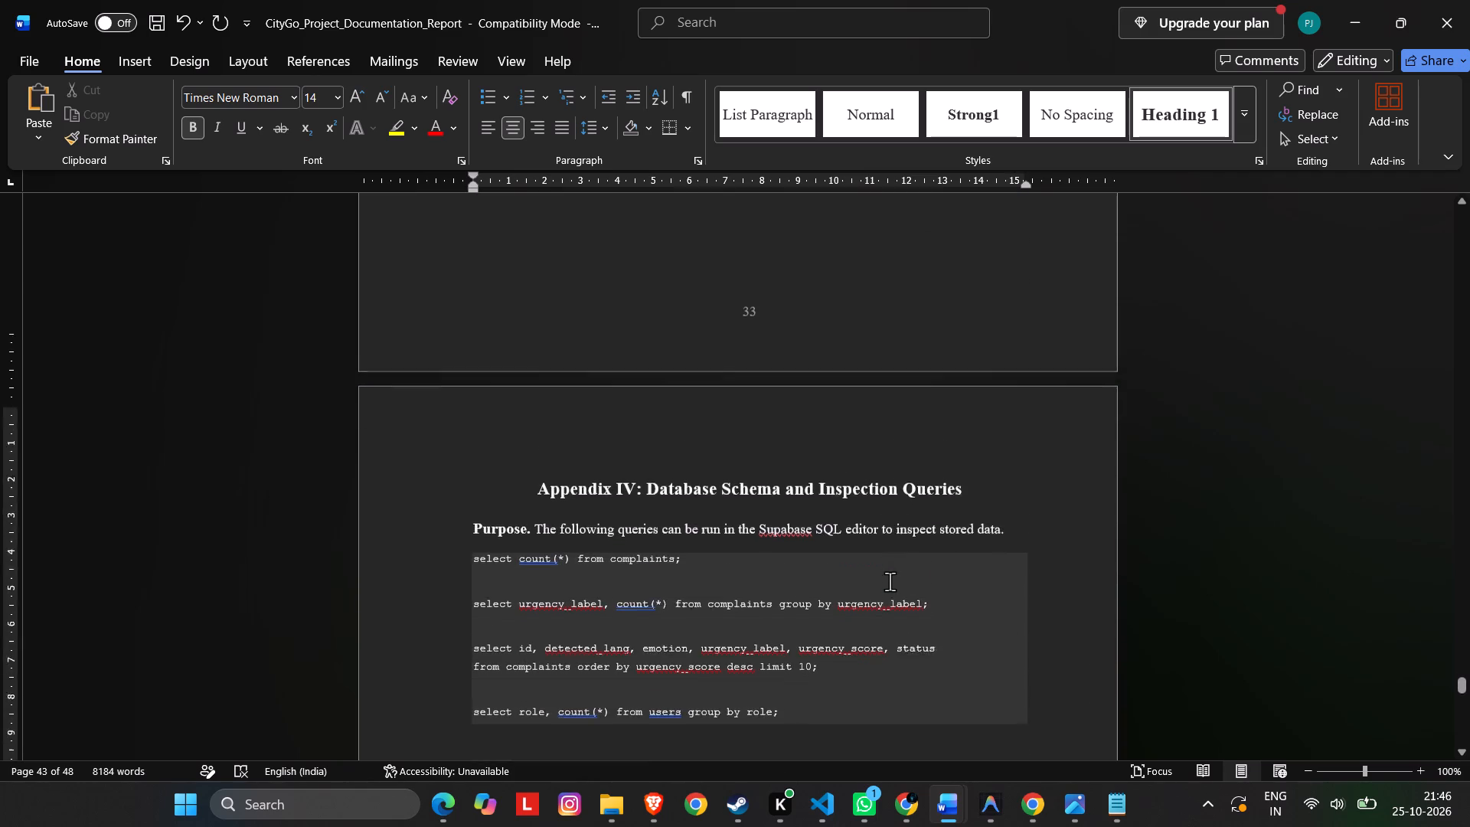
pyautogui.scroll(-18, 890, 581)
pyautogui.scroll(5, 890, 581)
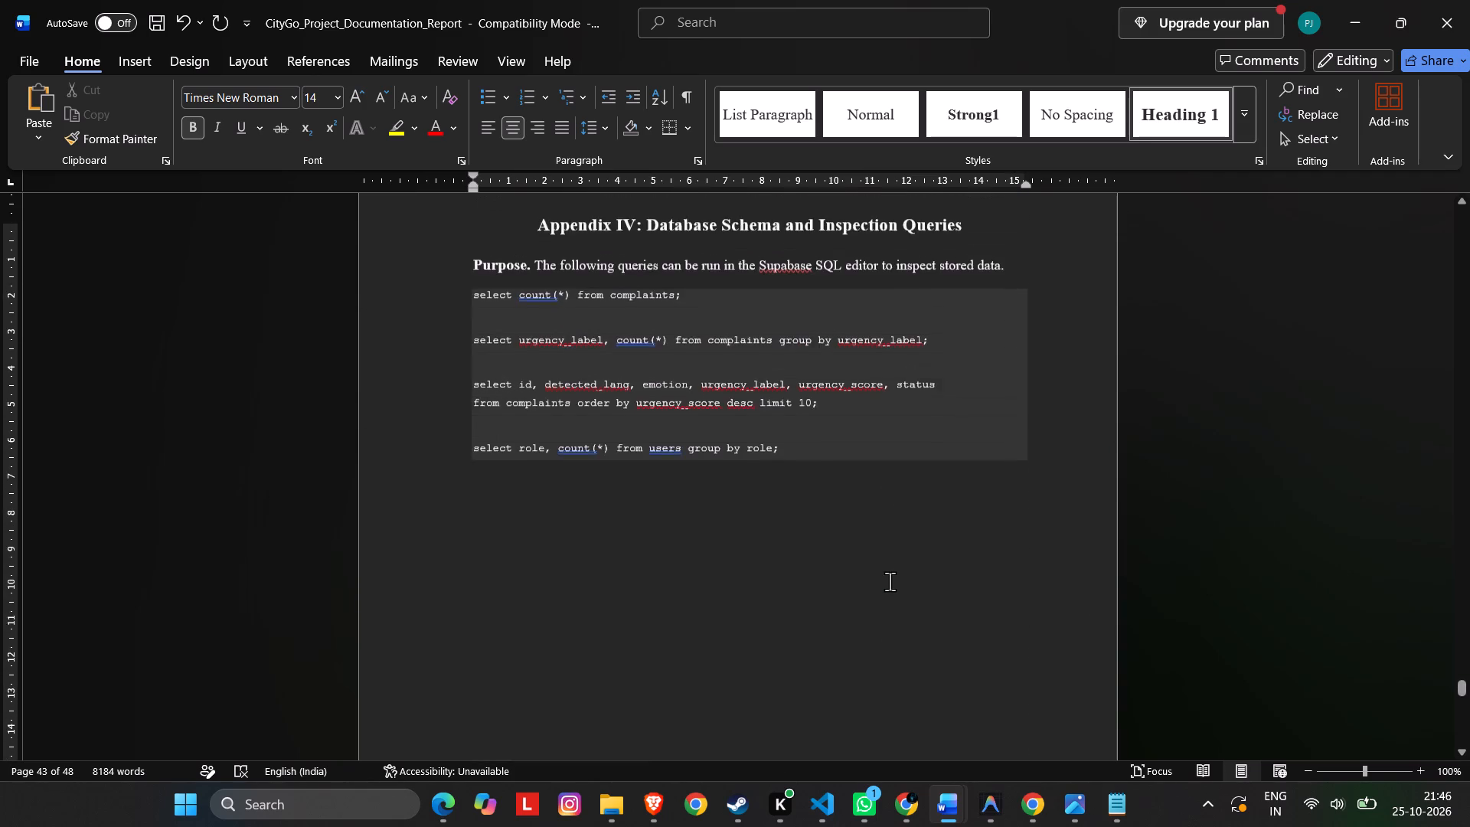
pyautogui.hotkey('alt', 'Tab')
pyautogui.scroll(-20, 890, 581)
pyautogui.scroll(-9, 890, 581)
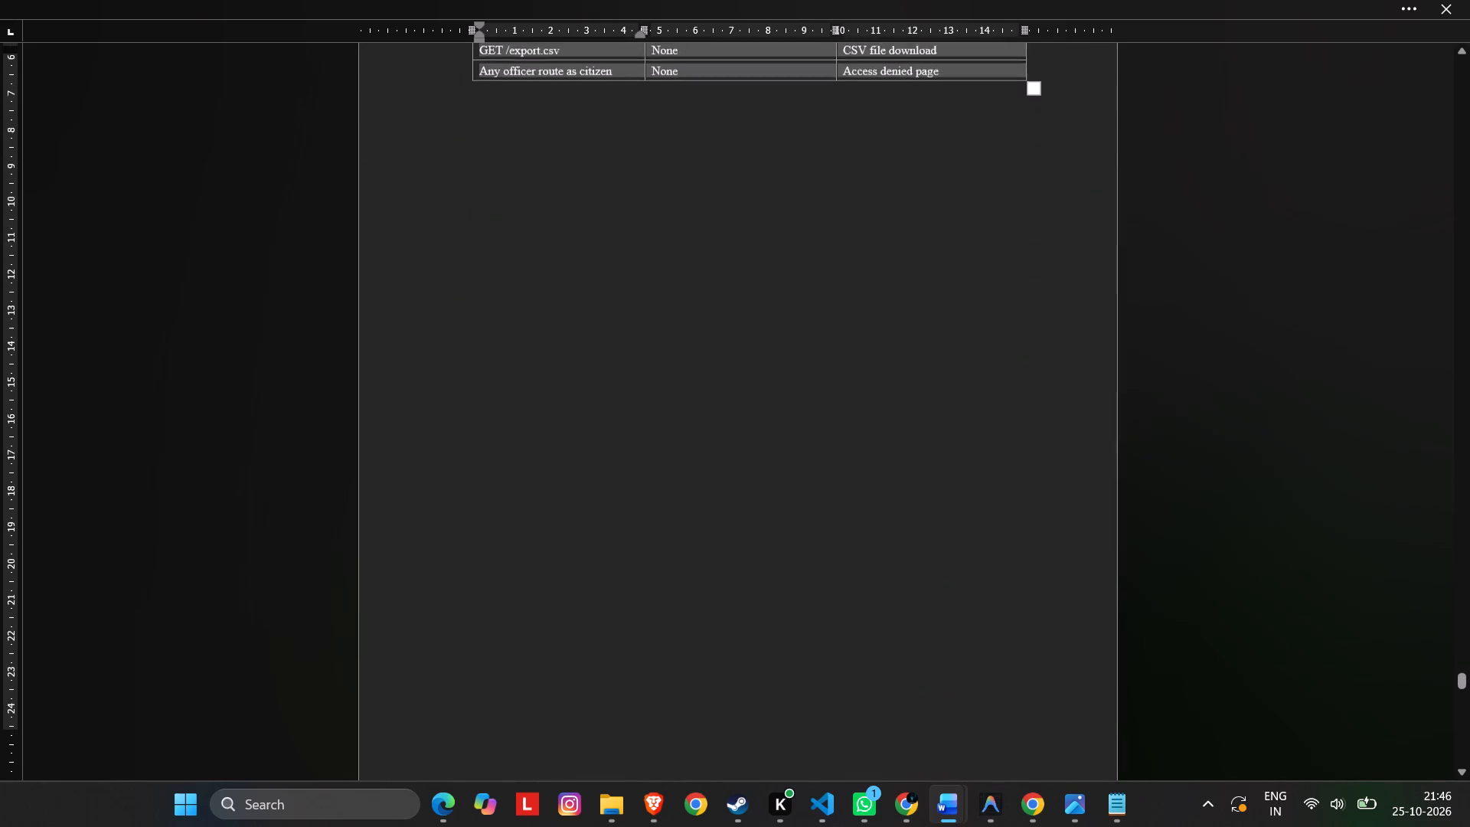
pyautogui.scroll(-20, 884, 584)
pyautogui.scroll(-18, 884, 584)
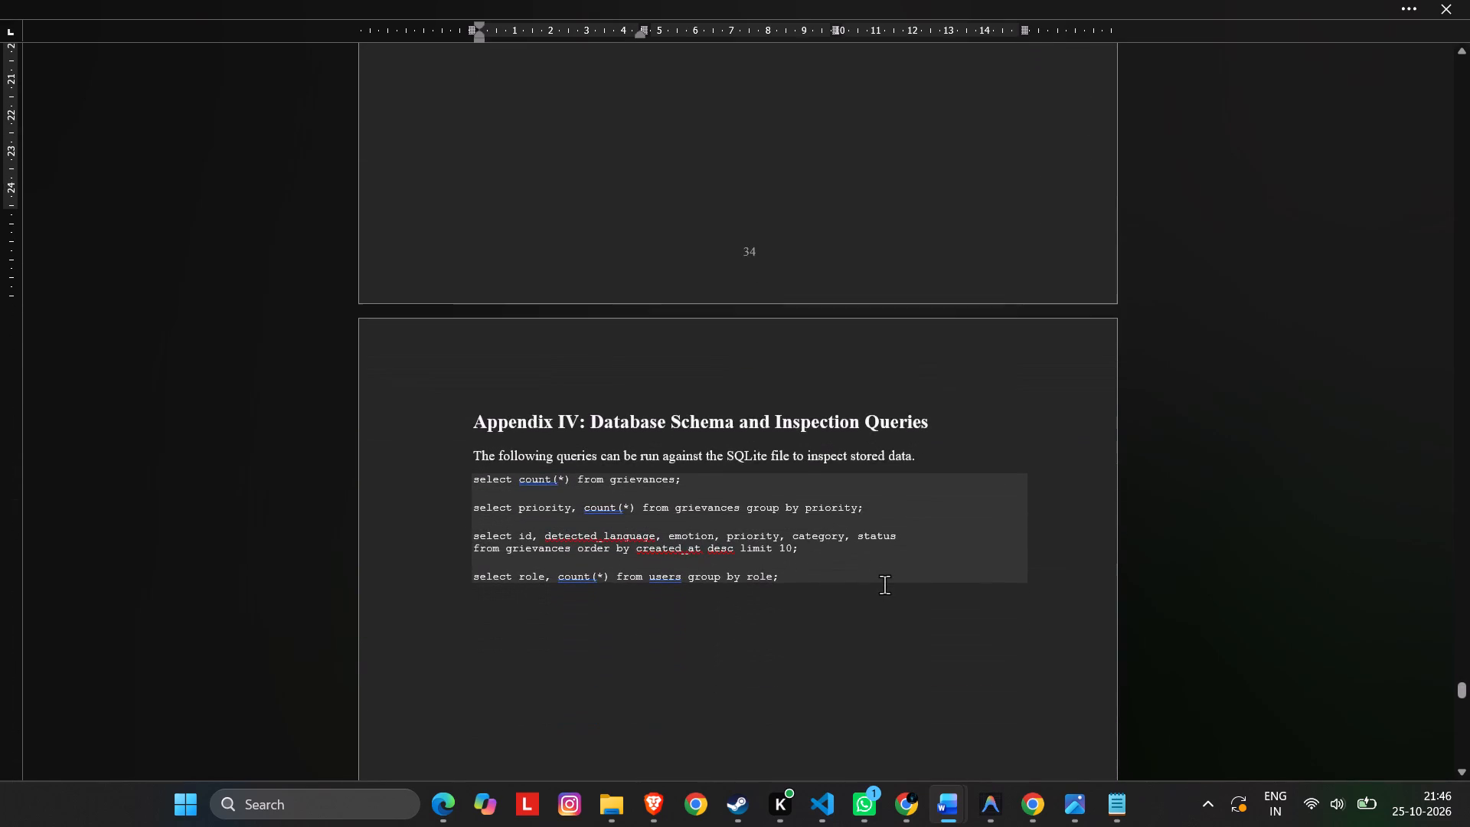
pyautogui.hotkey('alt', 'Tab')
pyautogui.hotkey('alt', 'Tab')
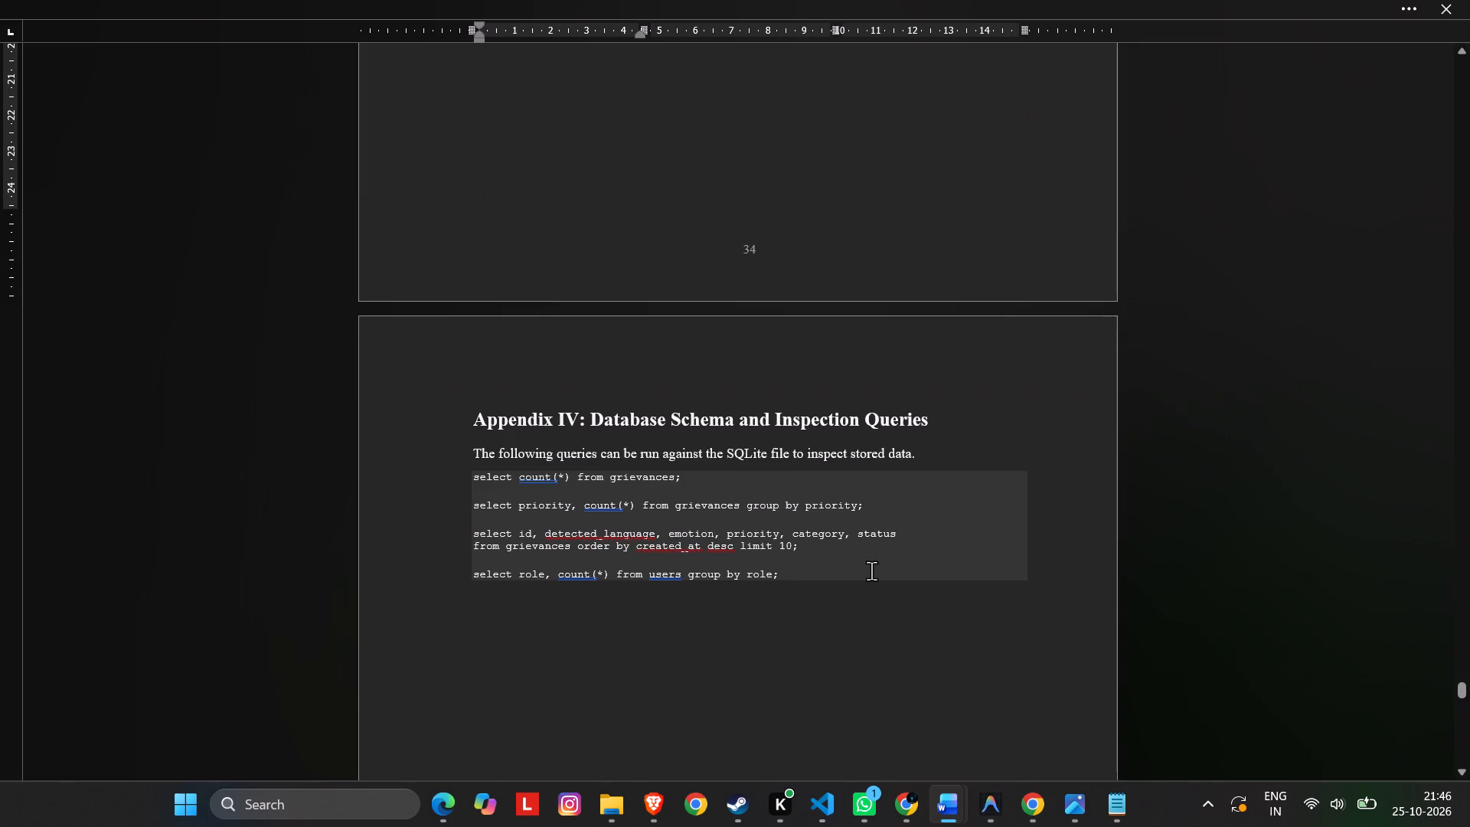
pyautogui.click(863, 580)
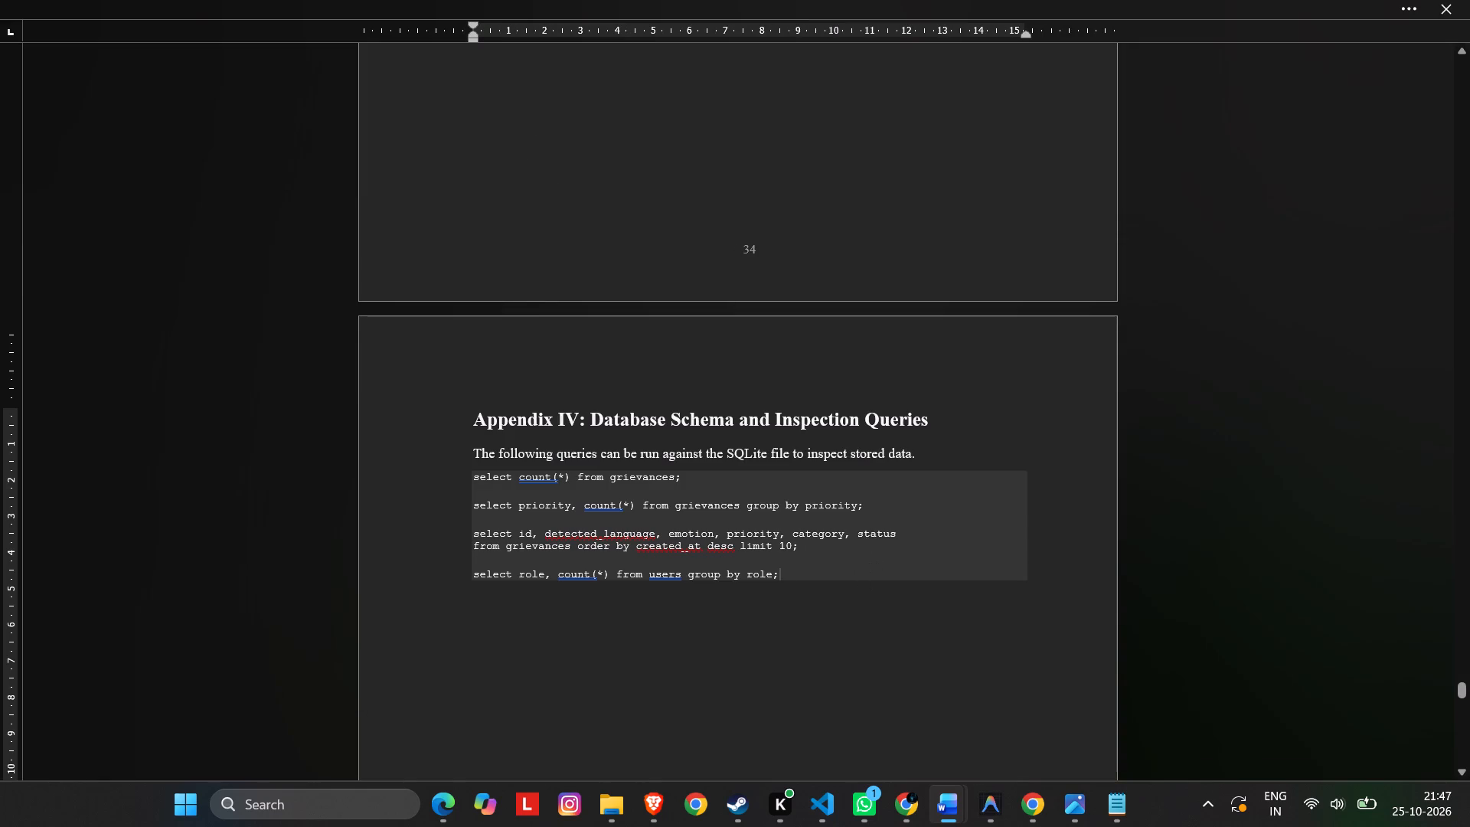
pyautogui.moveTo(818, 575); pyautogui.dragTo(465, 474)
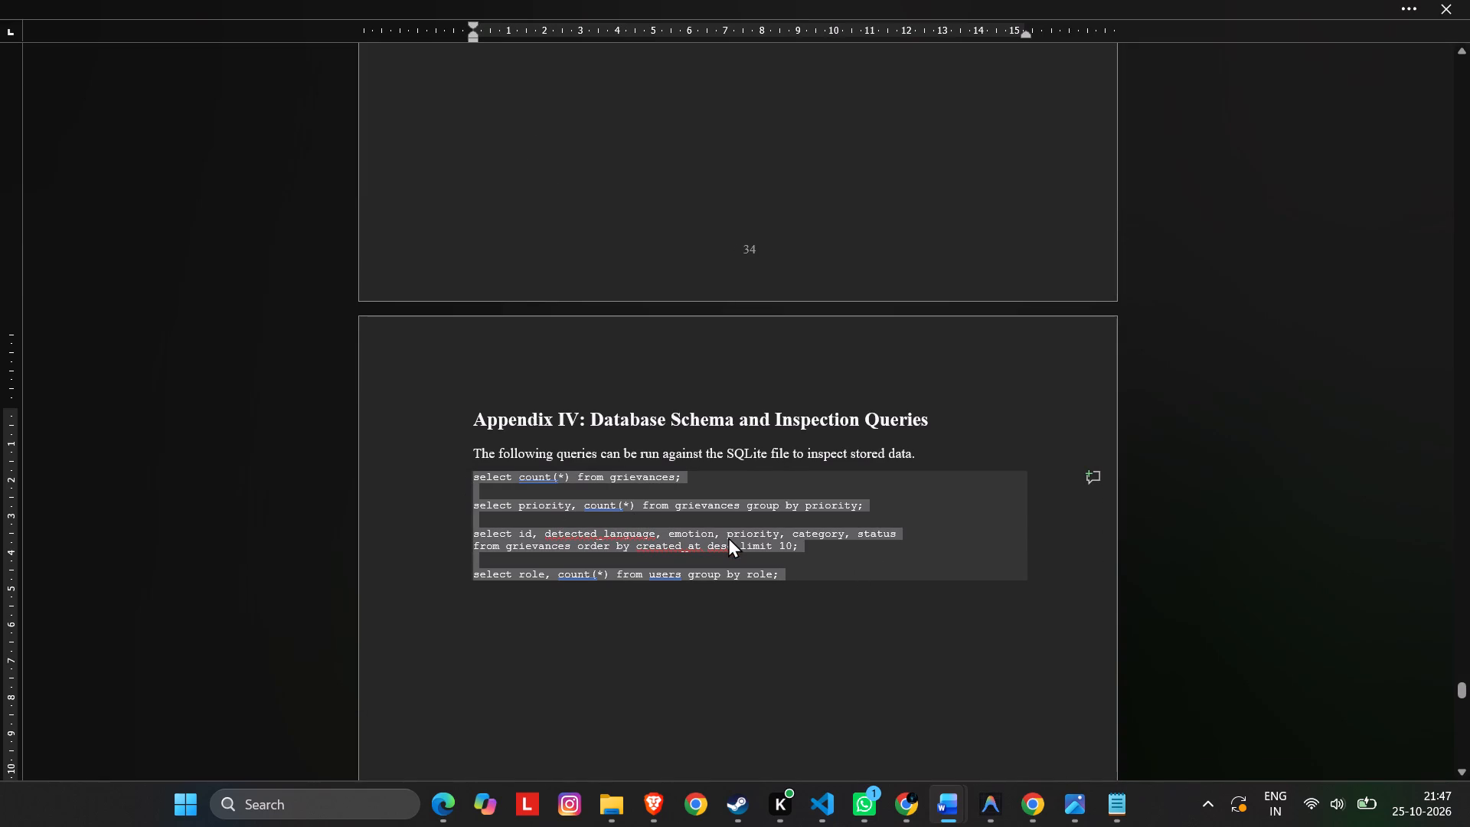
pyautogui.hotkey('ctrl', 'c')
pyautogui.hotkey('alt', 'Tab')
pyautogui.moveTo(807, 458); pyautogui.dragTo(616, 389)
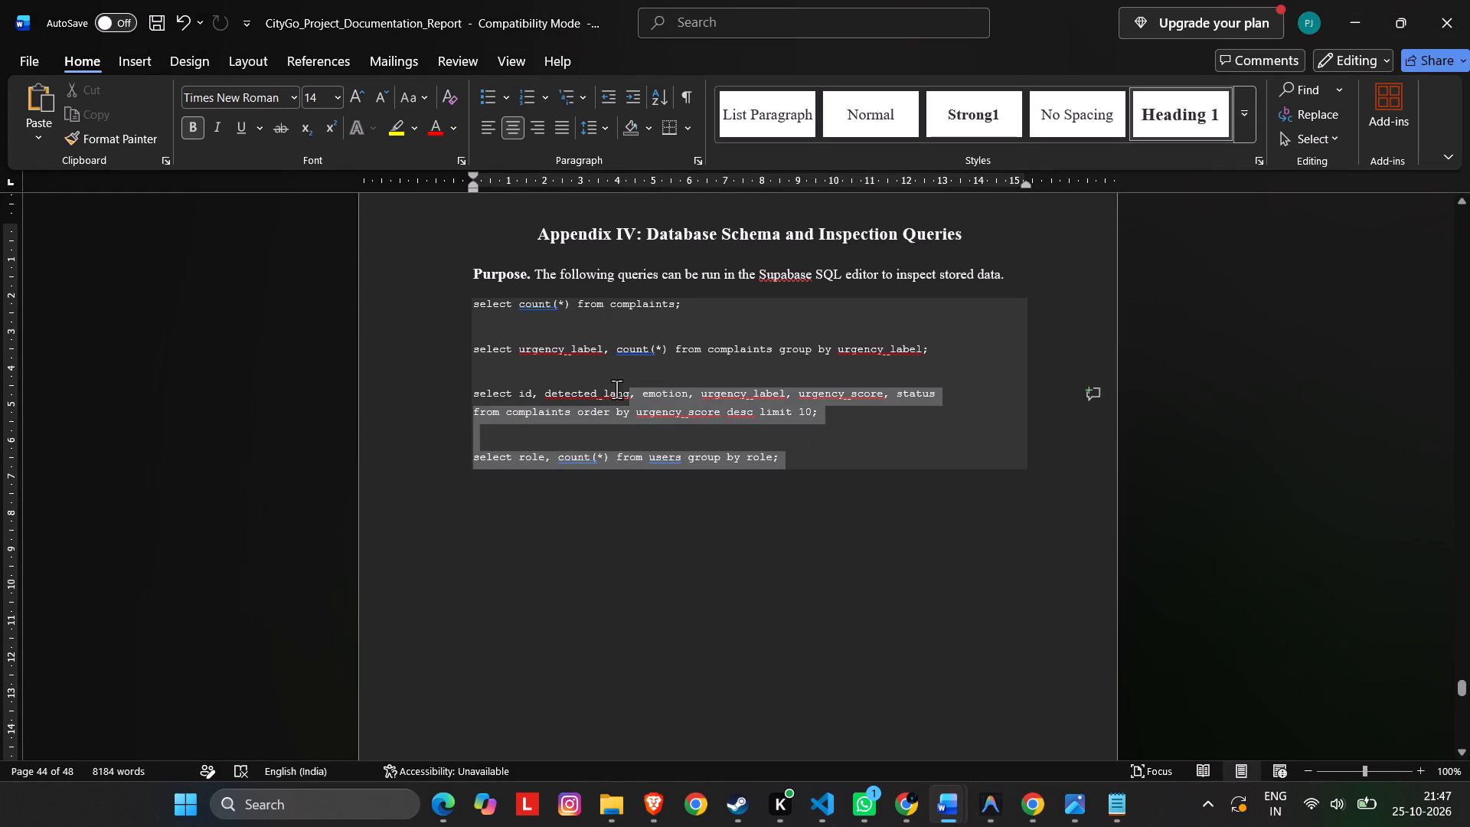
pyautogui.moveTo(616, 389); pyautogui.dragTo(475, 309)
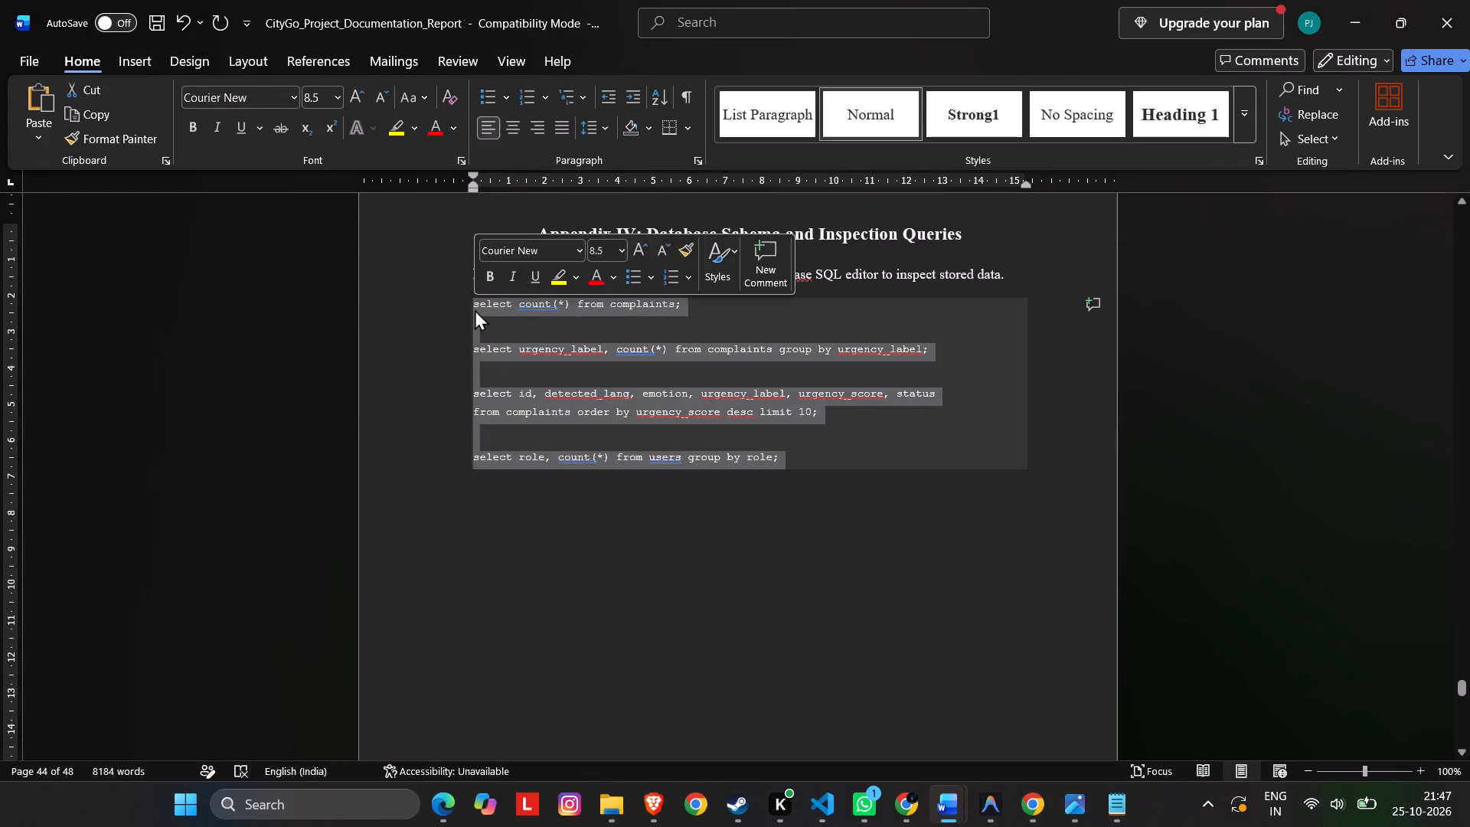
pyautogui.hotkey('ctrl', 'v')
pyautogui.scroll(20, 746, 459)
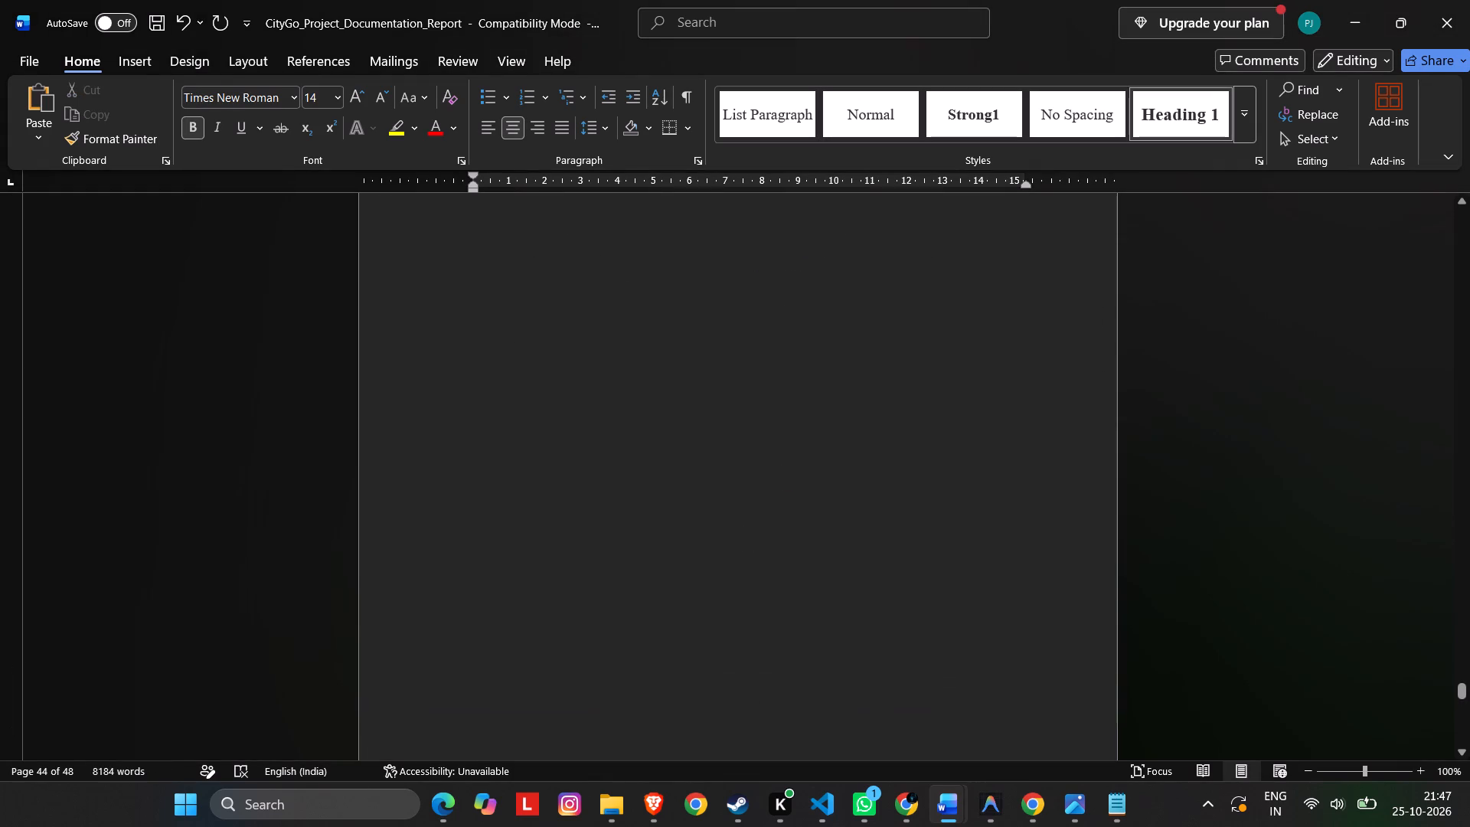
pyautogui.scroll(16, 756, 466)
pyautogui.scroll(-20, 756, 466)
# Replace the body rows of Table V.1, Recommended evidence, in the CityGo report's Appendix V with the five CivicTriage evidence and purpose rows.
pyautogui.scroll(-20, 746, 494)
pyautogui.scroll(-20, 746, 494)
pyautogui.scroll(-5, 746, 494)
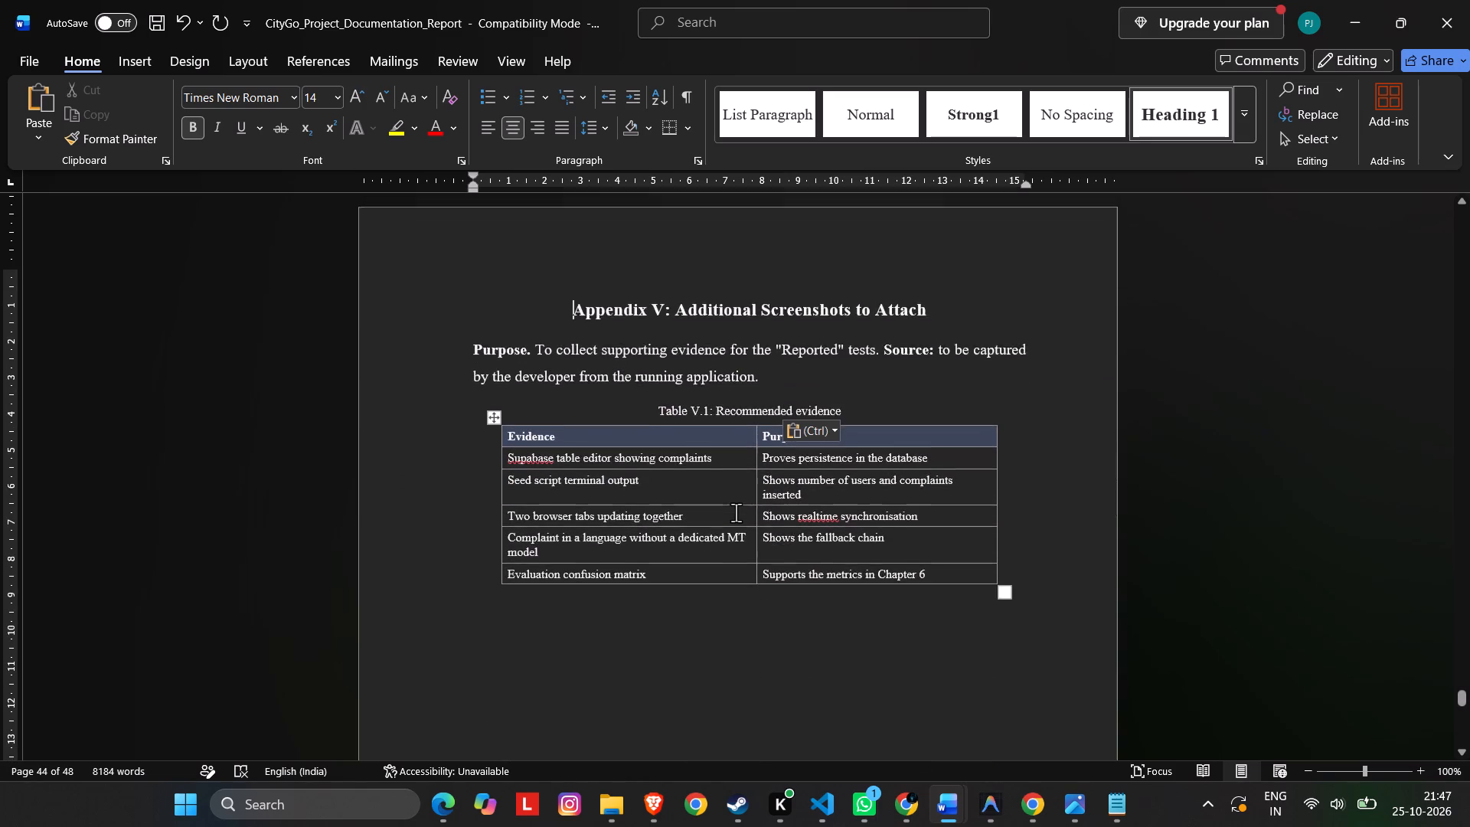
pyautogui.scroll(-5, 736, 512)
pyautogui.scroll(2, 736, 512)
pyautogui.hotkey('alt', 'Tab')
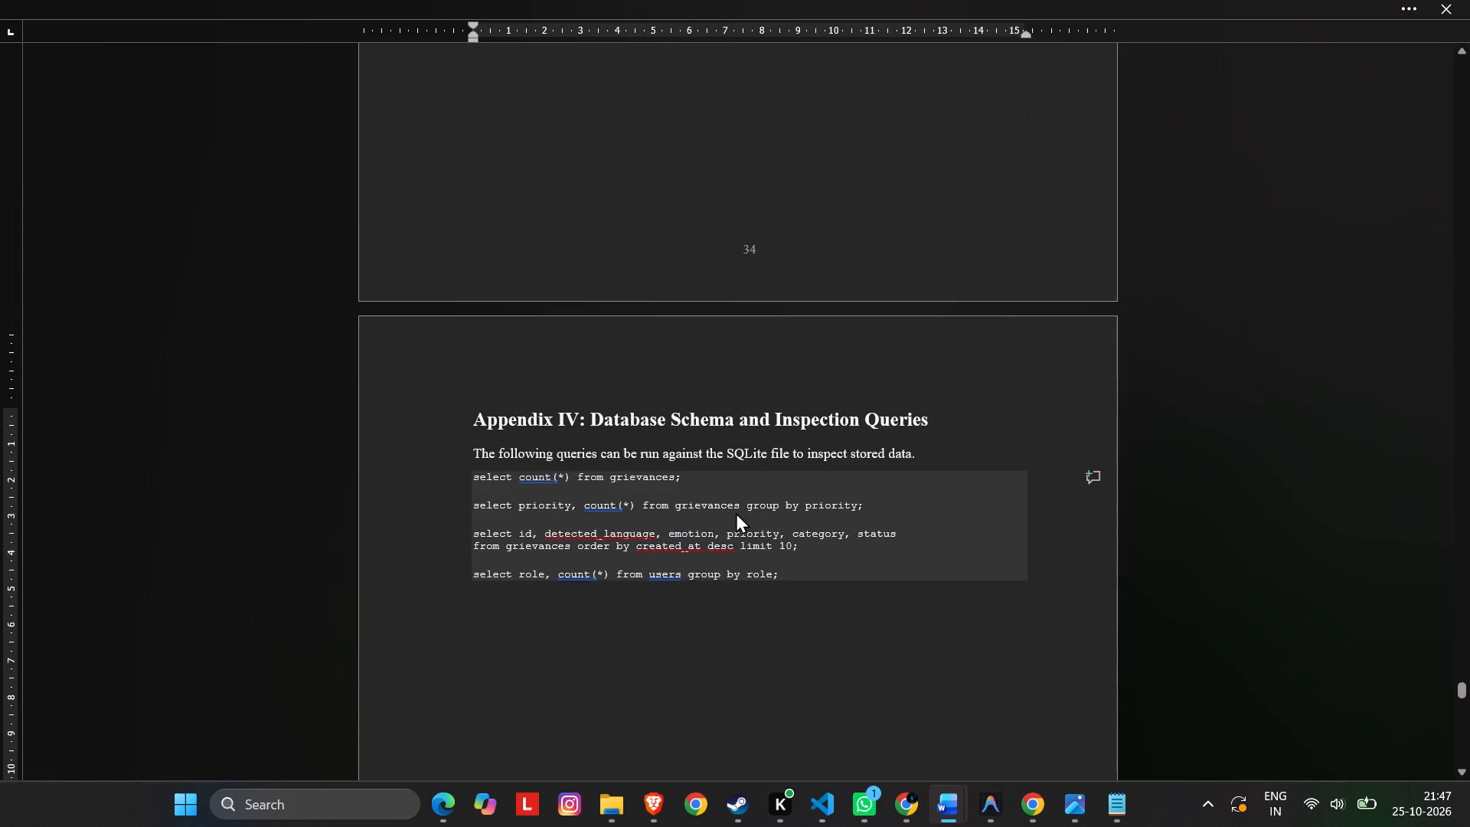
pyautogui.scroll(-20, 736, 512)
pyautogui.scroll(-20, 736, 512)
pyautogui.scroll(-3, 736, 512)
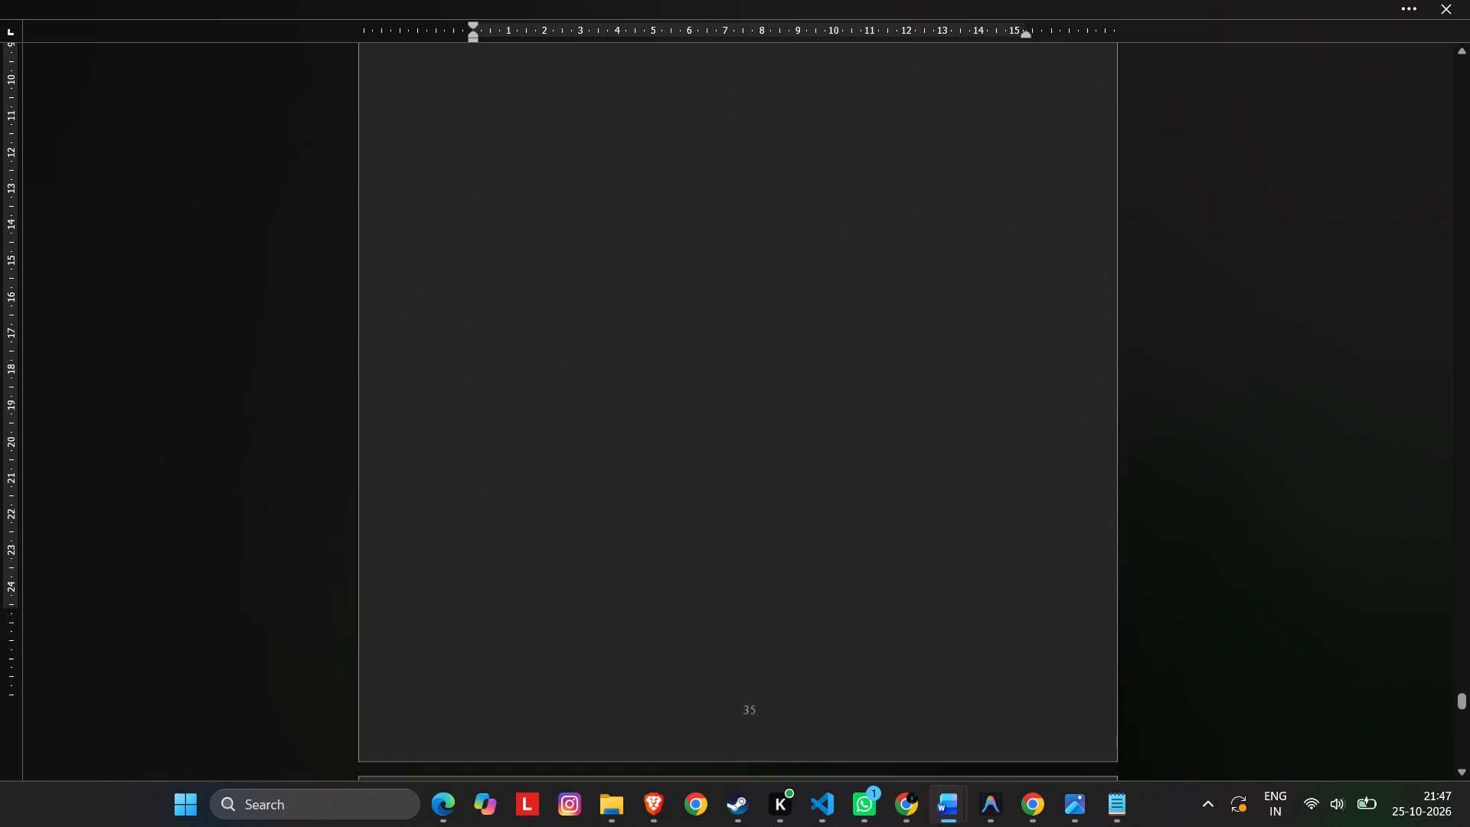
pyautogui.scroll(-20, 728, 526)
pyautogui.scroll(-12, 728, 526)
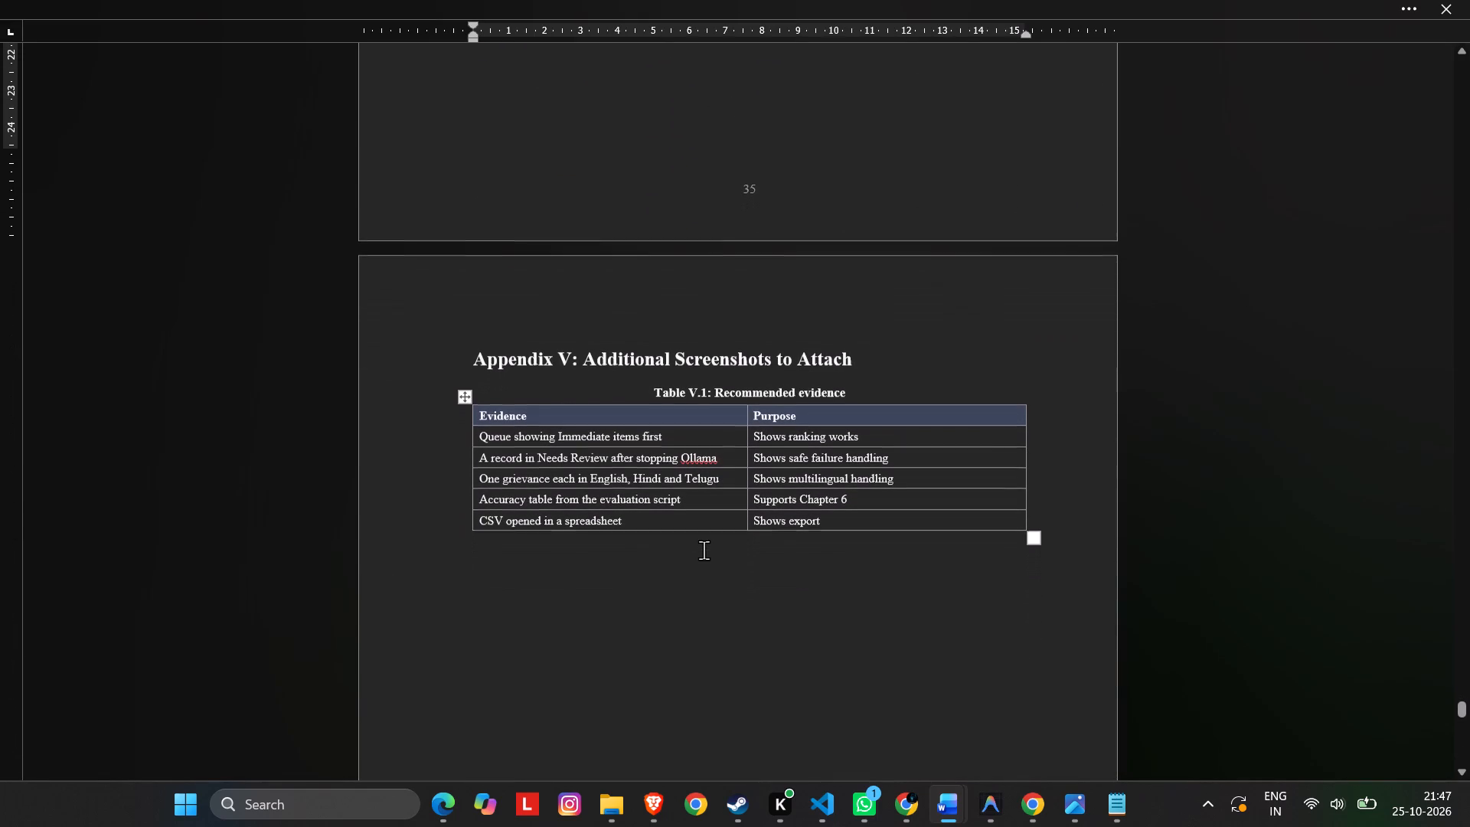
pyautogui.hotkey('alt', 'Tab')
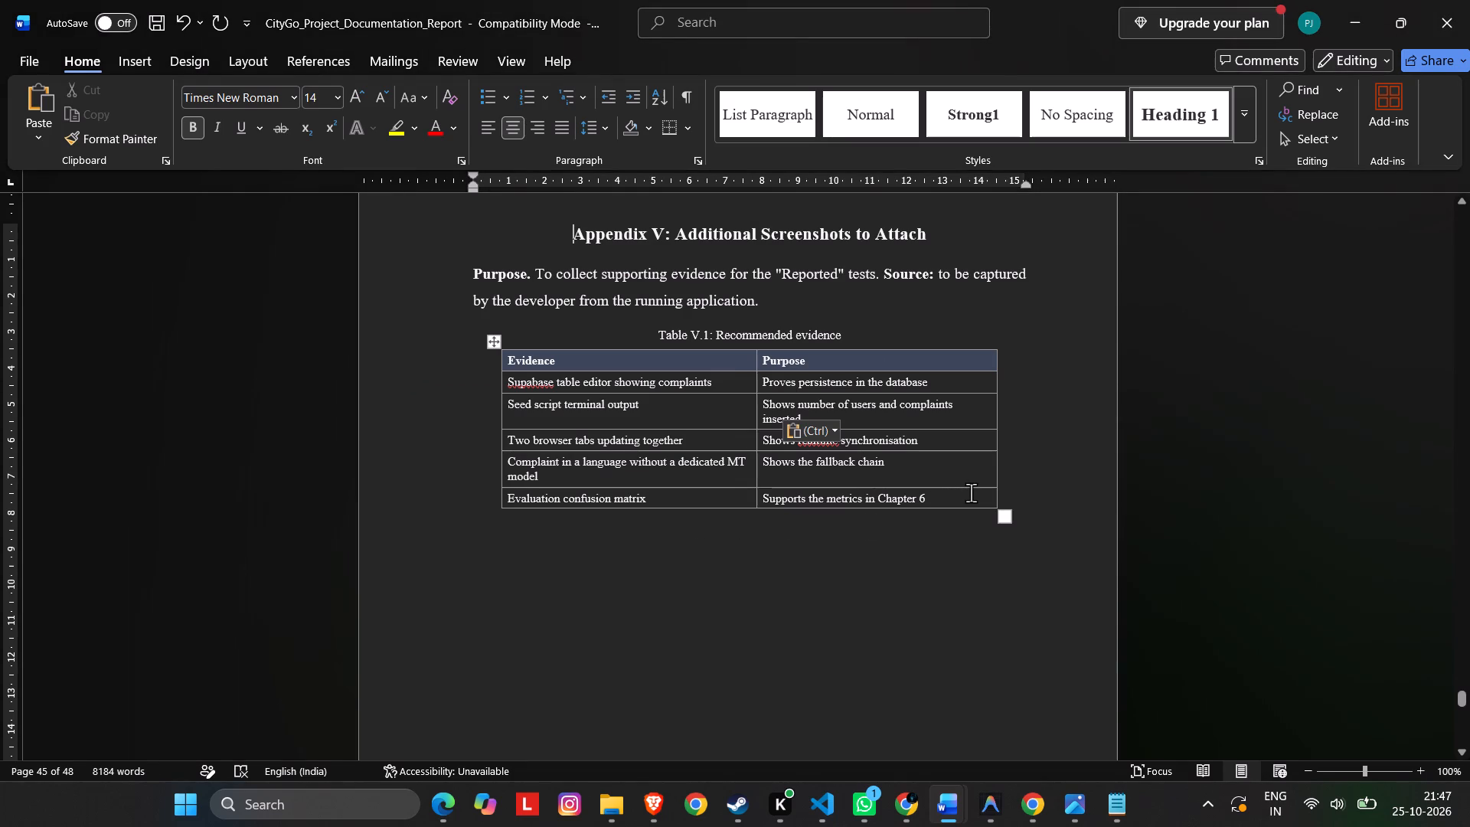
pyautogui.click(971, 492)
pyautogui.hotkey('alt', 'Tab')
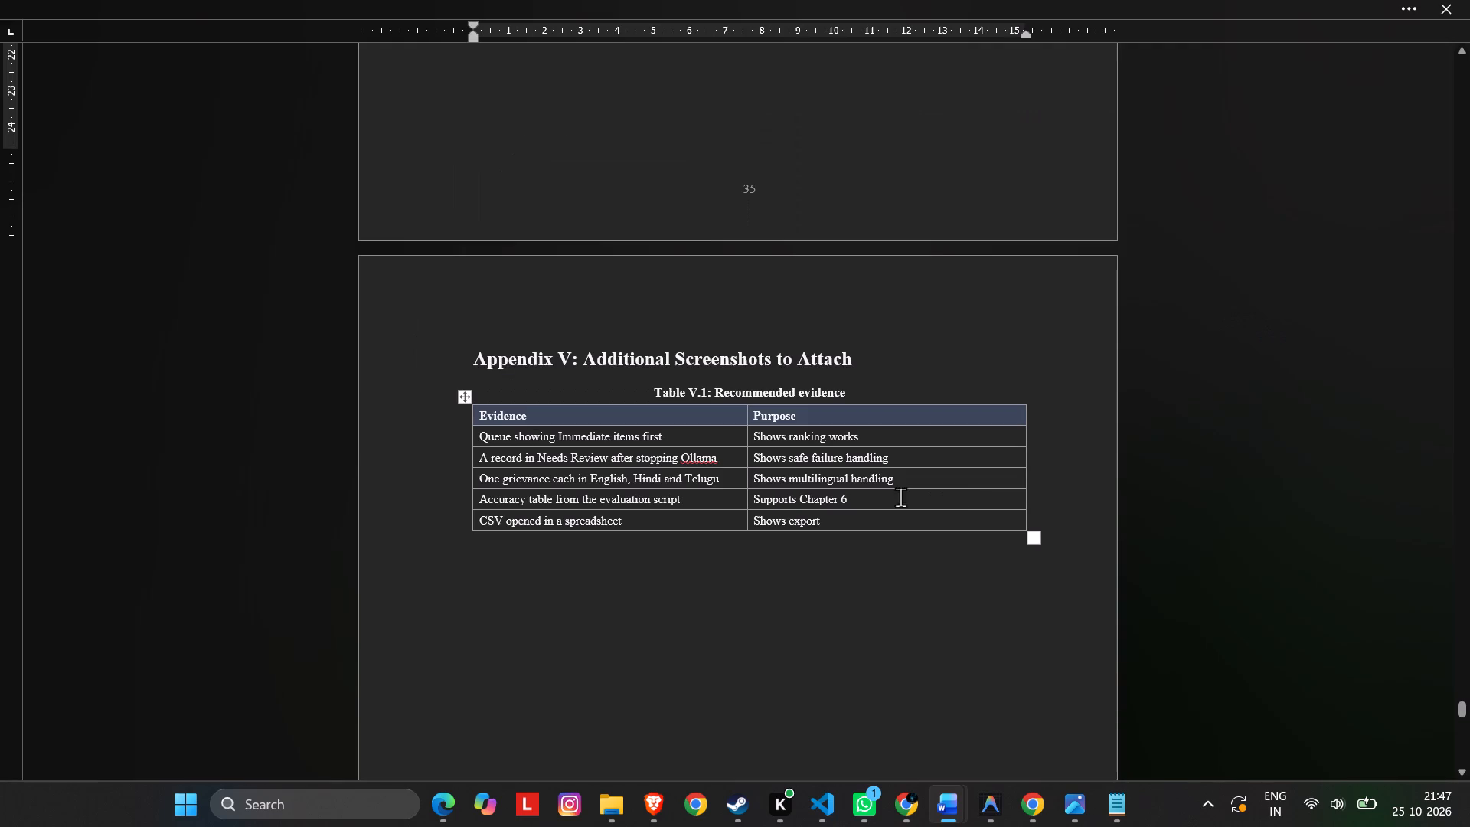
pyautogui.moveTo(859, 520); pyautogui.dragTo(489, 436)
pyautogui.hotkey('ctrl', 'c')
pyautogui.hotkey('alt', 'Tab')
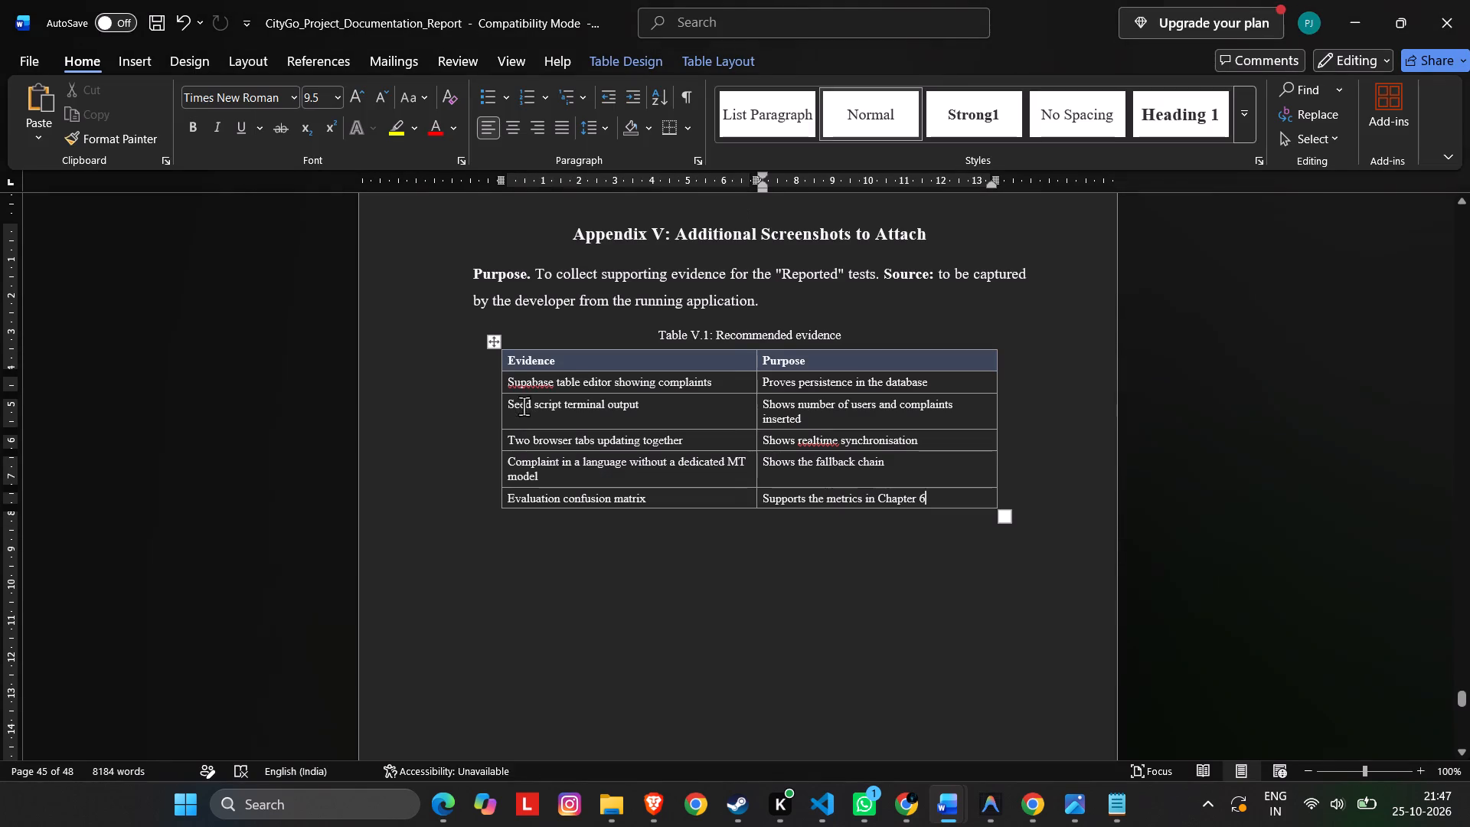
pyautogui.moveTo(506, 378); pyautogui.dragTo(857, 494)
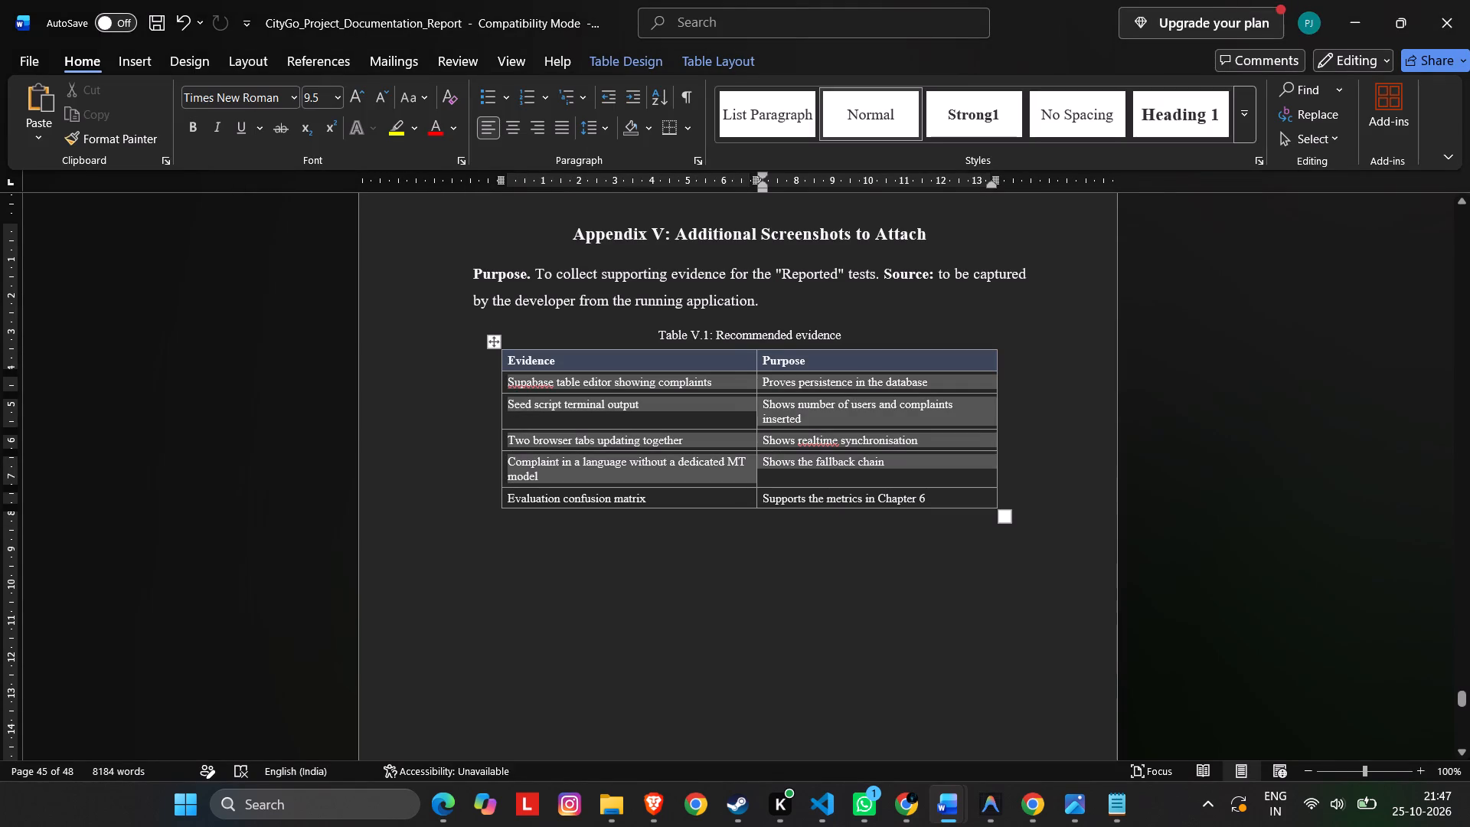
pyautogui.moveTo(857, 494); pyautogui.dragTo(935, 502)
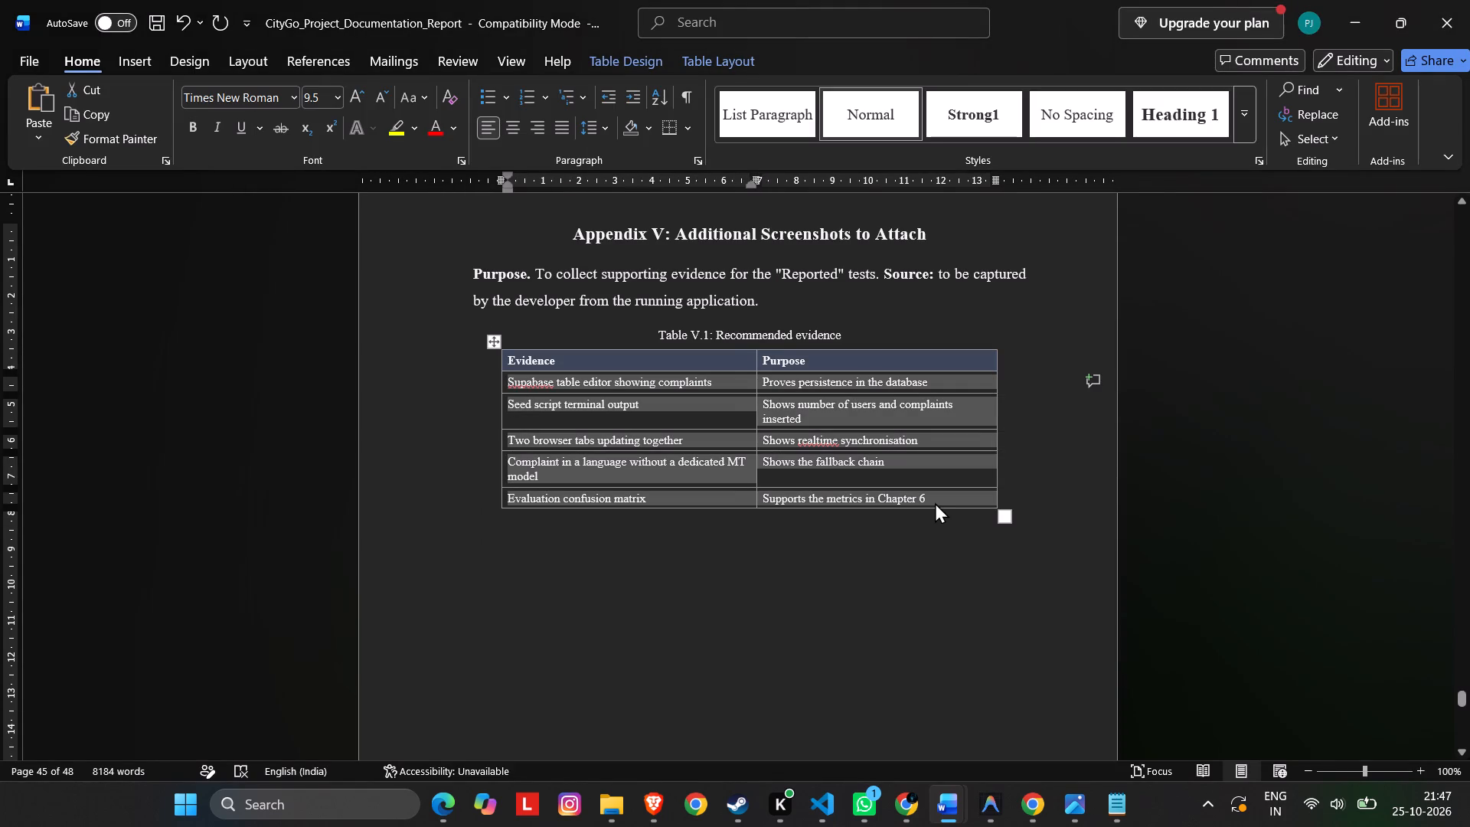
pyautogui.hotkey('ctrl', 'v')
# Compare Appendix VI: Selected Source Code between the CityGo and CivicTriage reports, covering its introduction and numbered code sections.
pyautogui.scroll(-18, 851, 573)
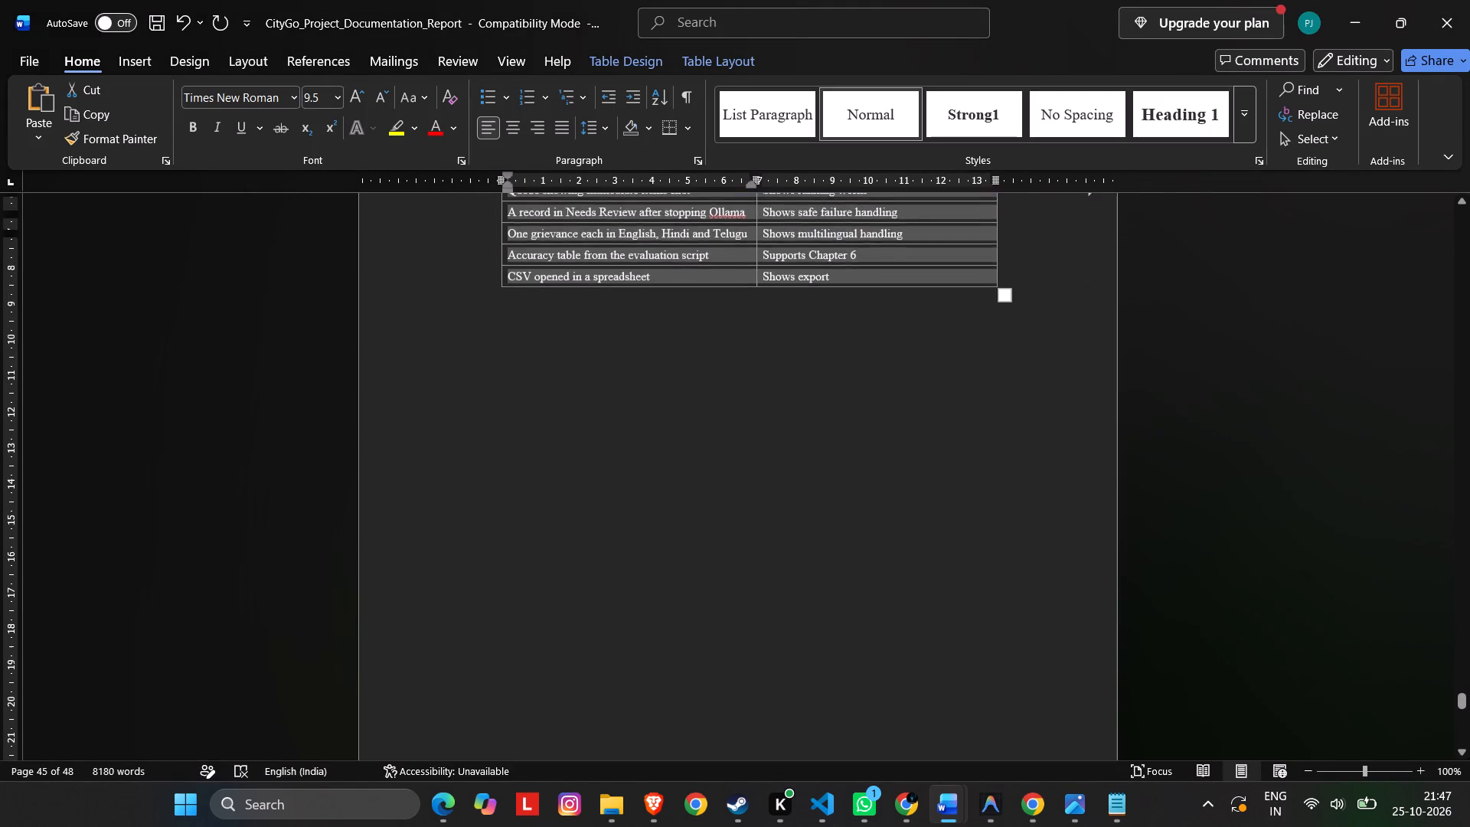
pyautogui.scroll(-20, 837, 590)
pyautogui.scroll(-8, 837, 590)
pyautogui.scroll(-13, 805, 609)
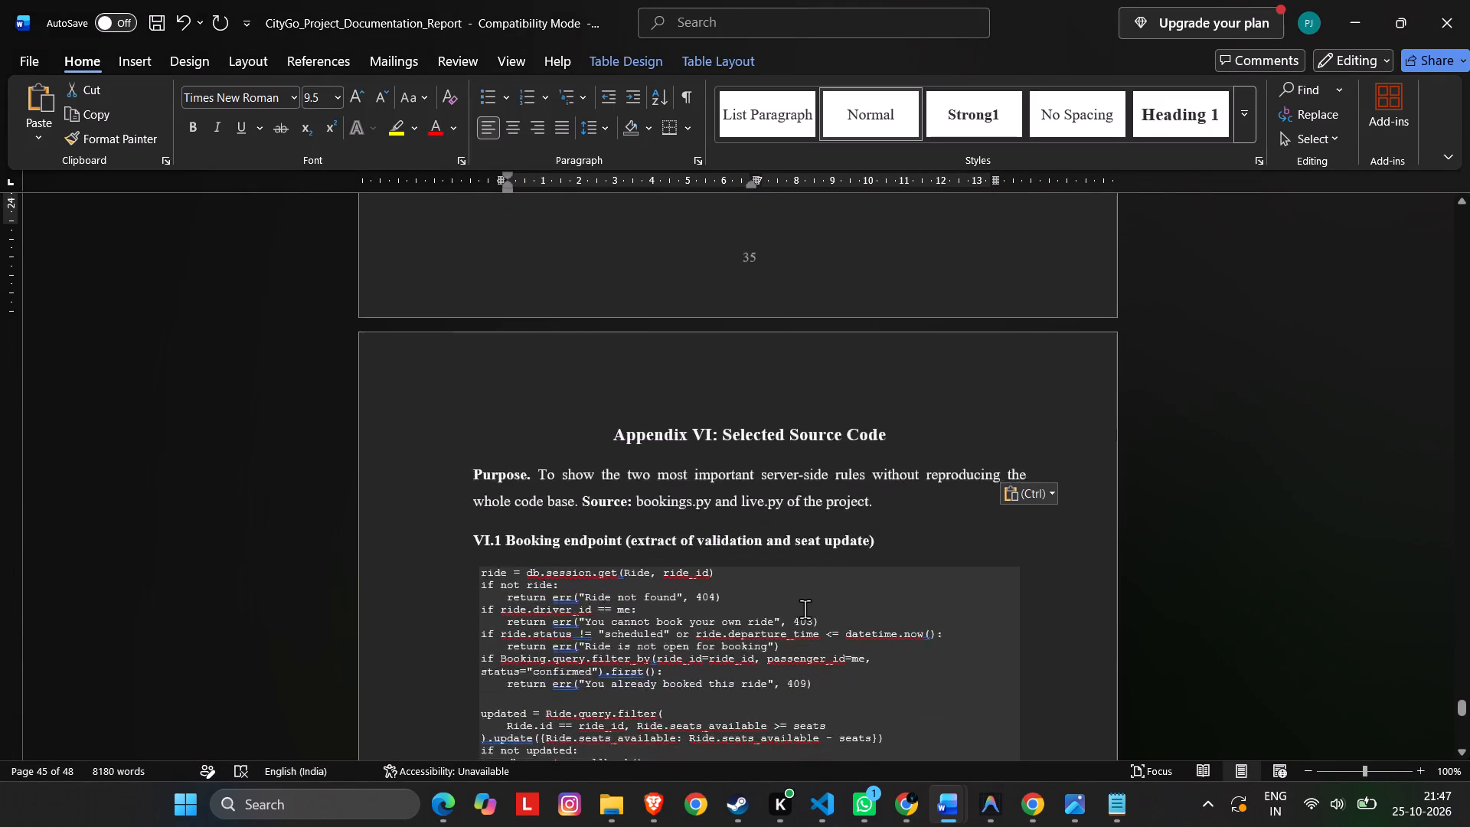
pyautogui.scroll(-20, 805, 609)
pyautogui.scroll(-1, 805, 609)
pyautogui.scroll(8, 805, 609)
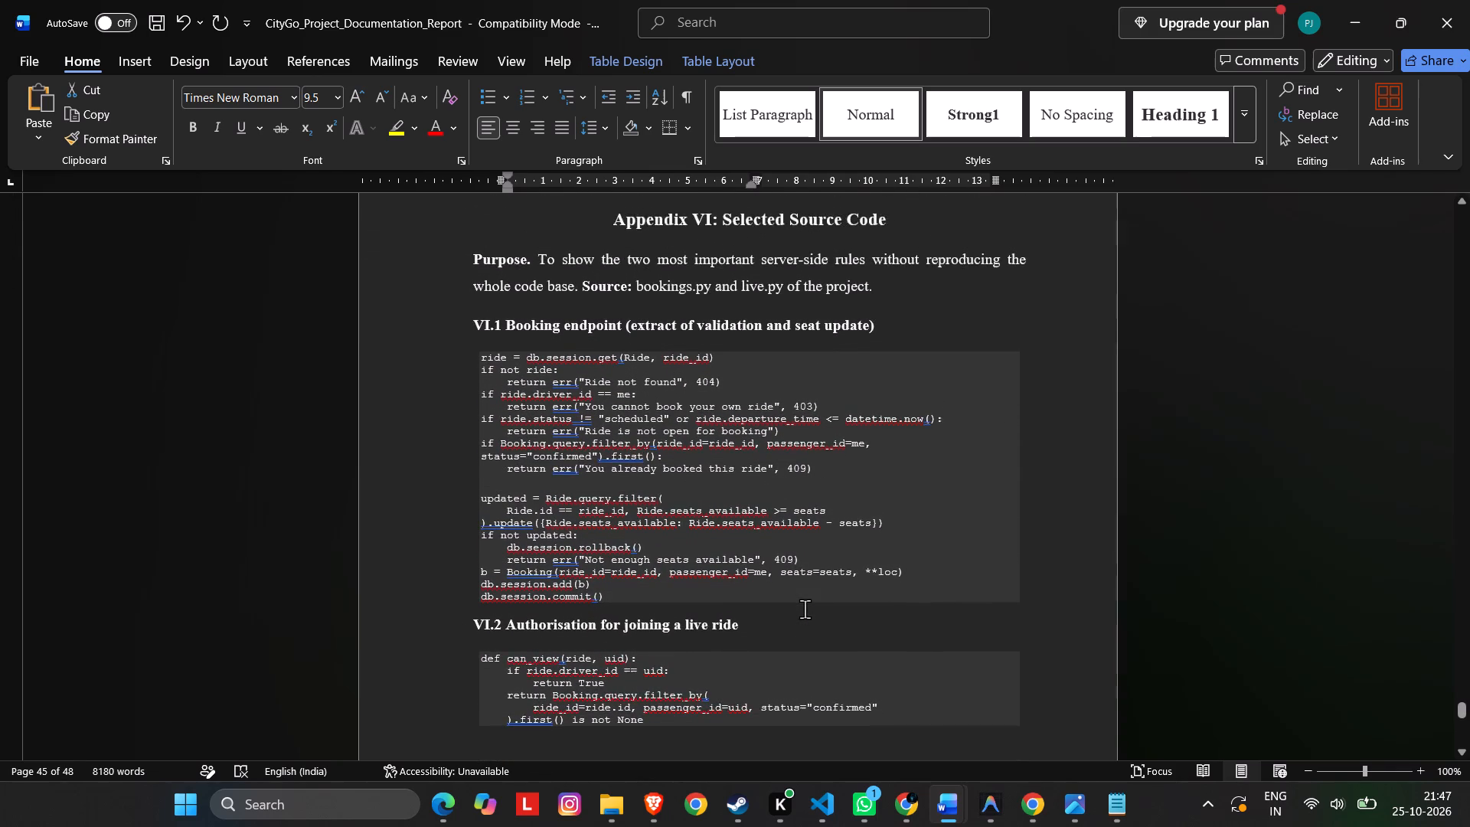
pyautogui.scroll(-2, 805, 609)
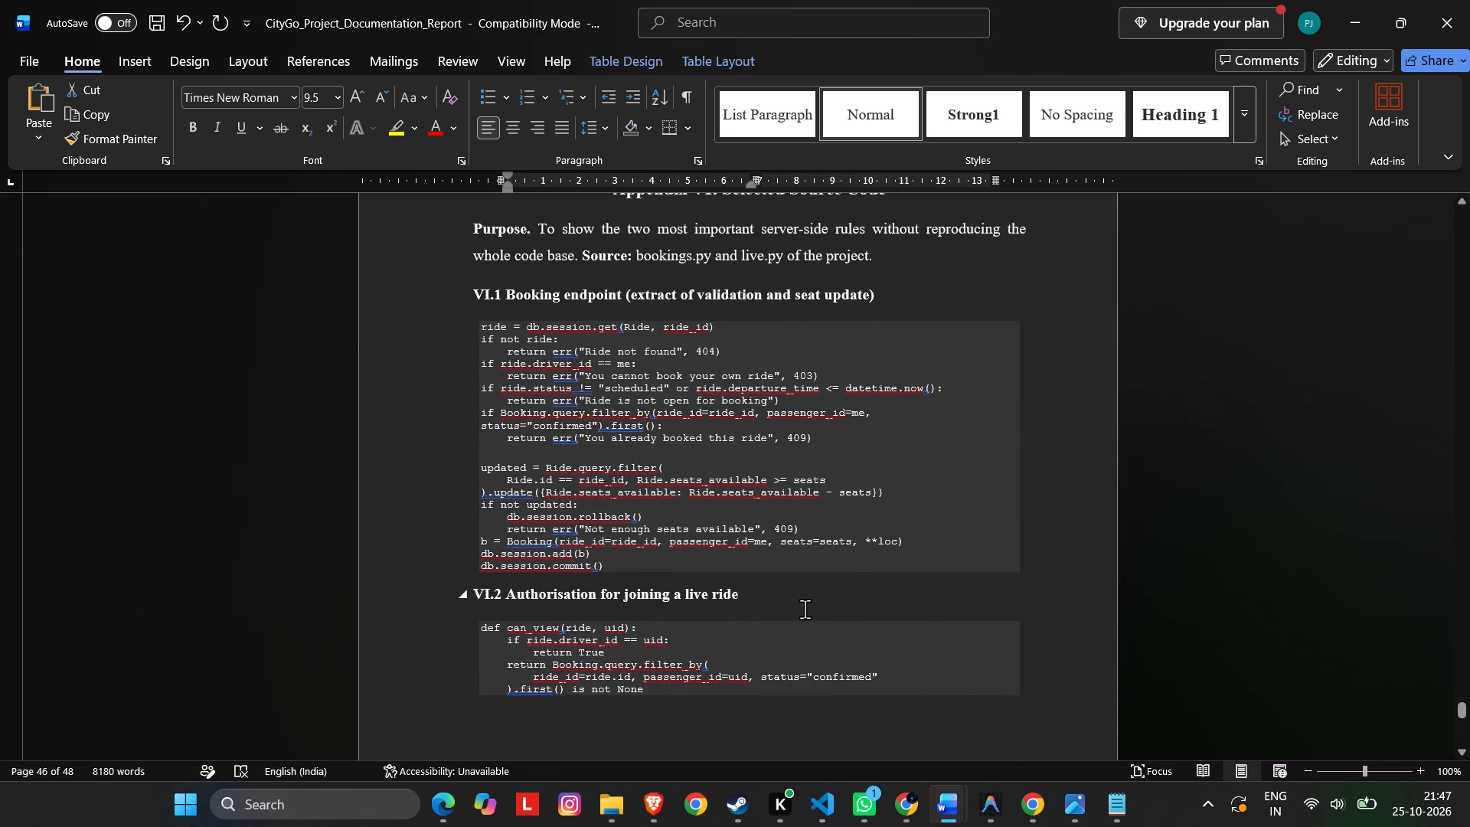
pyautogui.hotkey('alt', 'Tab')
pyautogui.scroll(-20, 805, 609)
pyautogui.scroll(-2, 805, 609)
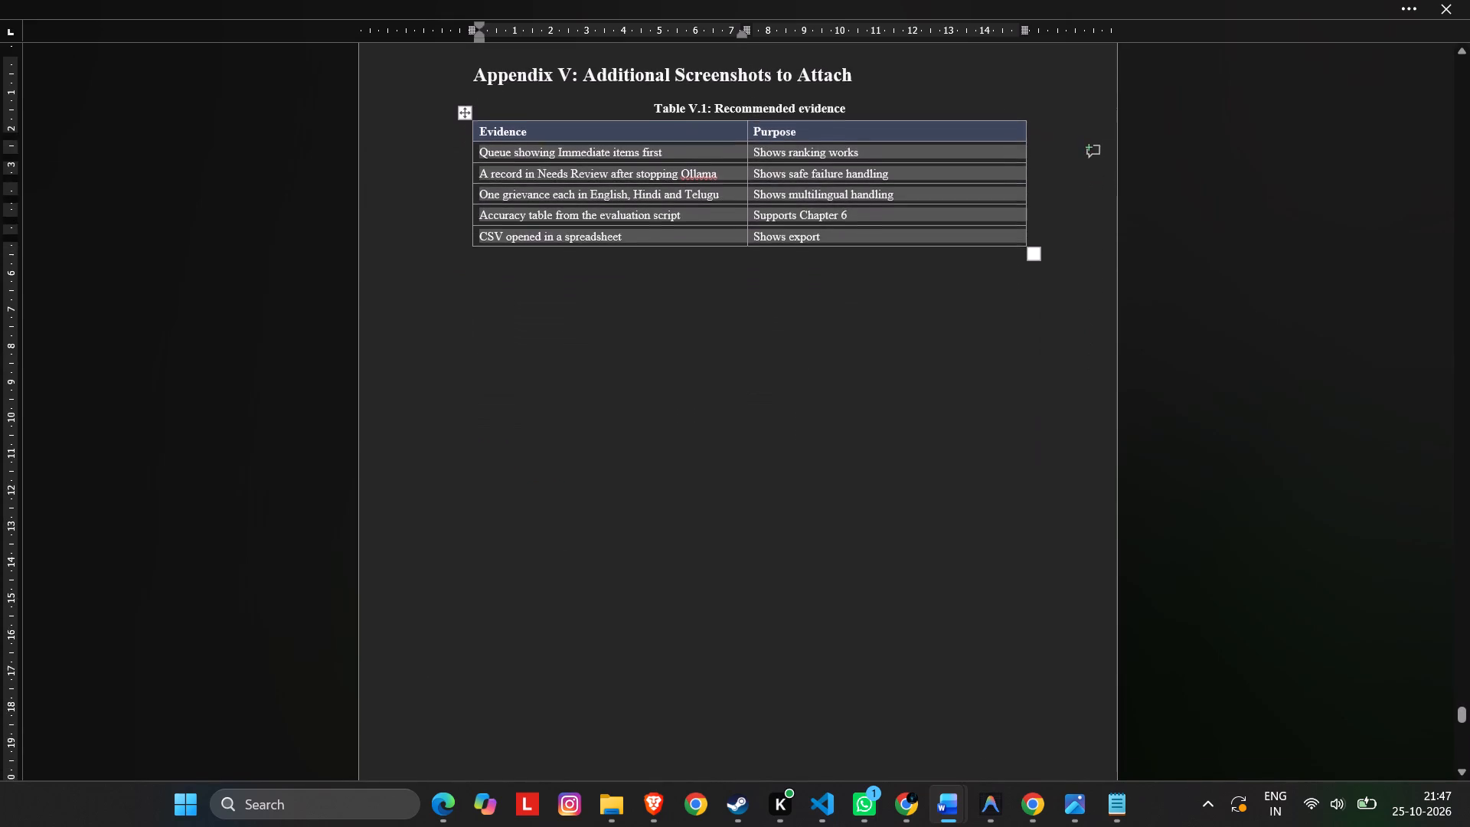
pyautogui.scroll(-20, 805, 611)
pyautogui.scroll(-20, 805, 611)
pyautogui.scroll(-7, 805, 611)
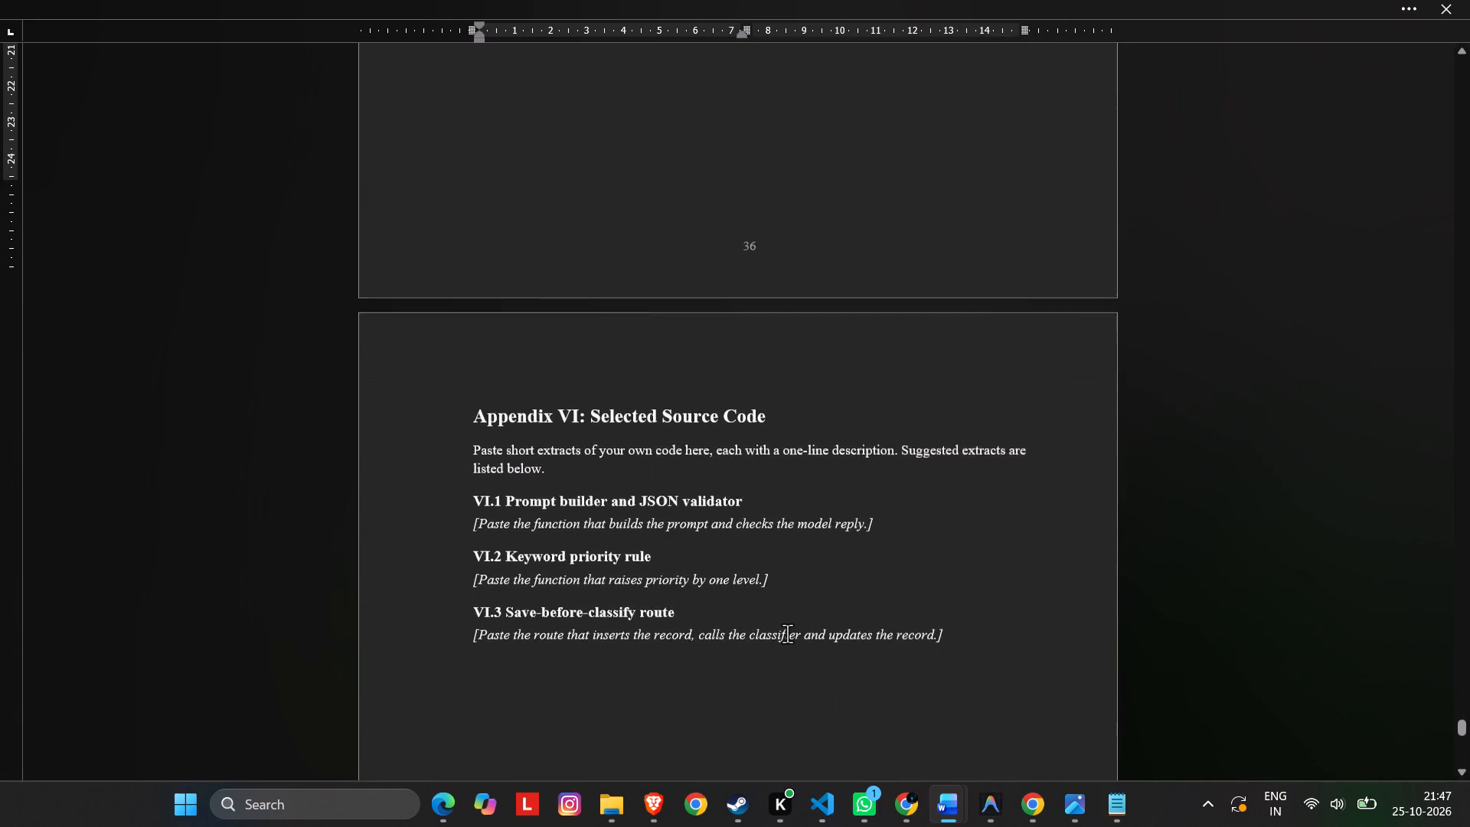
pyautogui.scroll(-11, 787, 633)
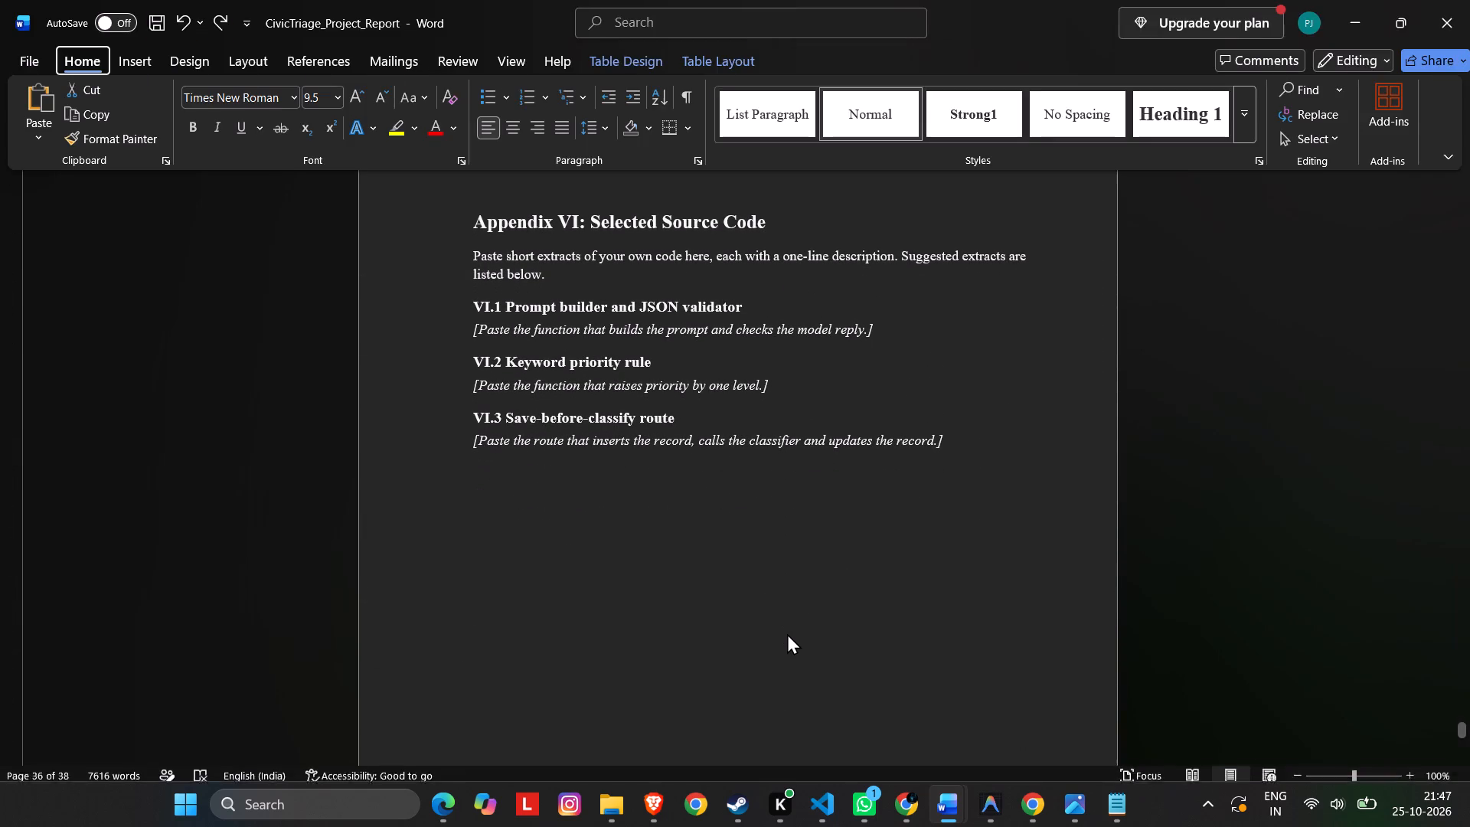
pyautogui.hotkey('alt', 'Tab')
pyautogui.scroll(-9, 787, 633)
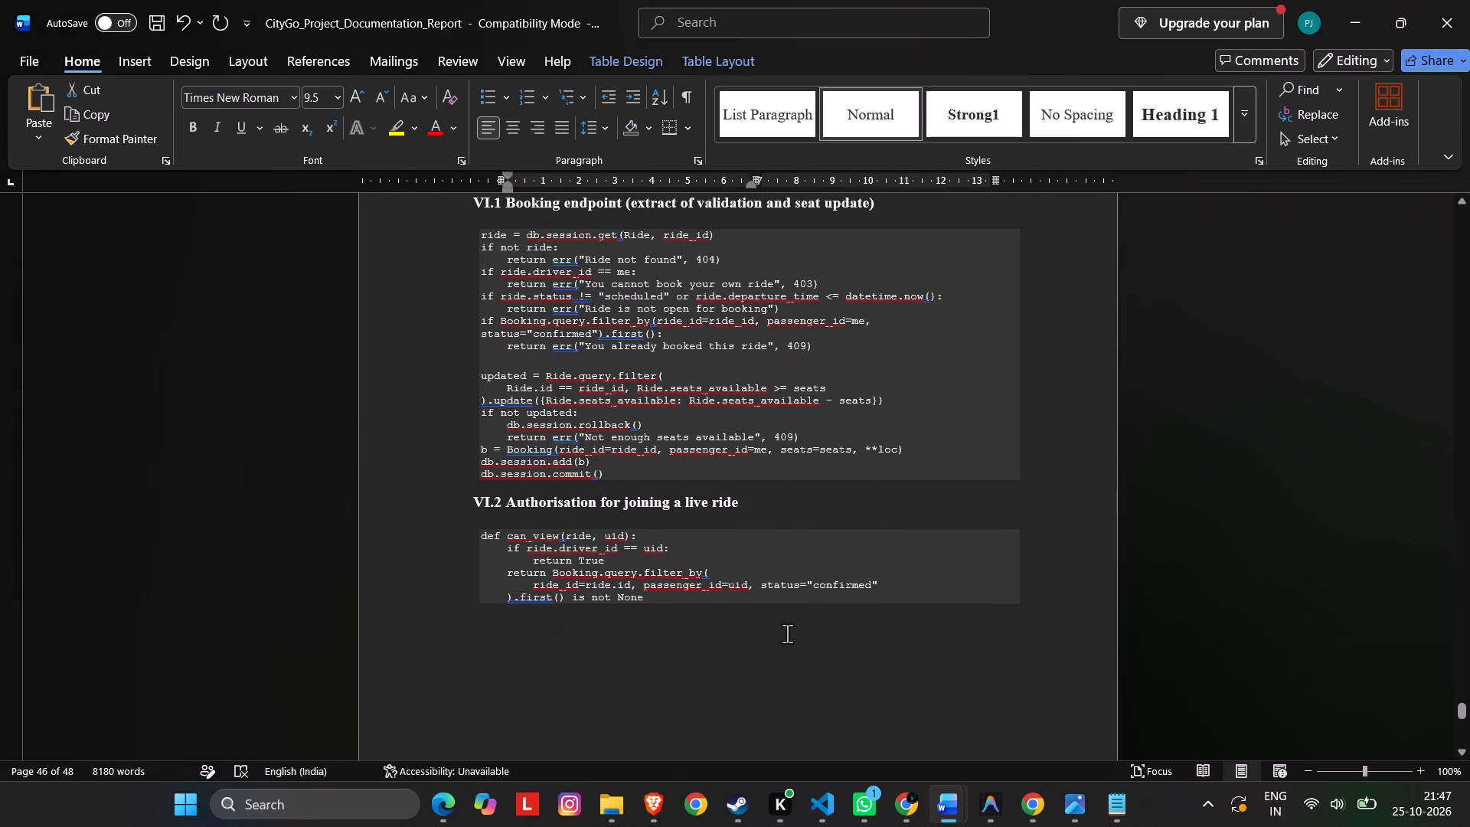
pyautogui.scroll(-4, 787, 633)
pyautogui.scroll(-20, 787, 633)
pyautogui.scroll(-9, 787, 633)
pyautogui.scroll(4, 787, 633)
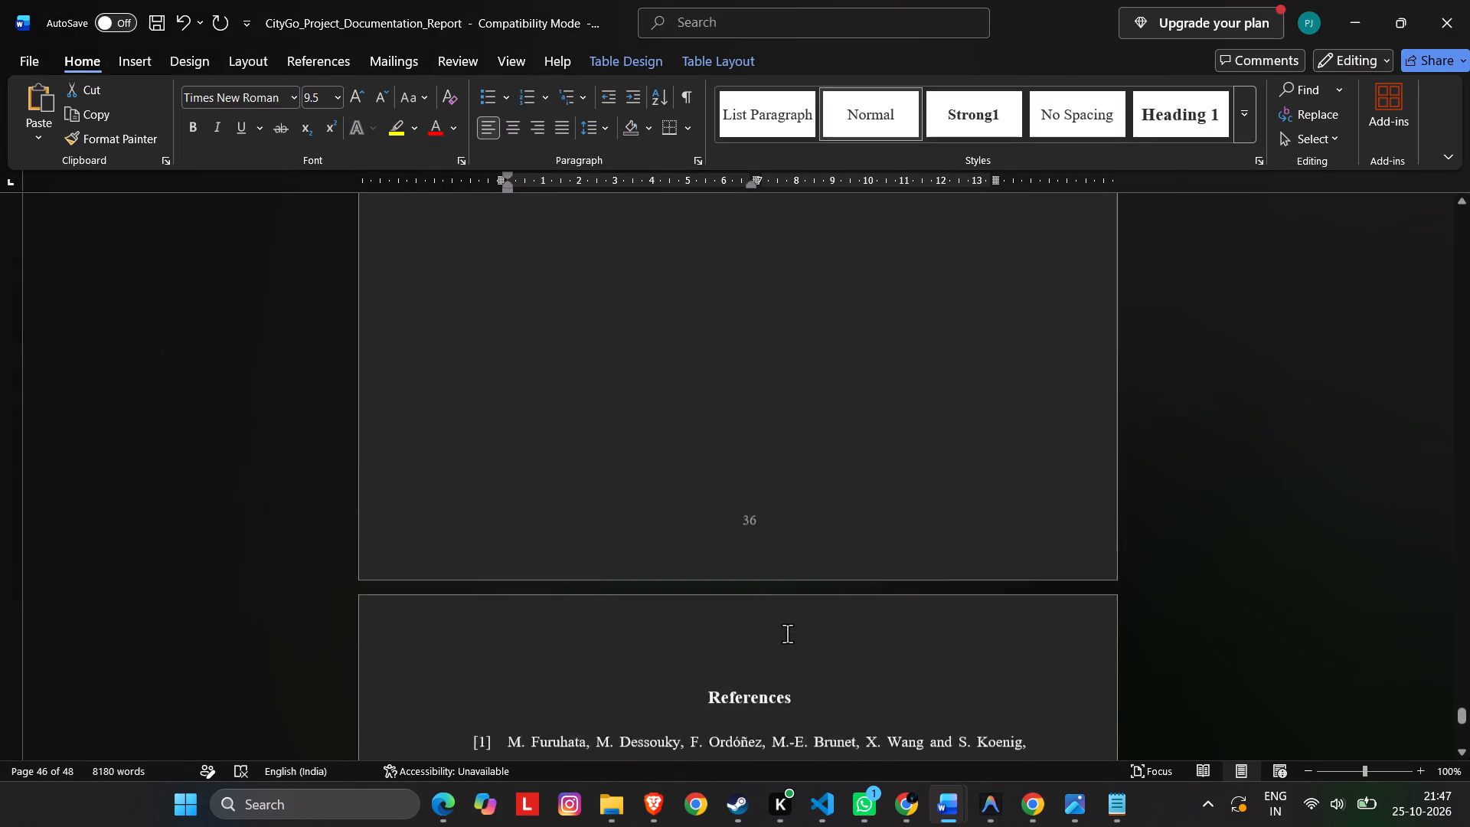
pyautogui.scroll(15, 787, 633)
pyautogui.scroll(17, 787, 633)
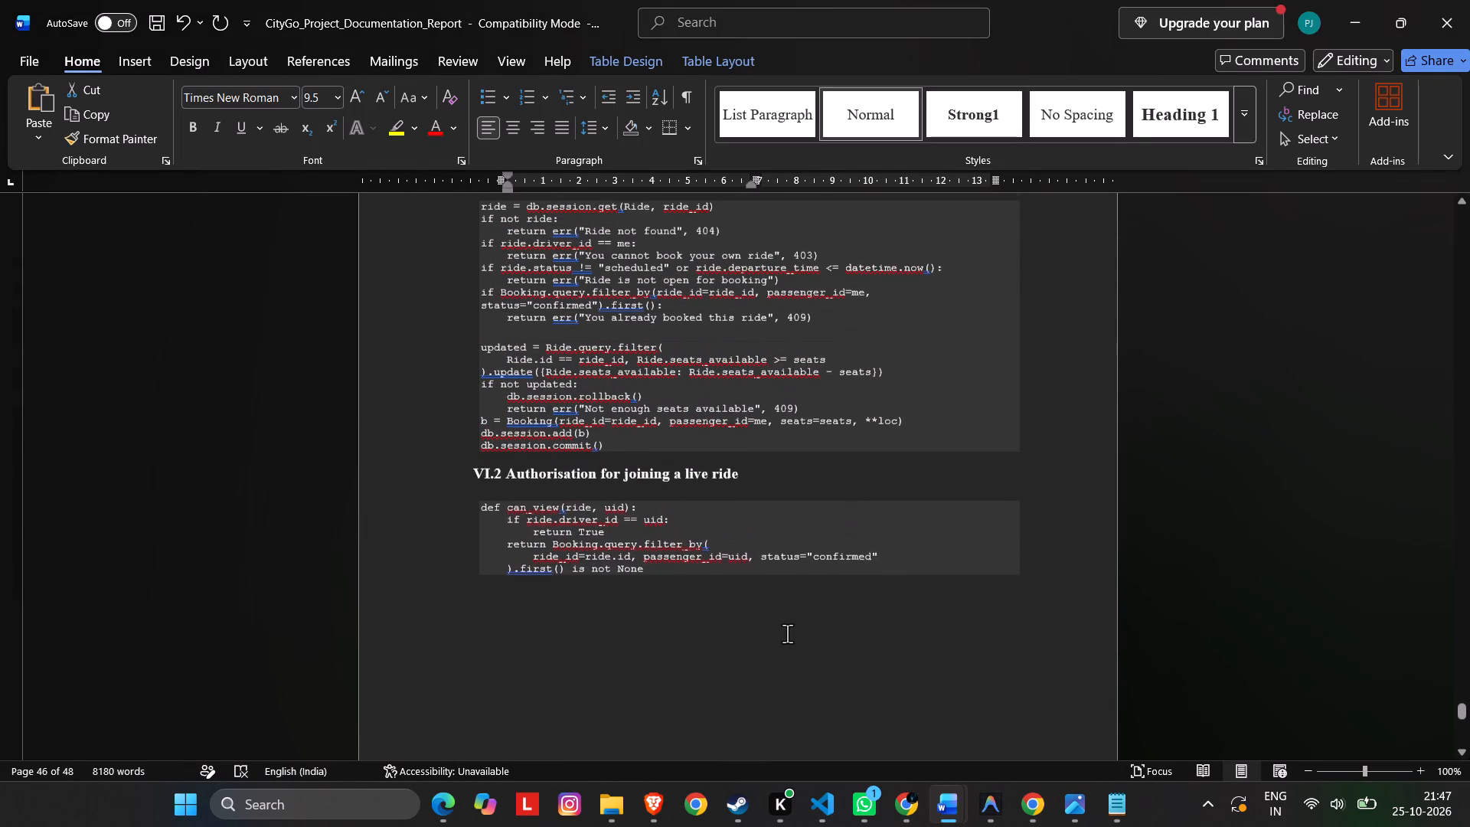
pyautogui.scroll(8, 787, 633)
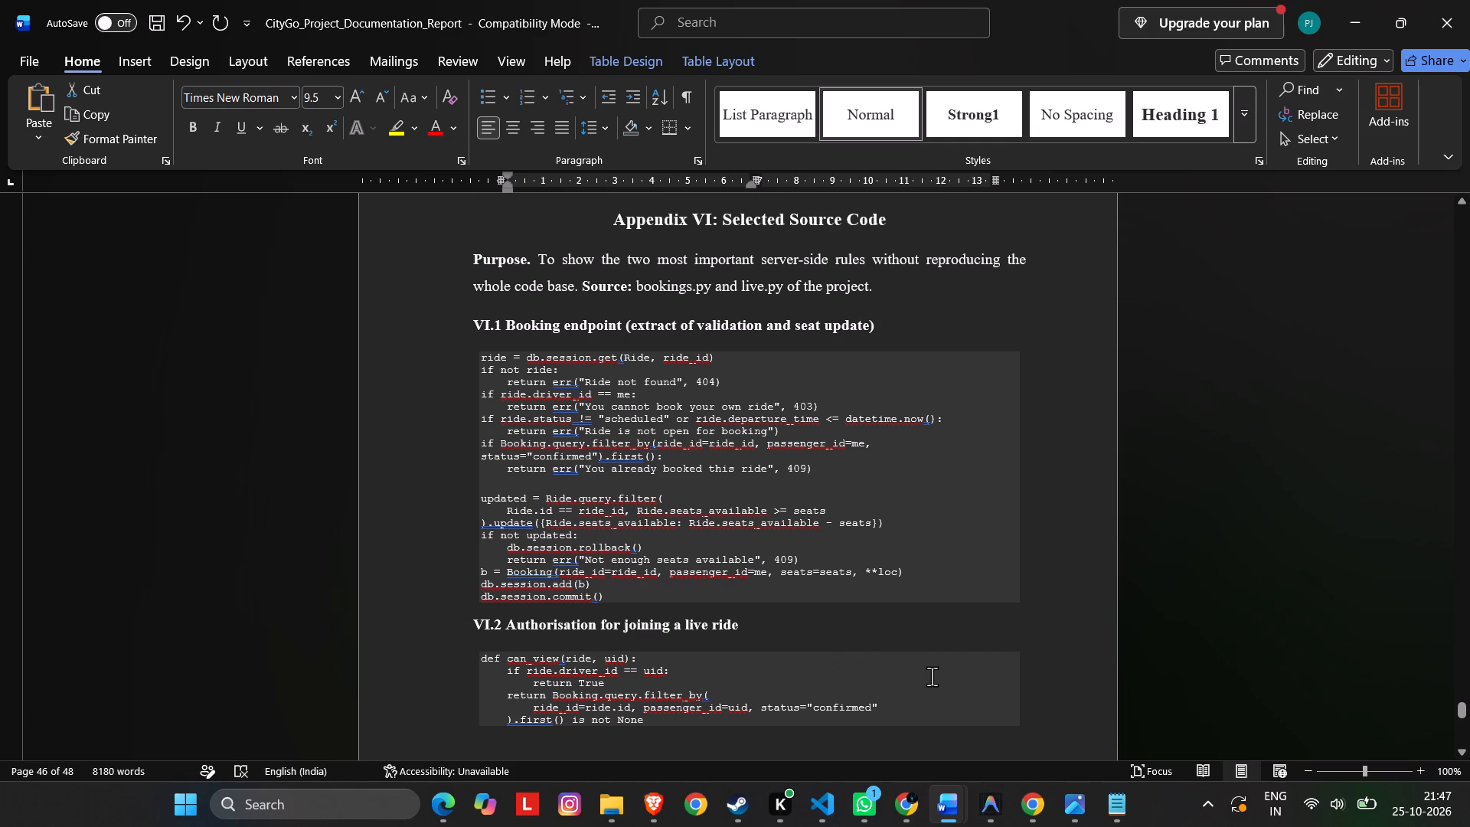
pyautogui.hotkey('alt', 'Tab')
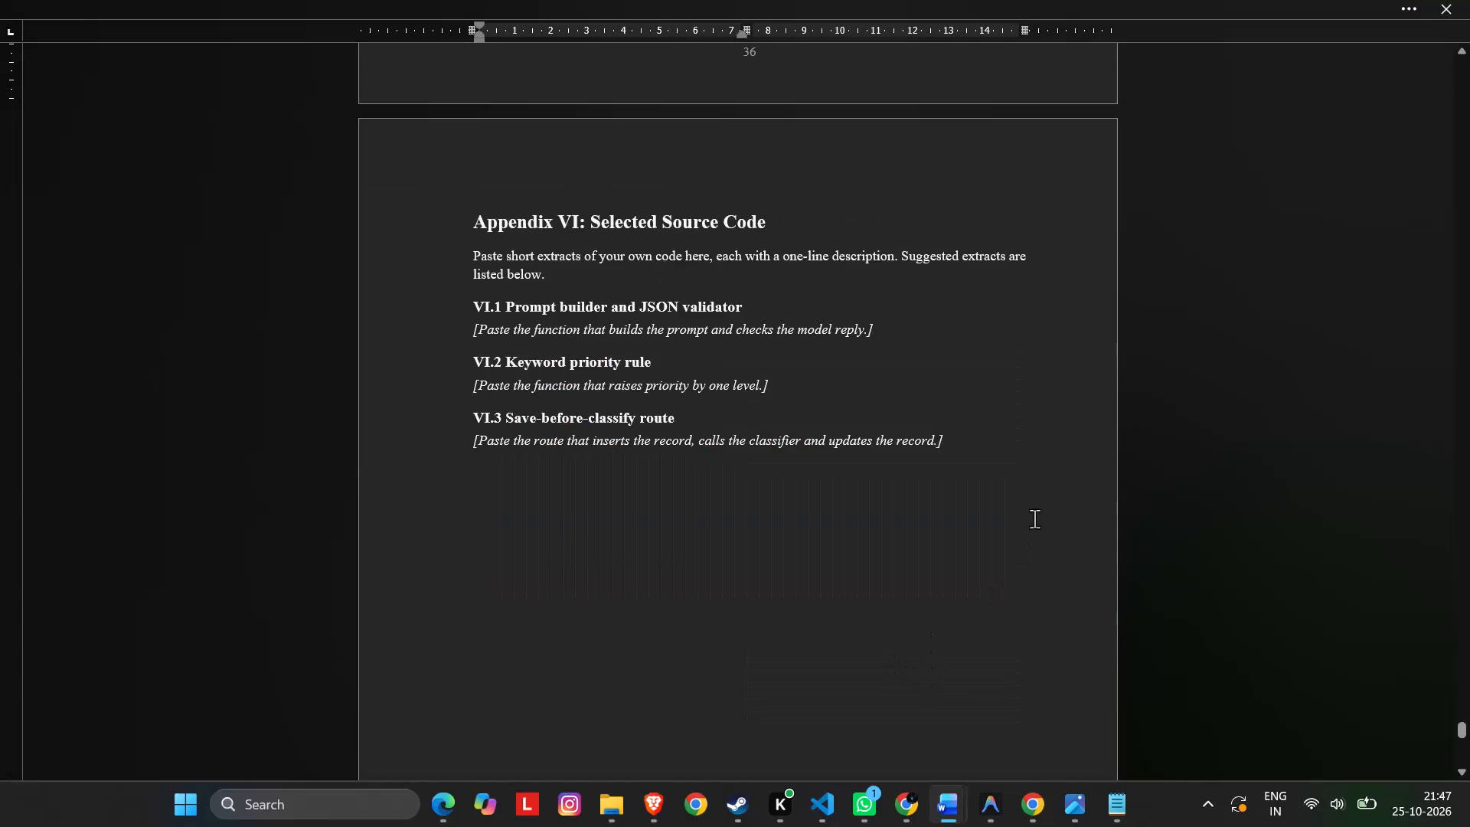
pyautogui.hotkey('alt', 'Tab')
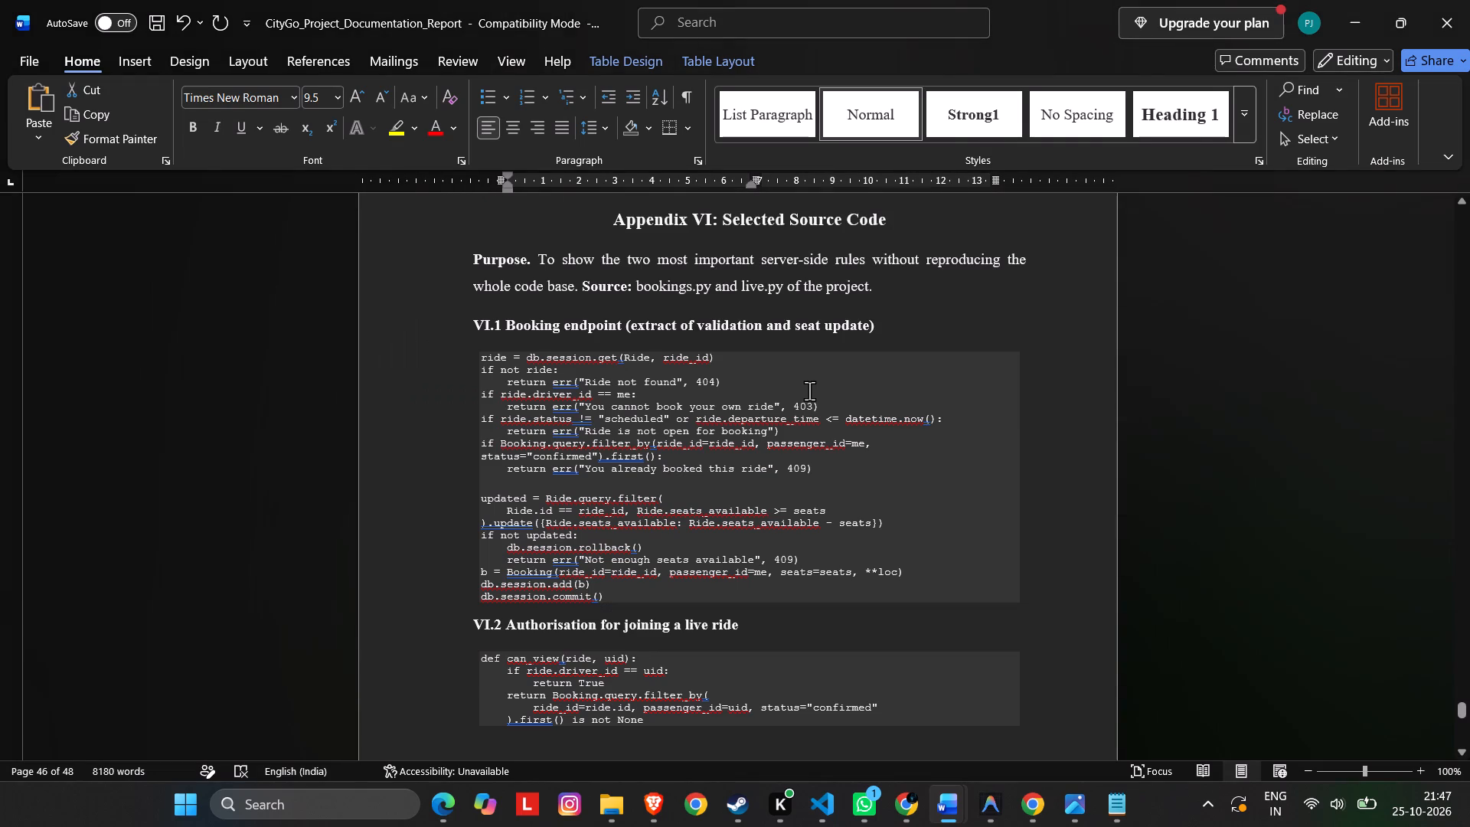
pyautogui.hotkey('alt', 'Tab')
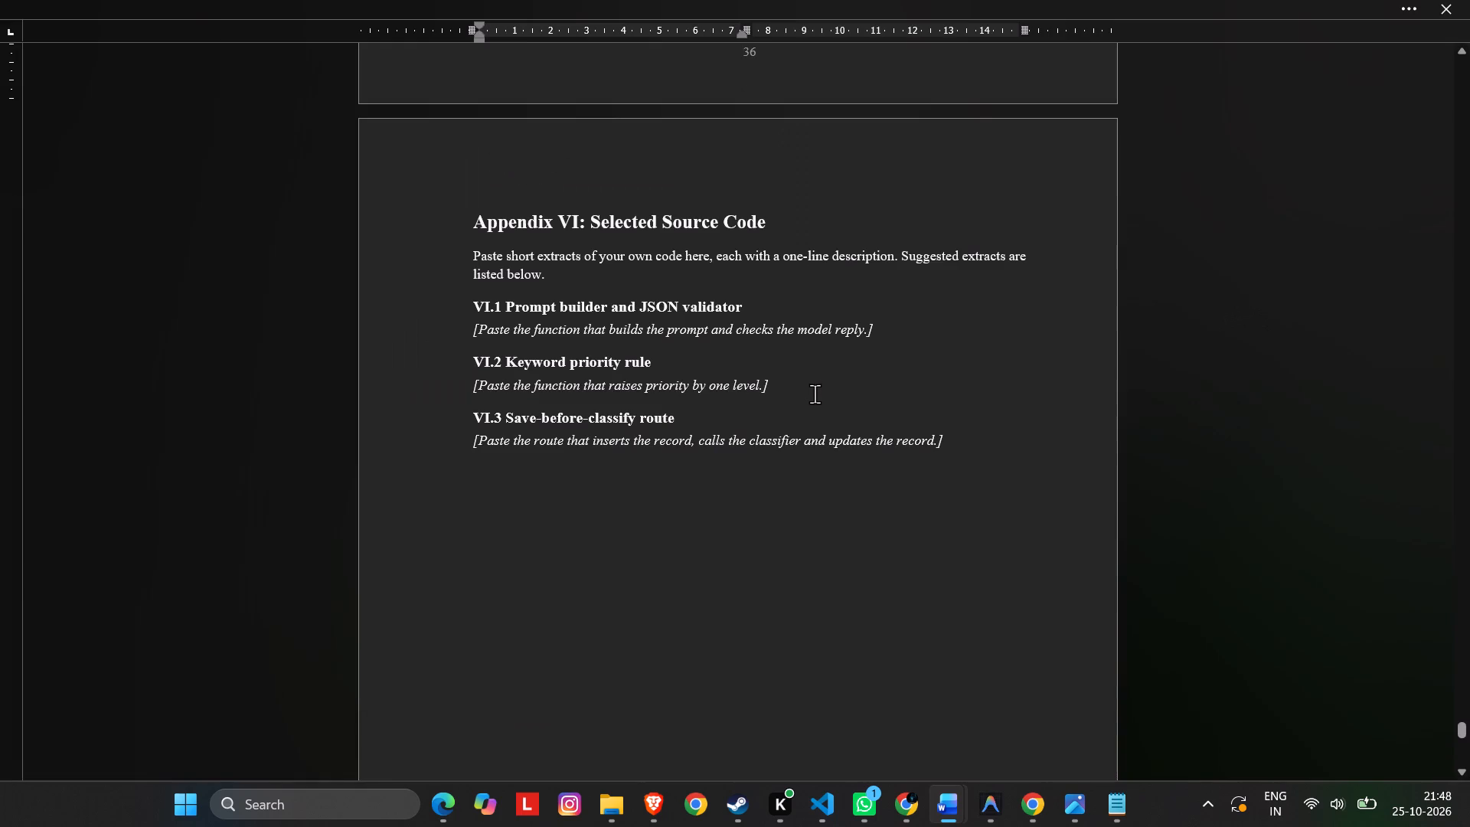
pyautogui.hotkey('alt', 'Tab')
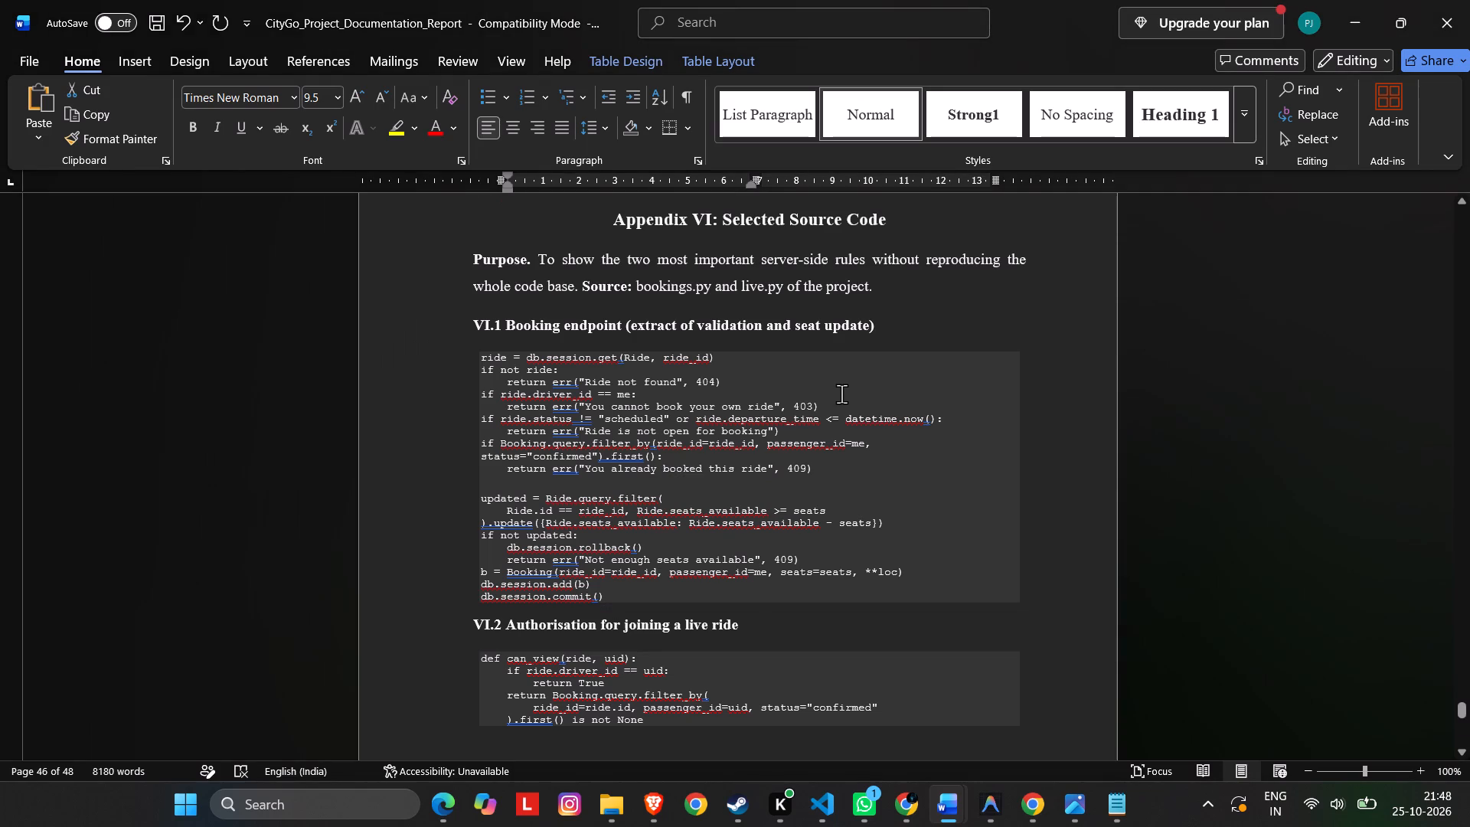
pyautogui.hotkey('alt', 'Tab')
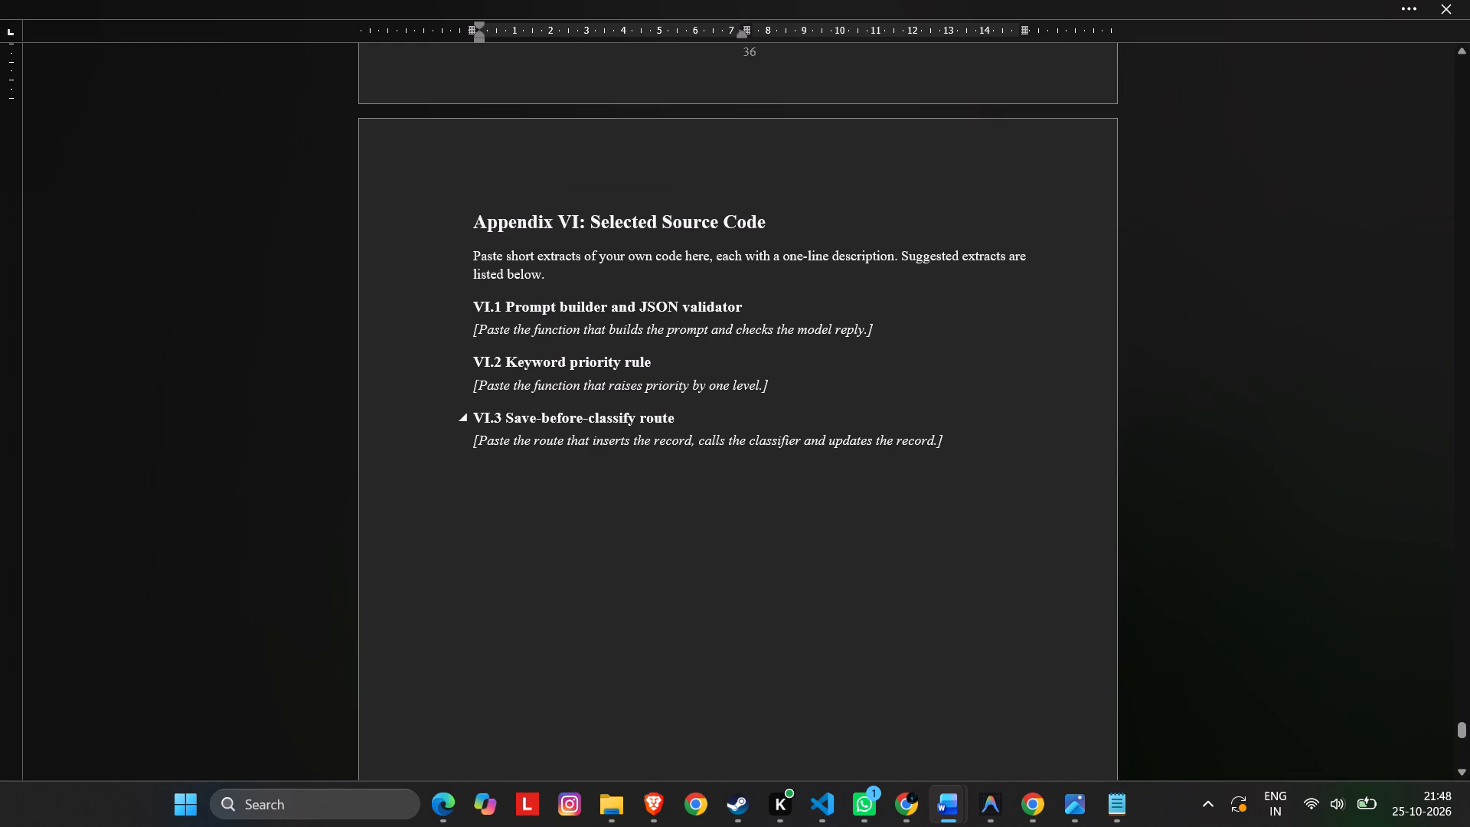
pyautogui.moveTo(820, 406); pyautogui.dragTo(463, 224)
pyautogui.click(873, 382)
pyautogui.hotkey('alt', 'Tab')
pyautogui.hotkey('alt', 'Tab')
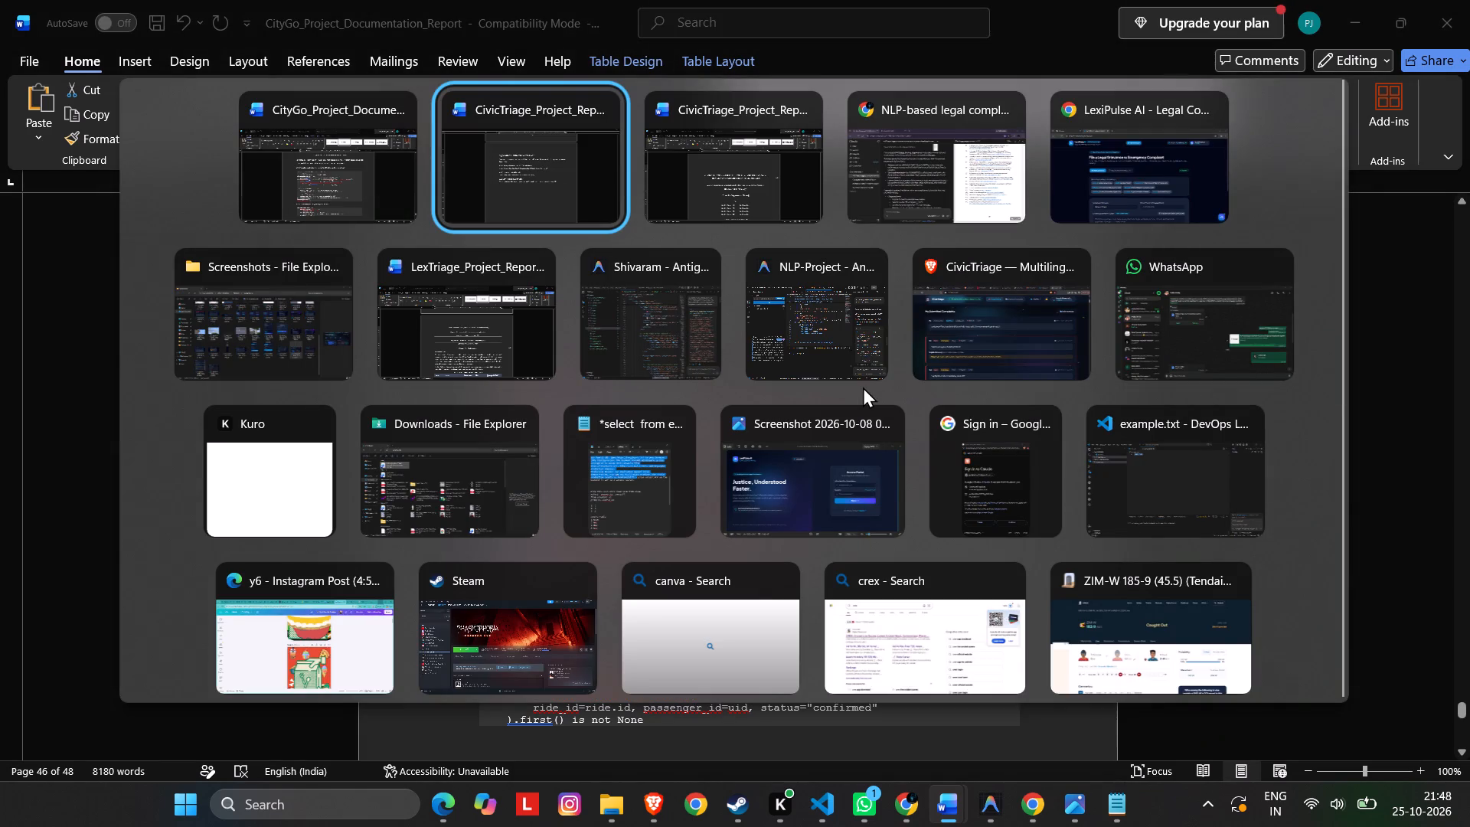
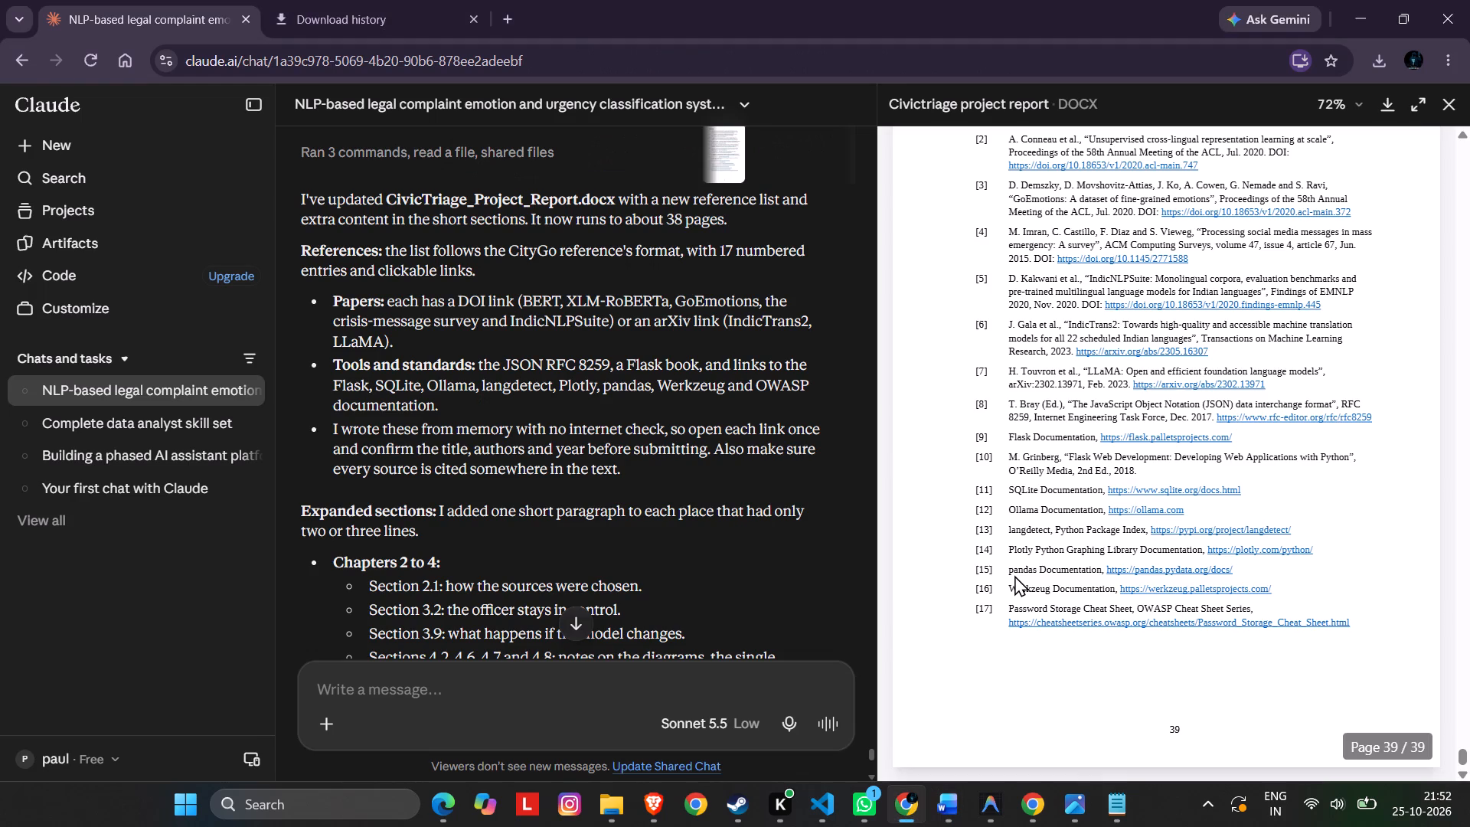
pyautogui.hotkey('alt', 'Tab')
# Close the older CivicTriage_Project_Report document without saving its changes.
pyautogui.click(1452, 11)
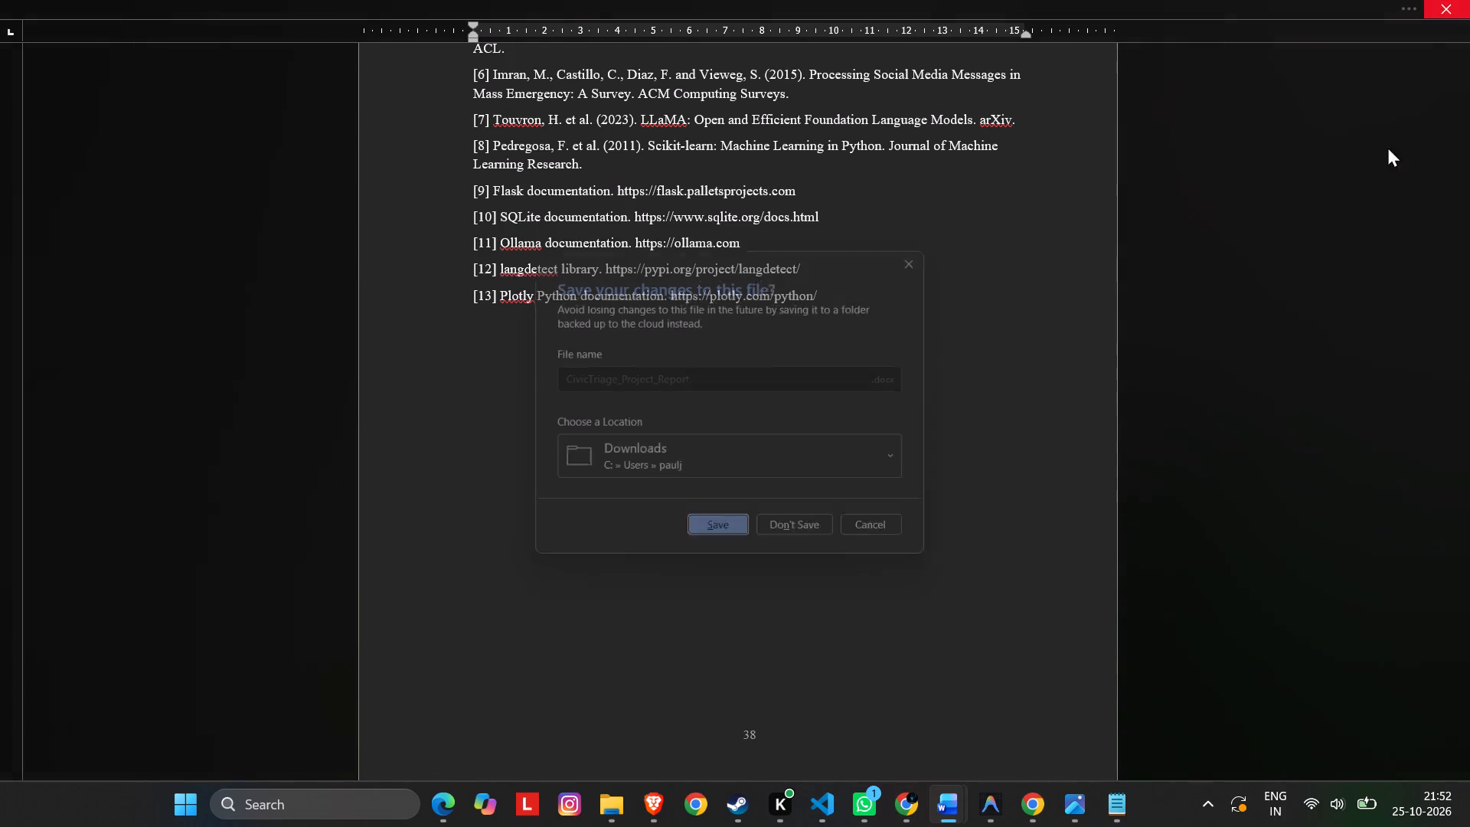
pyautogui.click(790, 538)
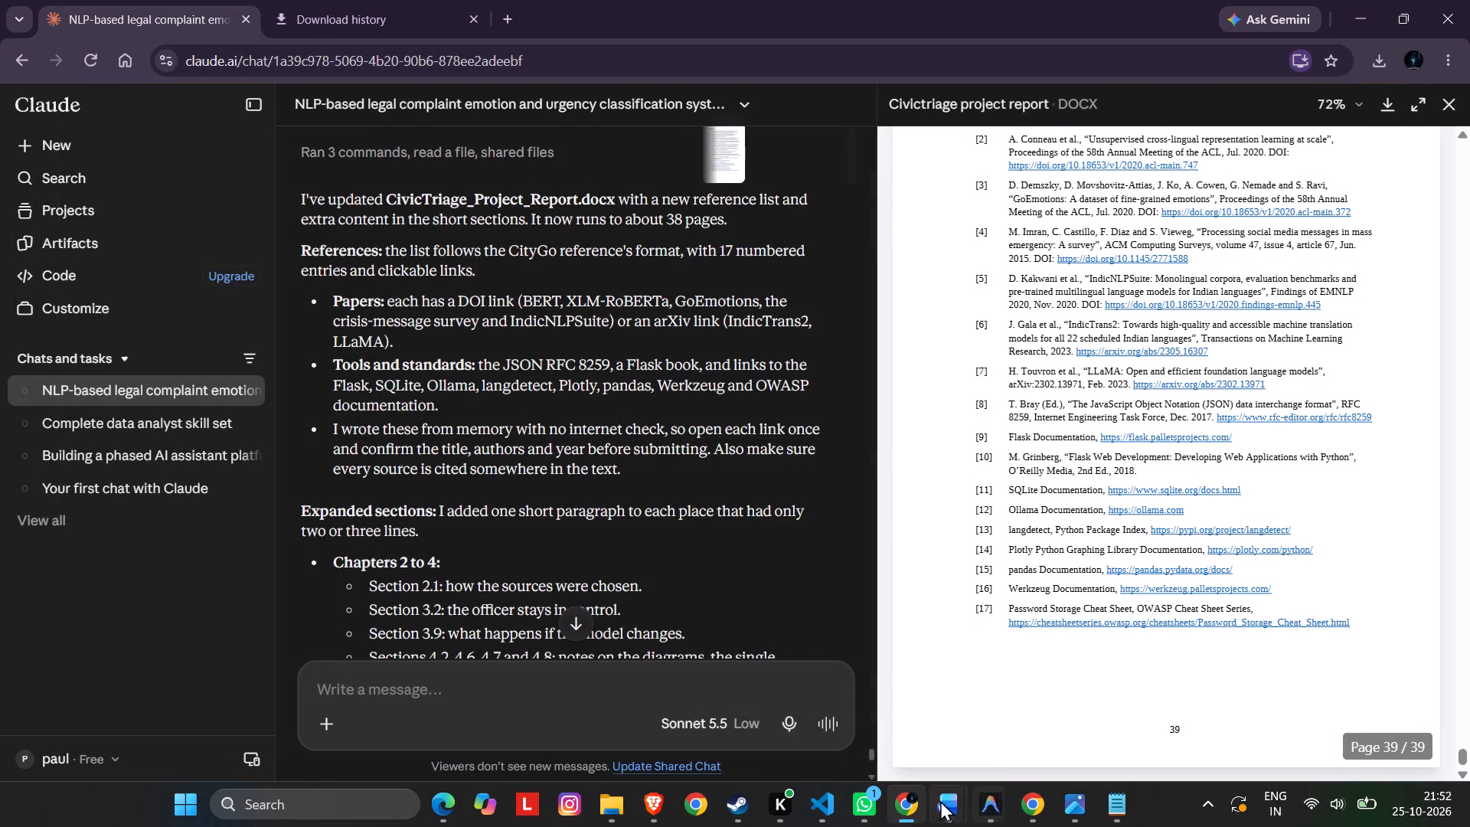
# Copy reference entries [1] to [17] from the end of the CivicTriage_Project_Report (1) document.
pyautogui.click(1024, 714)
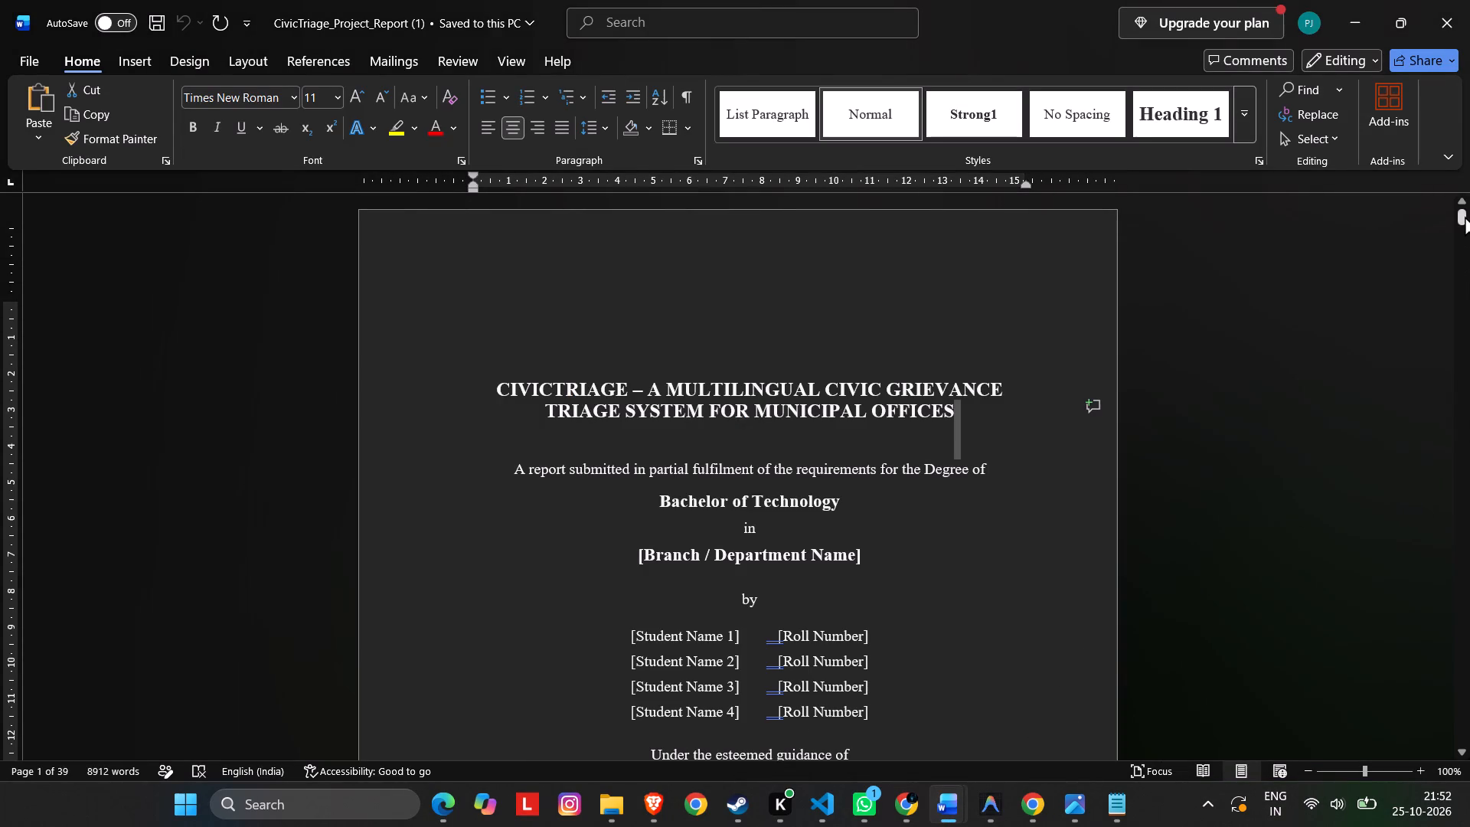
pyautogui.moveTo(1465, 216); pyautogui.dragTo(1469, 740)
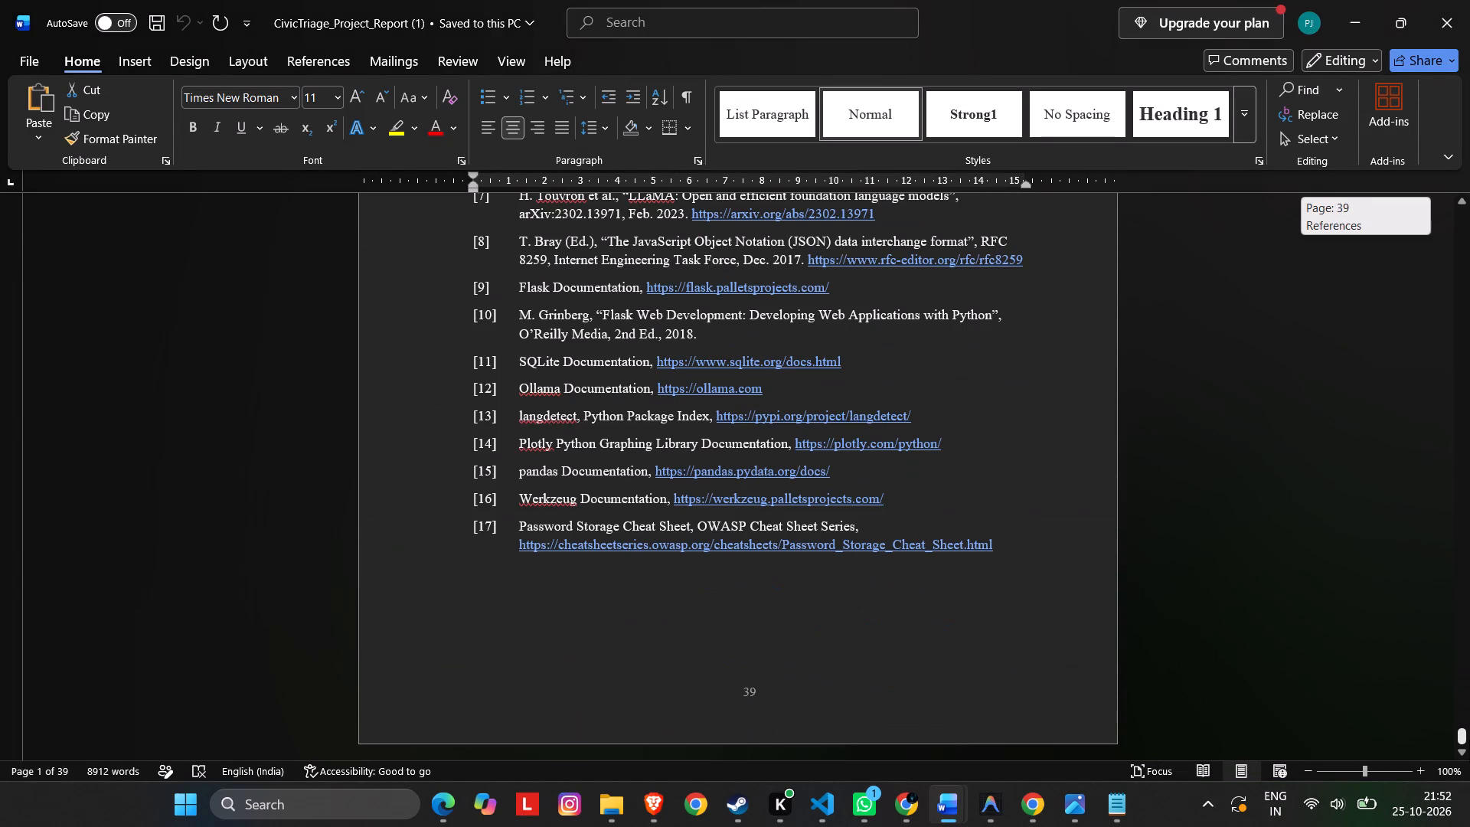
pyautogui.moveTo(1469, 740); pyautogui.dragTo(1469, 744)
pyautogui.scroll(20, 894, 493)
pyautogui.scroll(2, 894, 493)
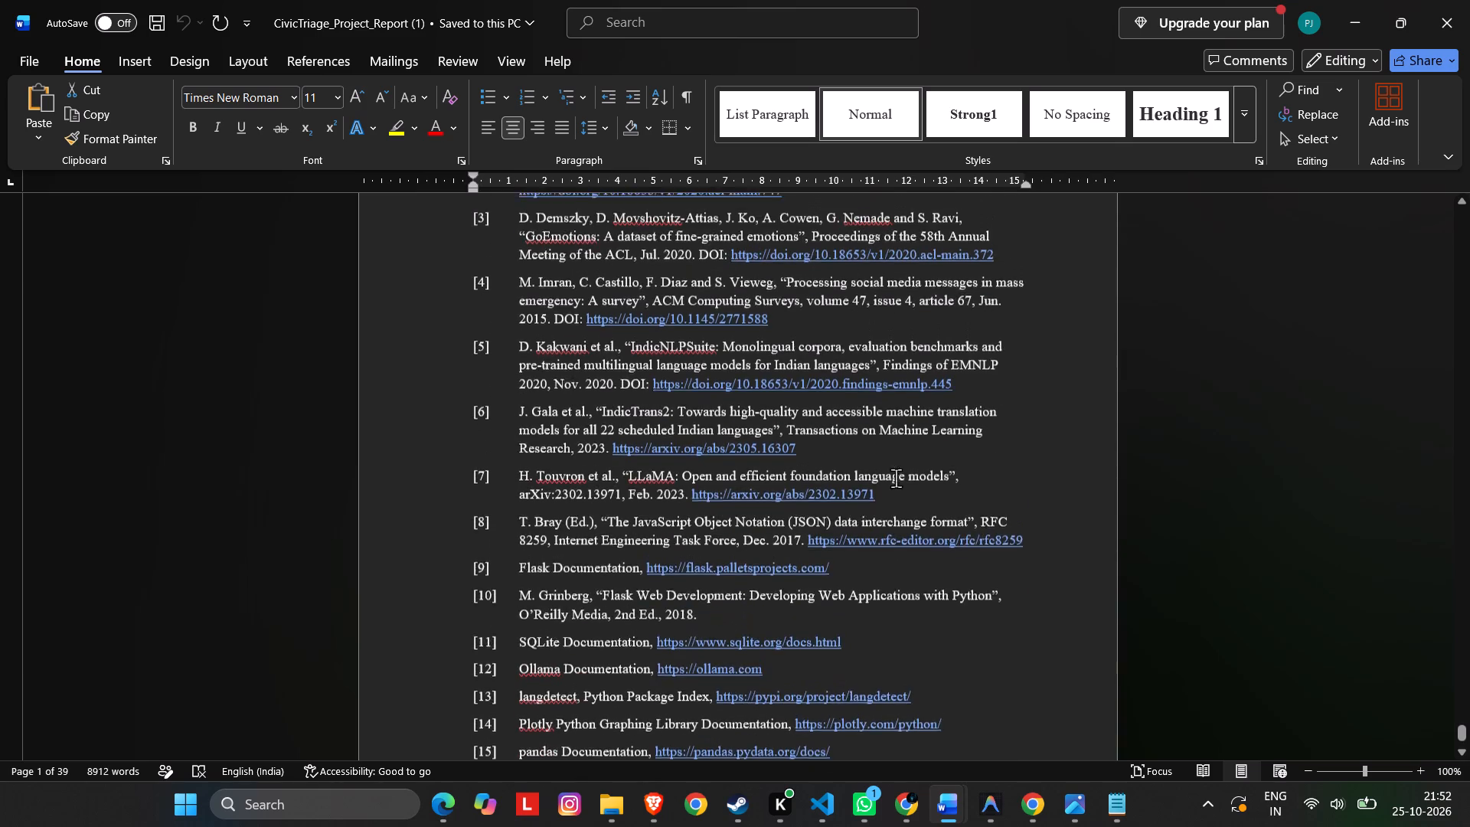
pyautogui.scroll(15, 896, 478)
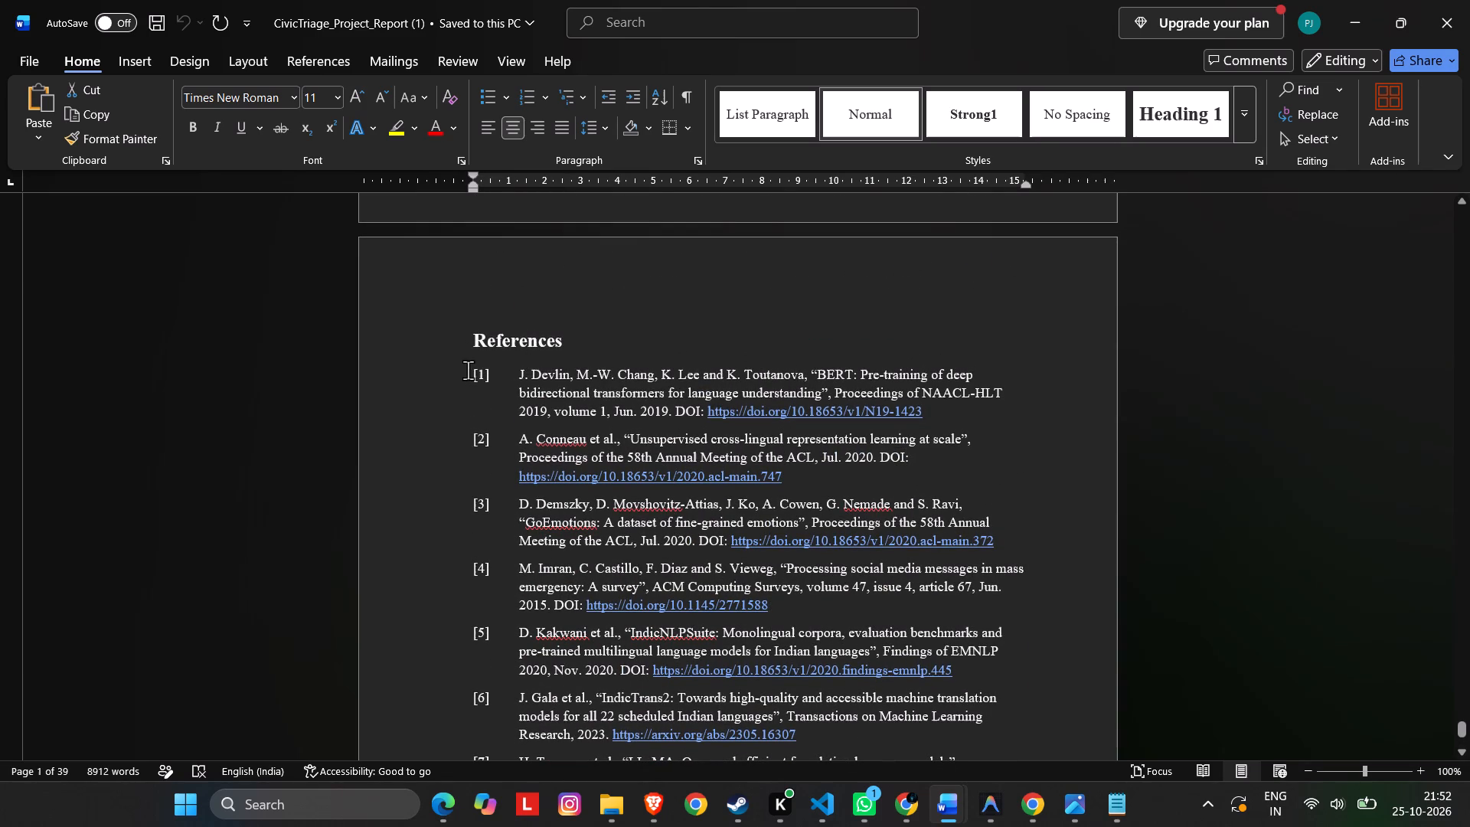
pyautogui.moveTo(468, 370); pyautogui.dragTo(645, 776)
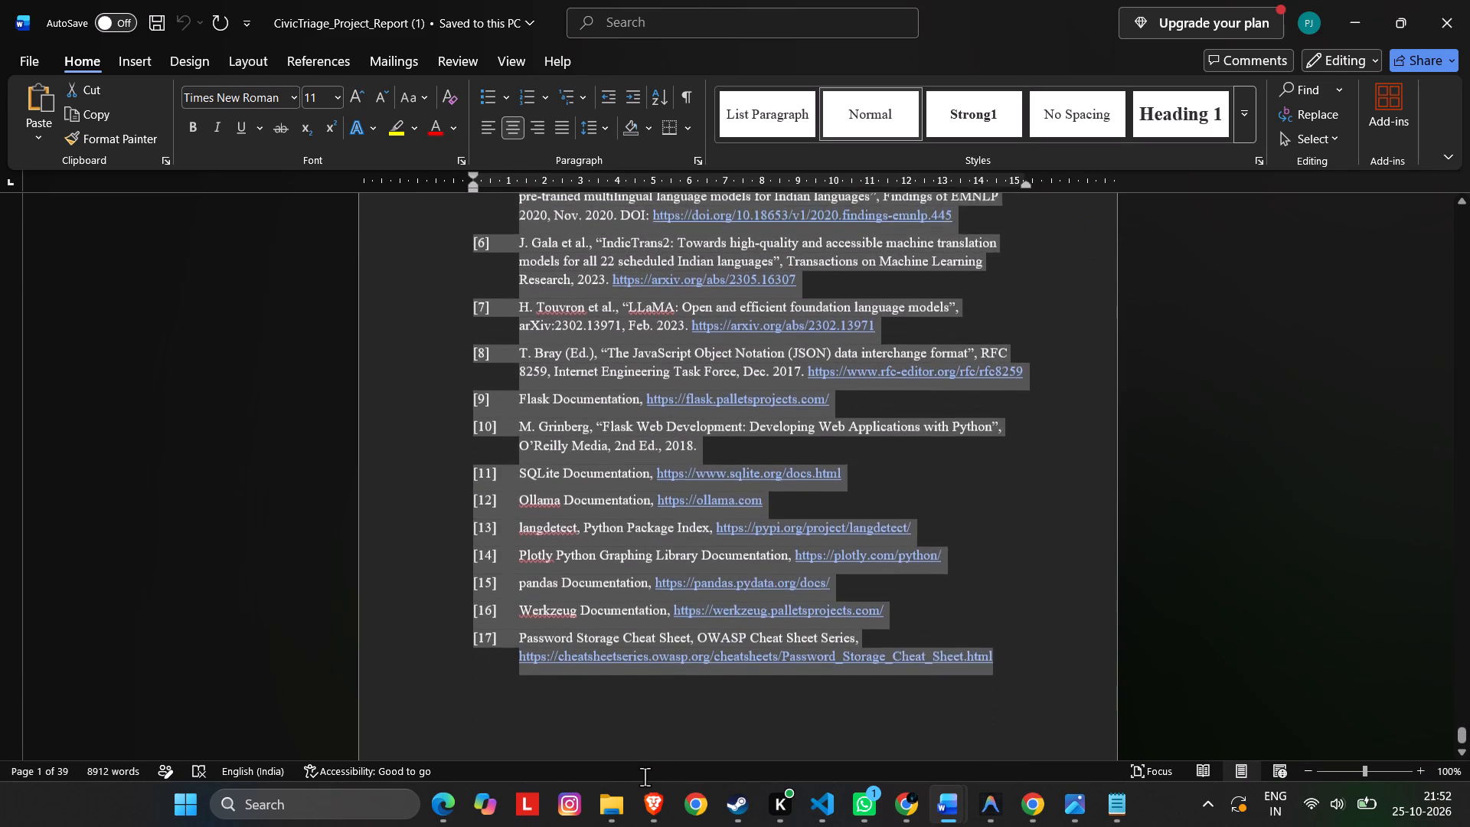
pyautogui.moveTo(645, 776); pyautogui.dragTo(1000, 558)
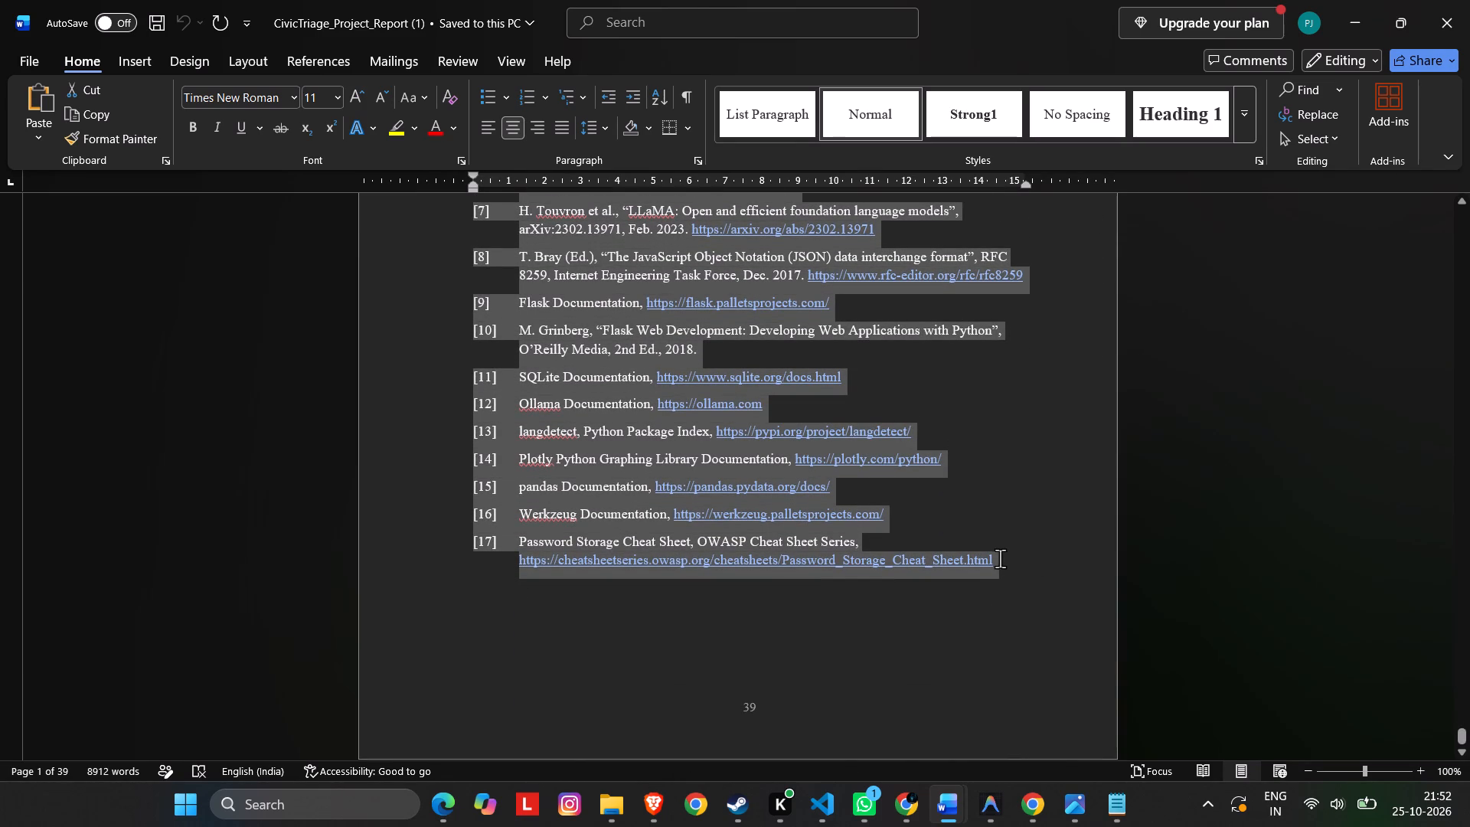
pyautogui.moveTo(1000, 558); pyautogui.dragTo(991, 557)
pyautogui.hotkey('ctrl', 'c')
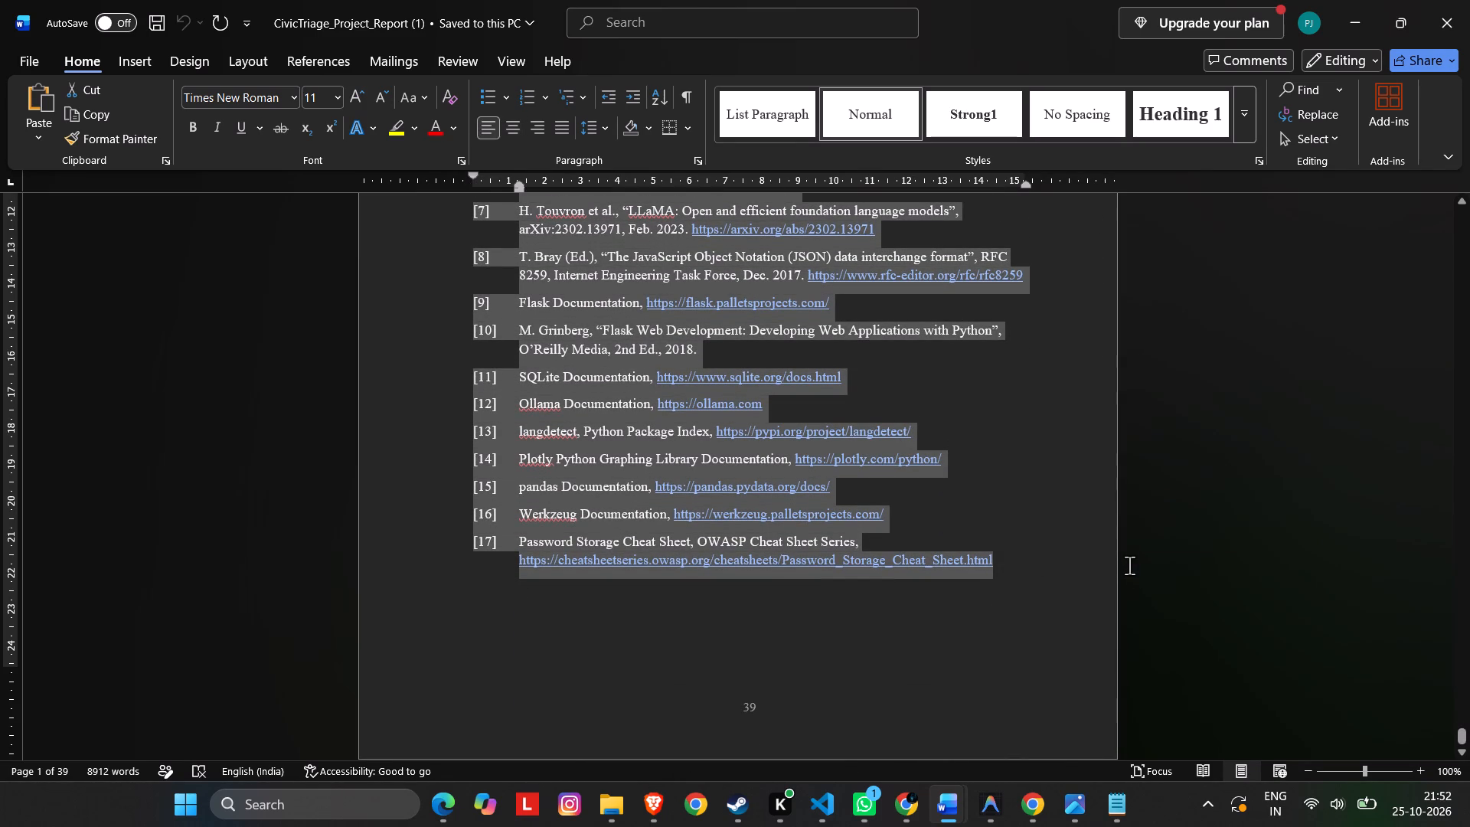
# Replace all the ridesharing reference entries [1] to [27] under References in the CityGo report with the copied list.
pyautogui.hotkey('alt', 'Tab')
pyautogui.hotkey('alt', 'Tab')
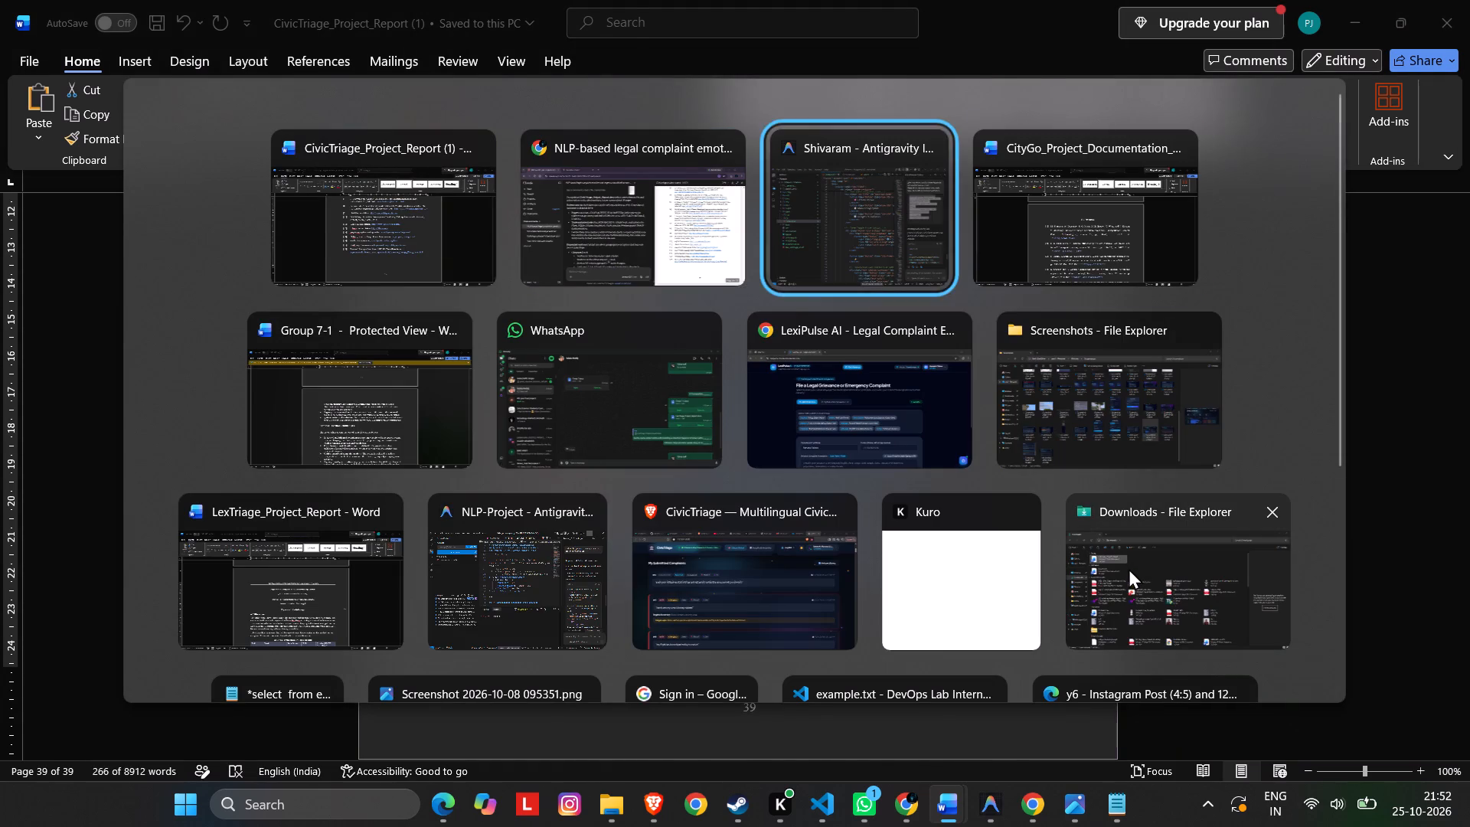
pyautogui.hotkey('alt', 'Tab')
pyautogui.moveTo(468, 384); pyautogui.dragTo(679, 660)
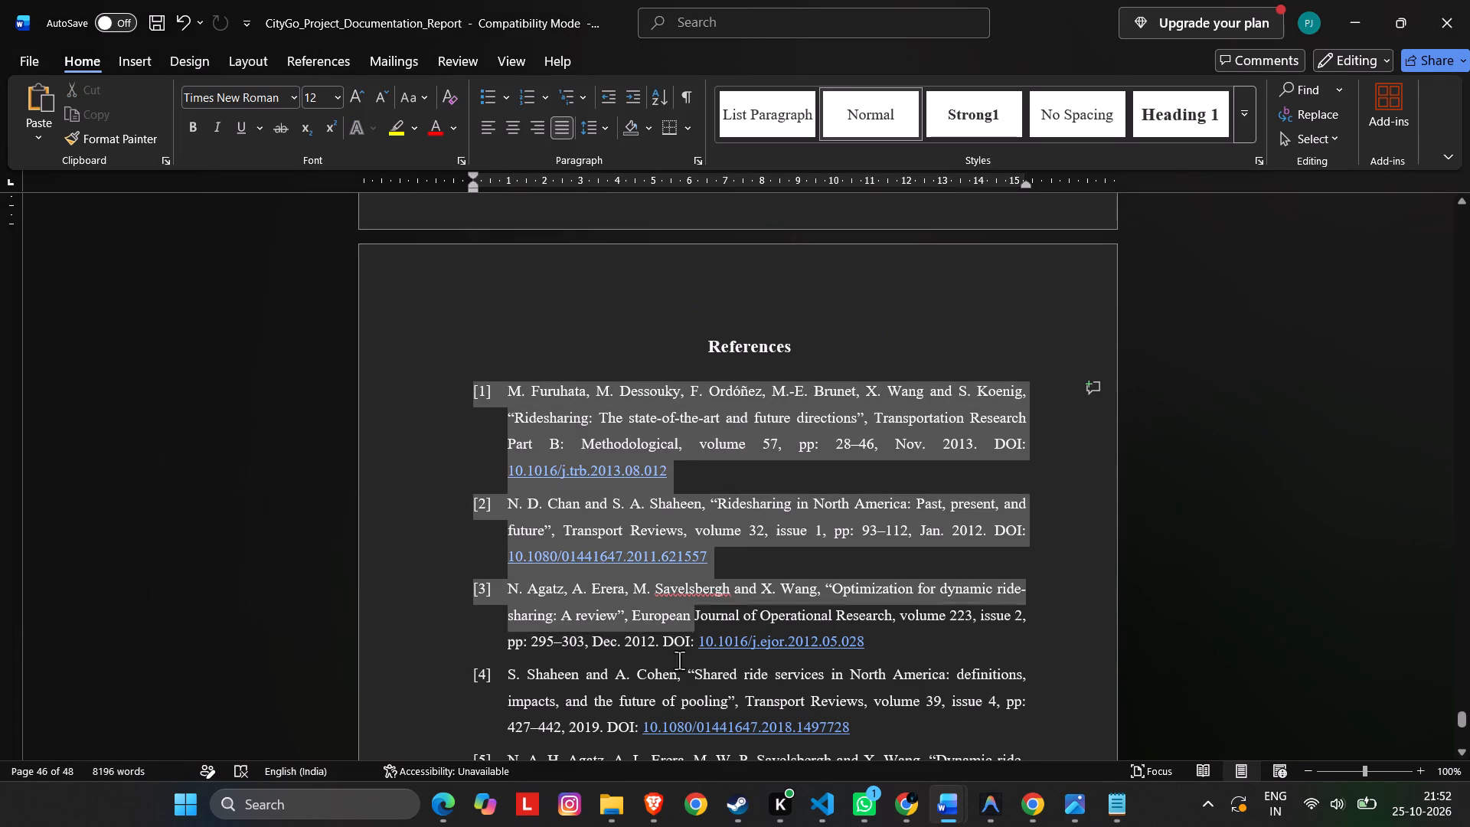
pyautogui.moveTo(679, 660); pyautogui.dragTo(781, 574)
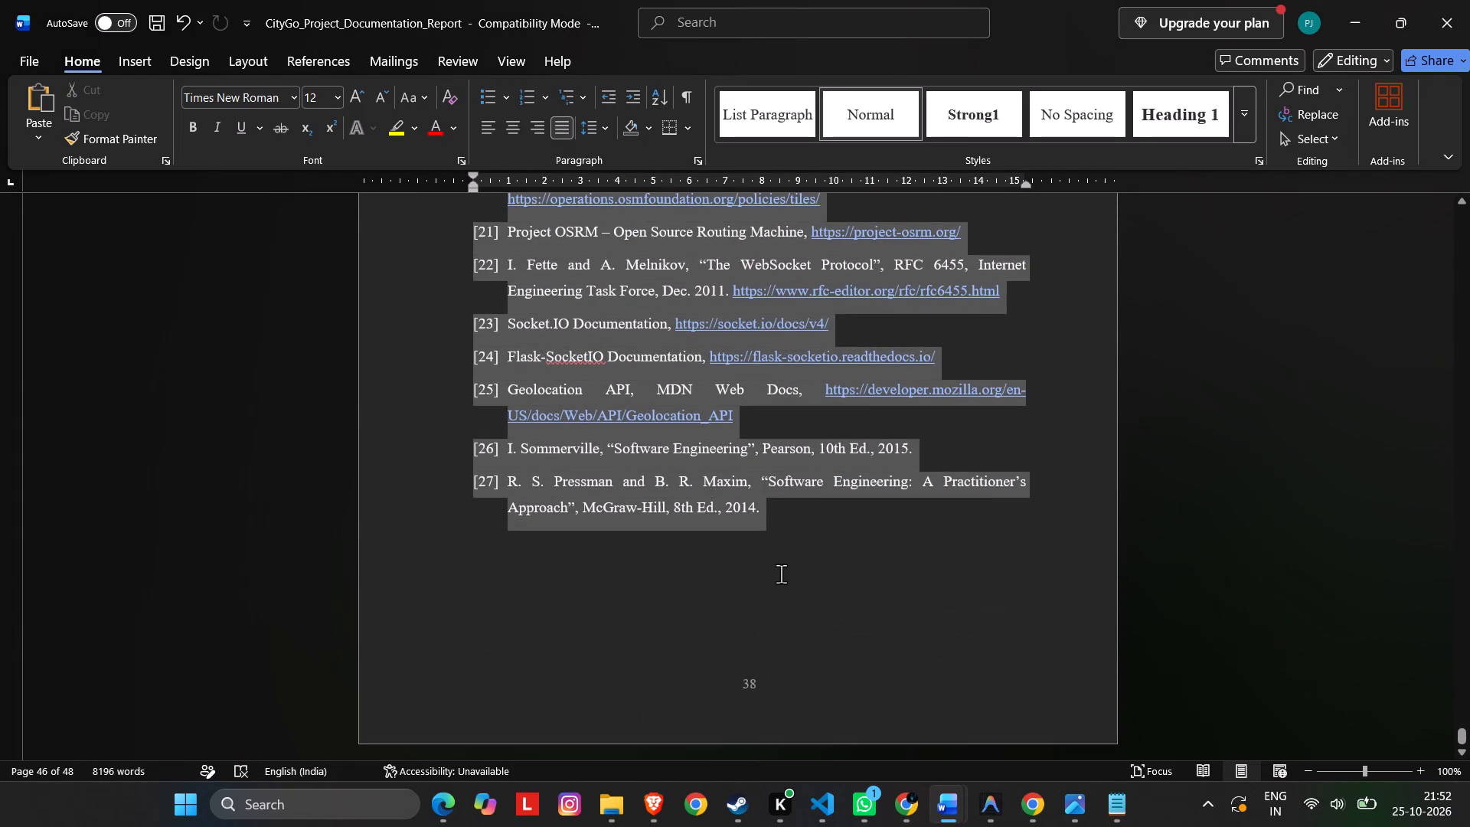
pyautogui.moveTo(781, 574); pyautogui.dragTo(782, 548)
pyautogui.hotkey('ctrl', 'v')
pyautogui.scroll(6, 782, 548)
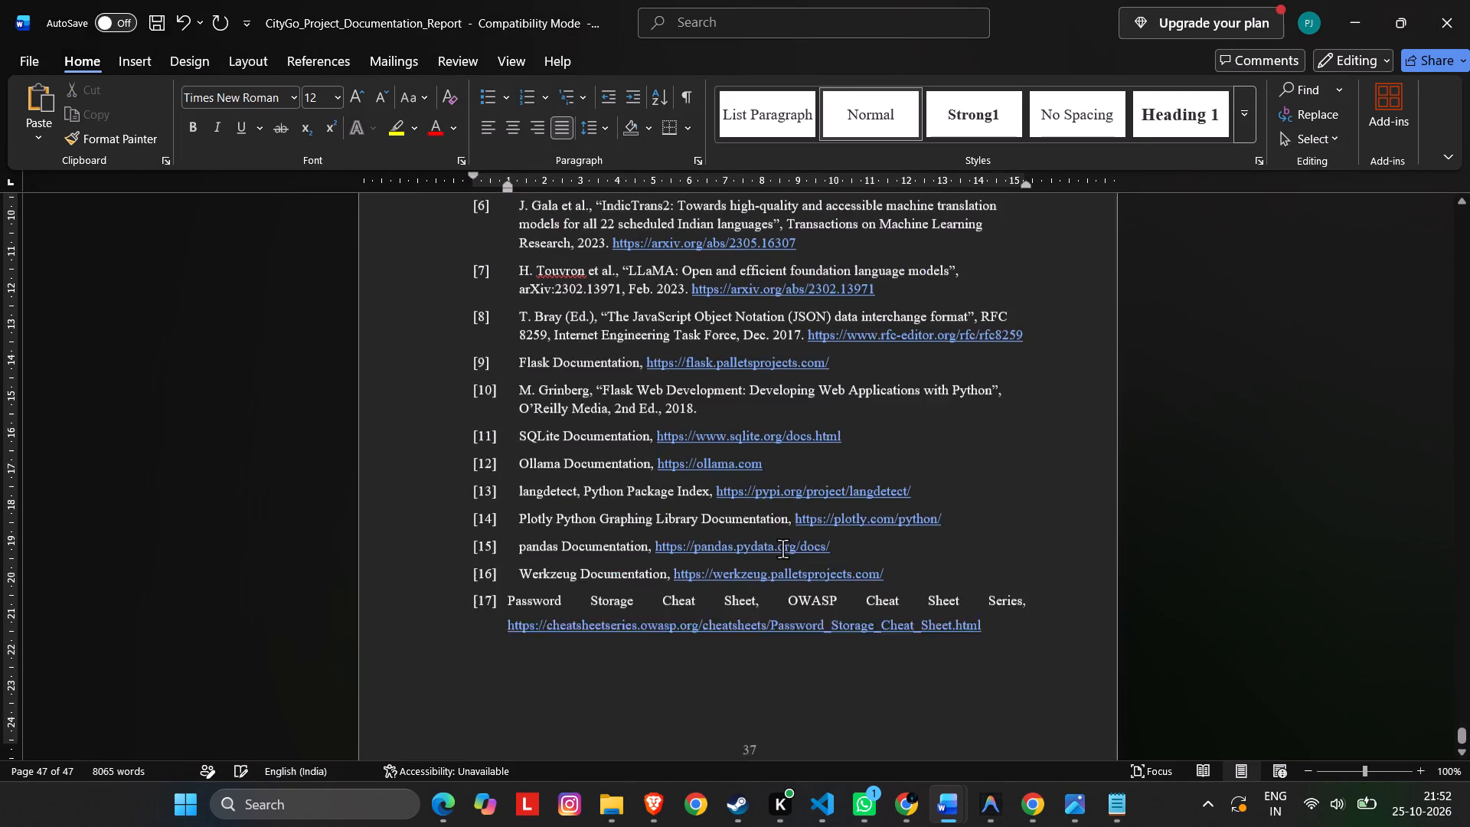
pyautogui.scroll(11, 782, 548)
pyautogui.scroll(-17, 818, 596)
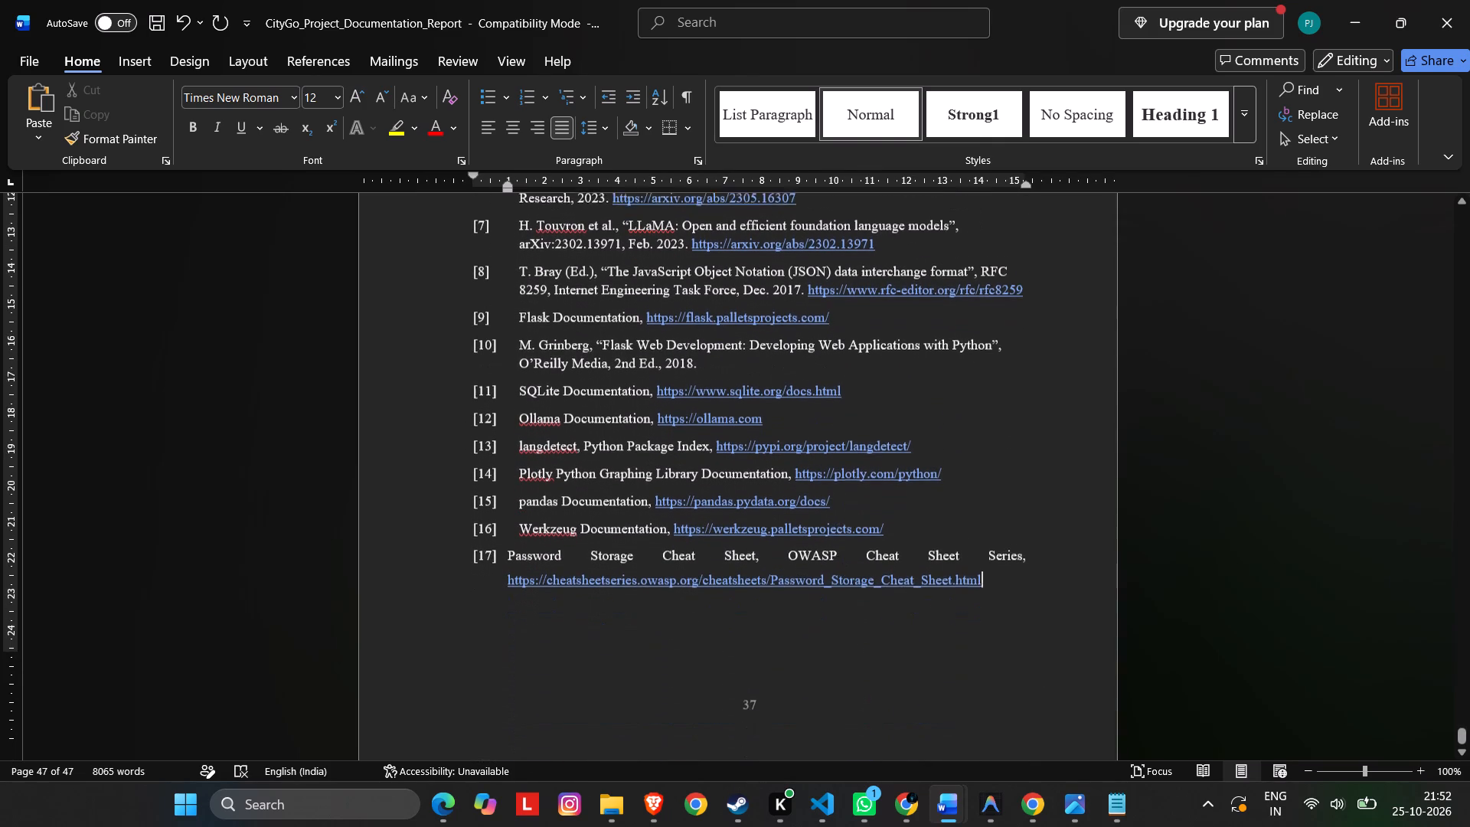
# Set the 17 pasted reference entries to font size 12 and widen their line spacing.
pyautogui.moveTo(1020, 559); pyautogui.dragTo(590, 144)
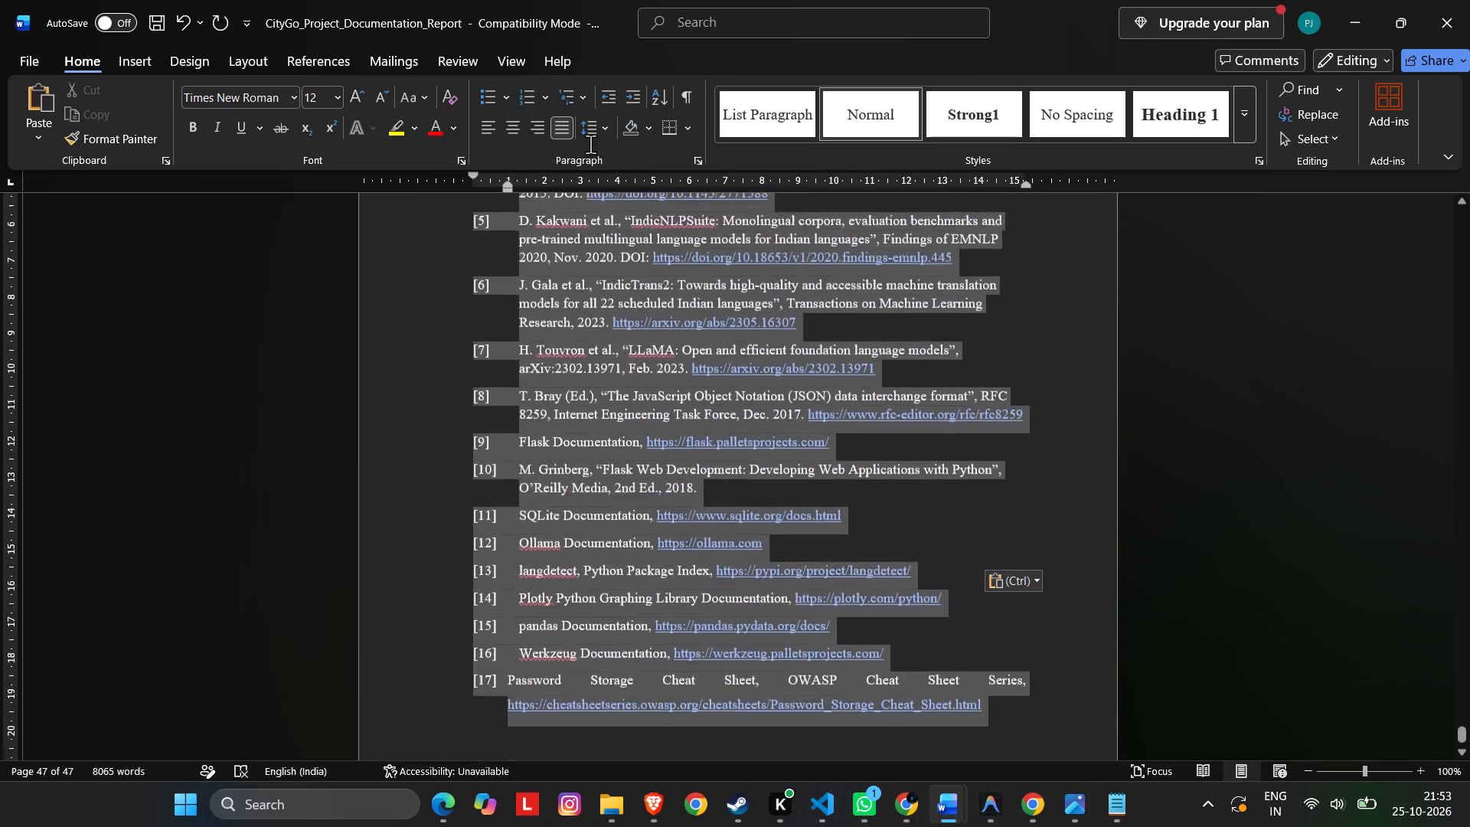
pyautogui.moveTo(590, 144); pyautogui.dragTo(468, 415)
pyautogui.click(335, 97)
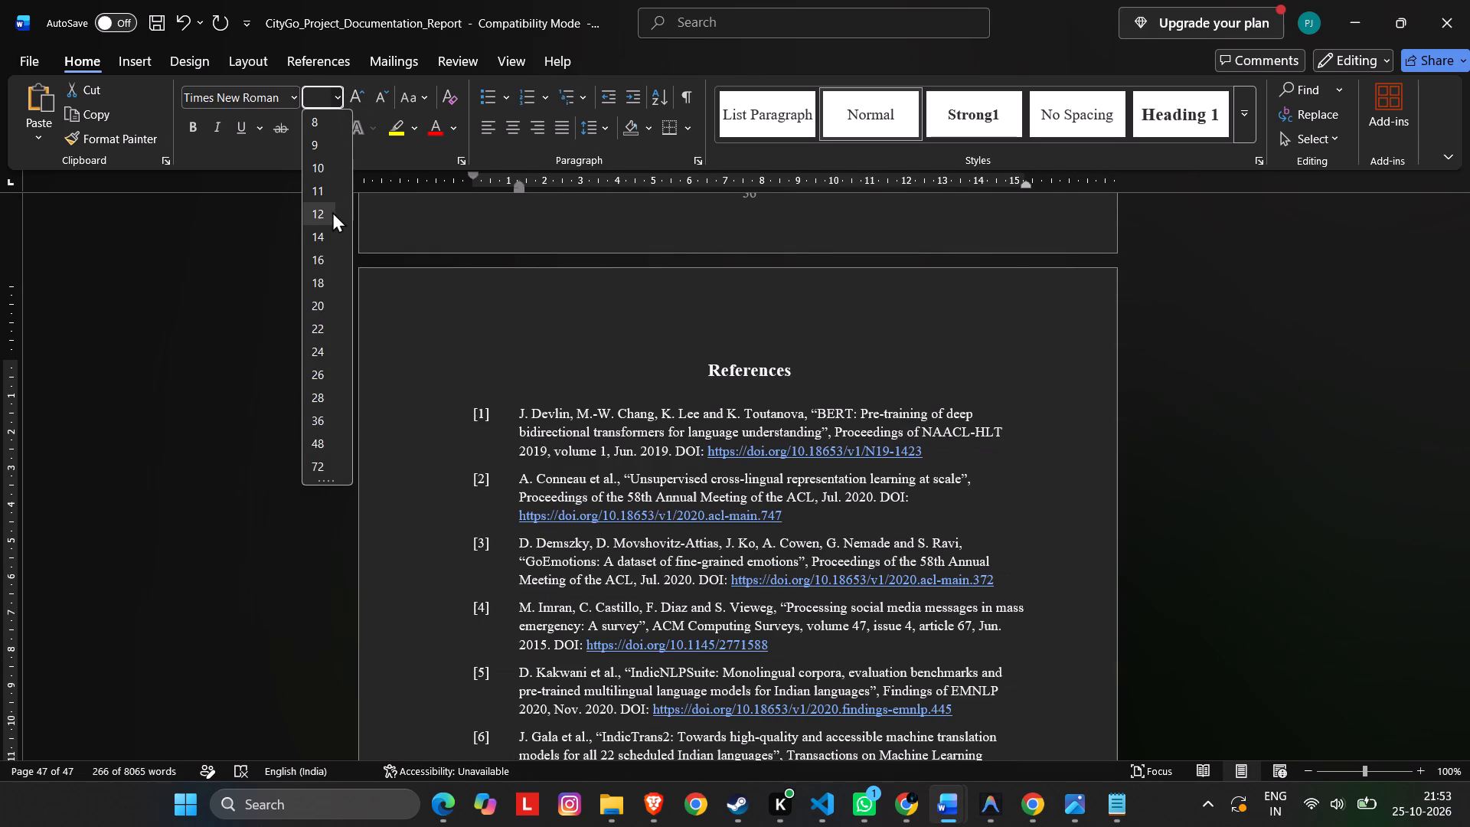
pyautogui.click(330, 218)
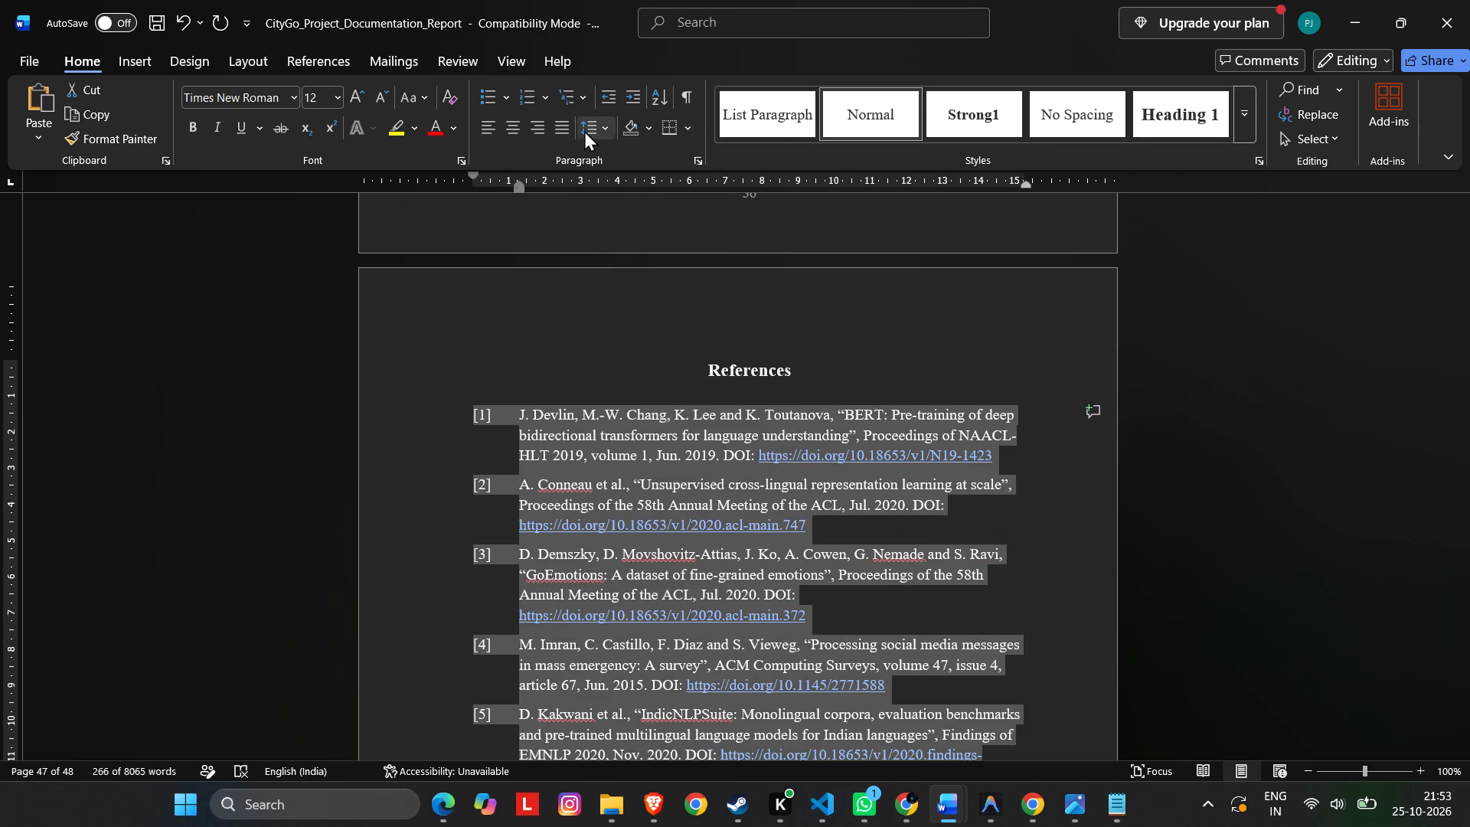
pyautogui.click(601, 123)
pyautogui.click(631, 200)
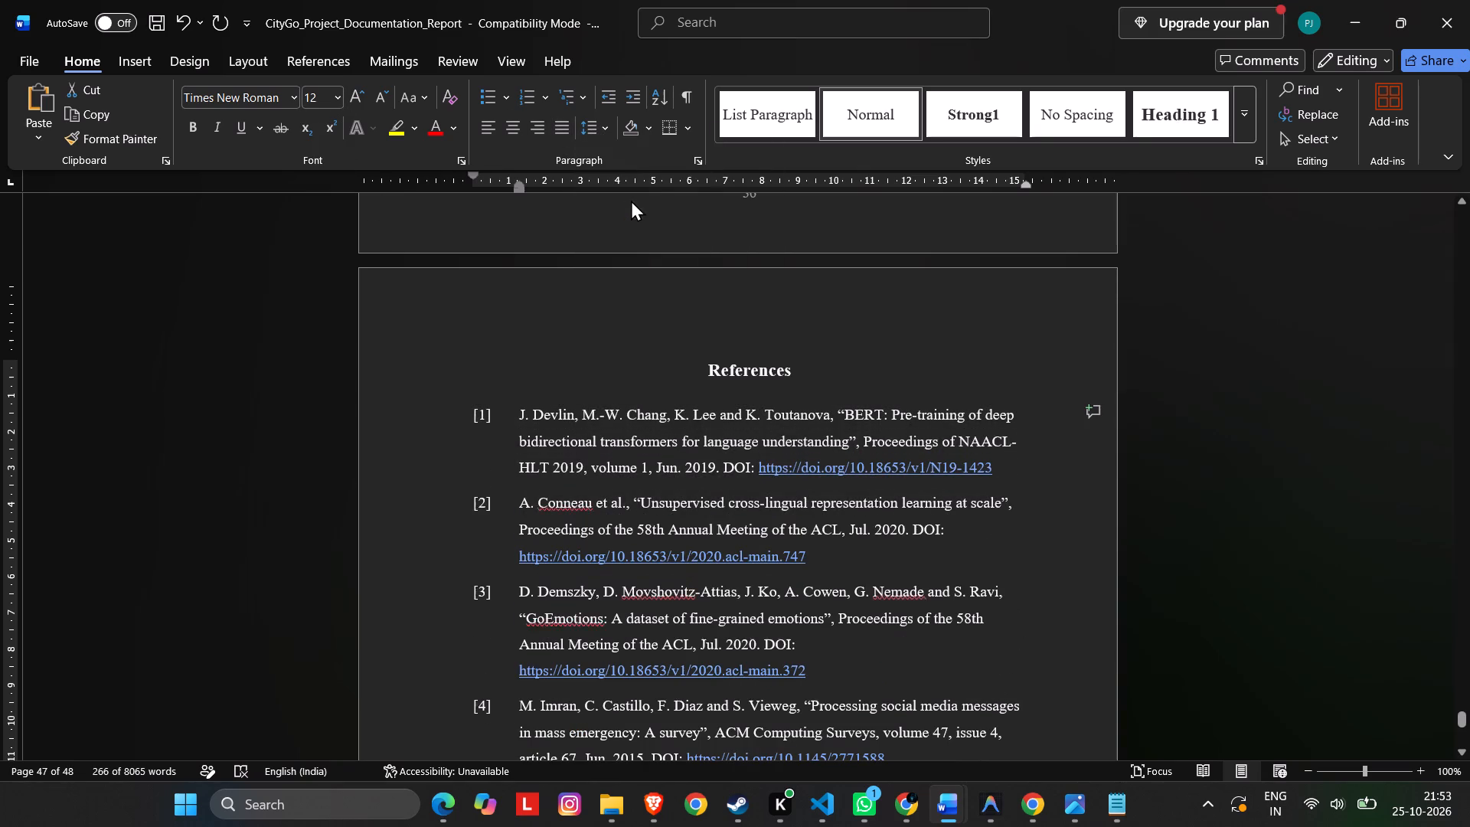
pyautogui.scroll(-11, 846, 429)
pyautogui.click(1078, 403)
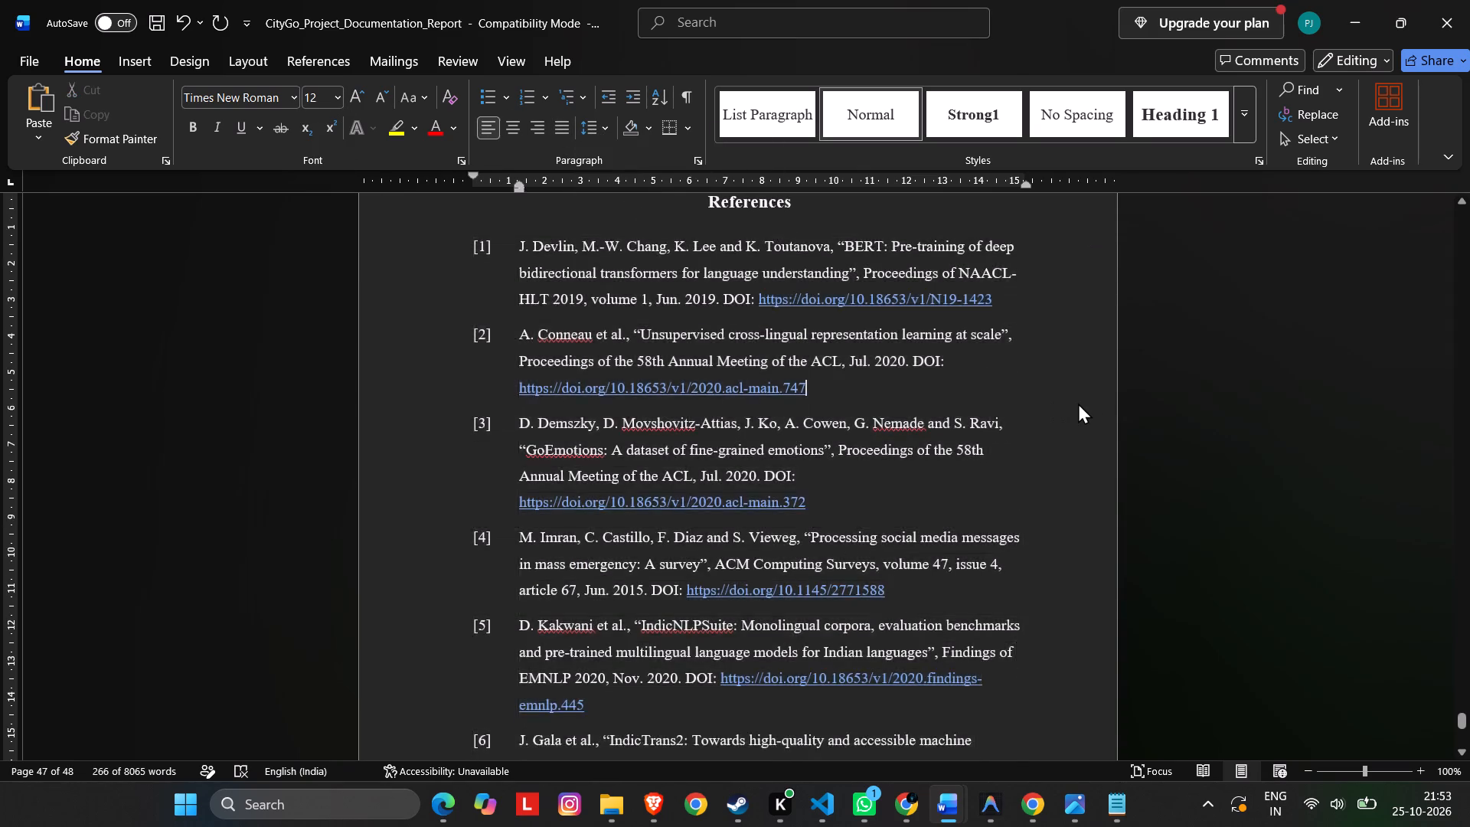
# Check the layout of the reformatted reference list from entry [1] to entry [17].
pyautogui.scroll(-20, 1078, 403)
pyautogui.scroll(-20, 1078, 403)
pyautogui.scroll(-8, 1078, 403)
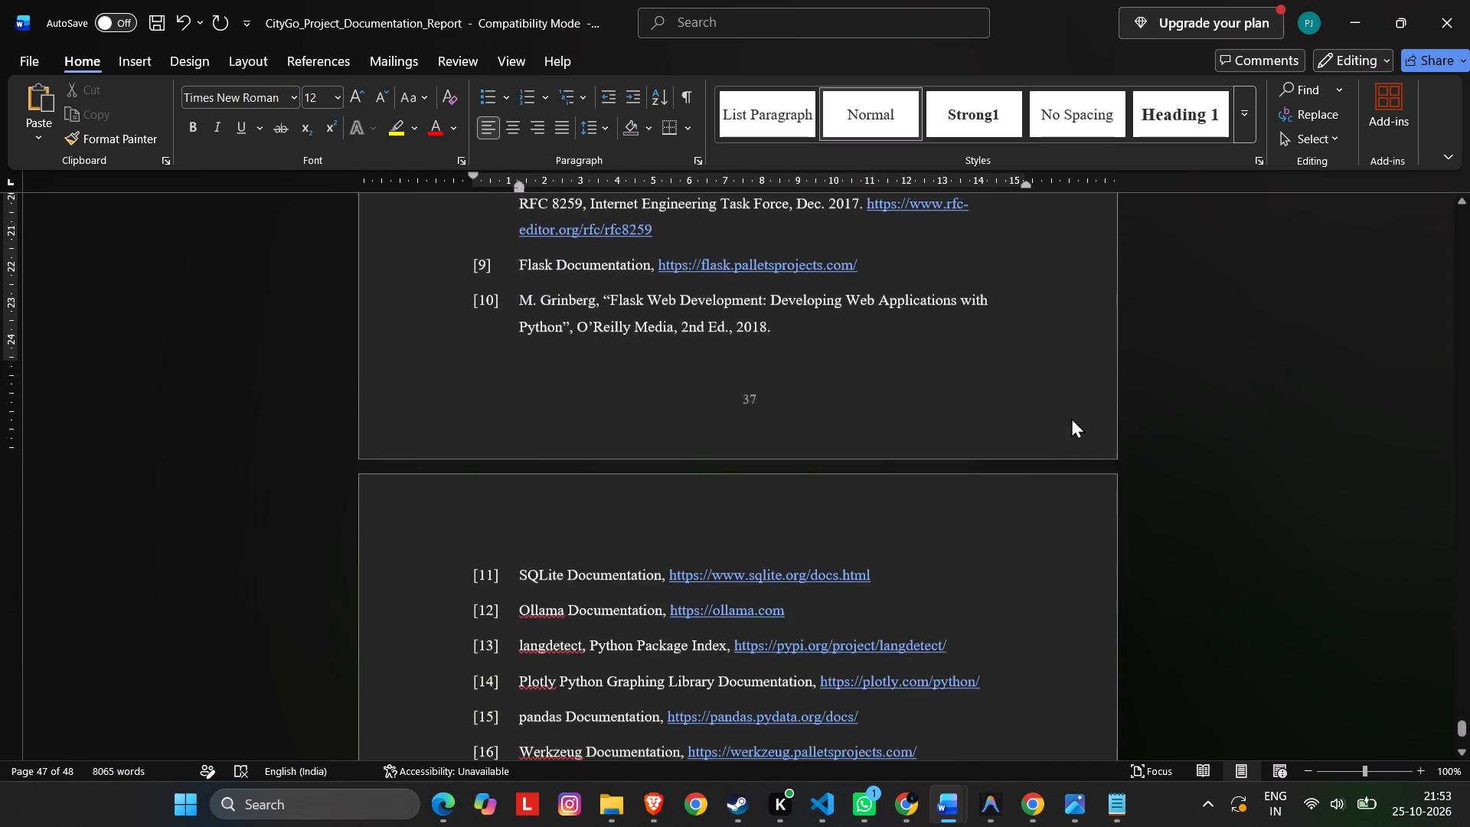
pyautogui.scroll(-12, 1071, 417)
pyautogui.scroll(12, 1071, 417)
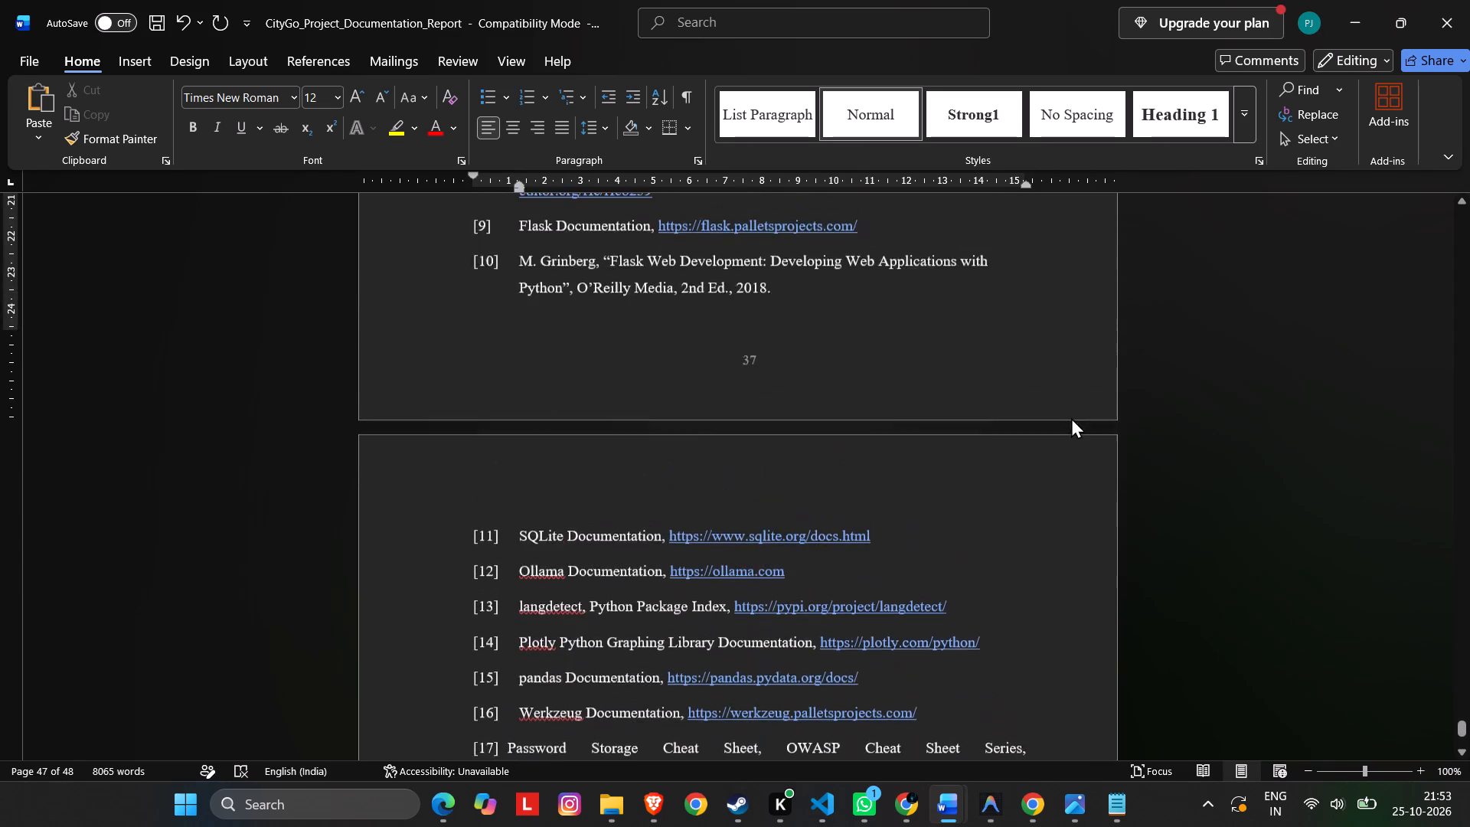
pyautogui.scroll(20, 1071, 417)
pyautogui.scroll(20, 1071, 417)
pyautogui.scroll(1, 1071, 417)
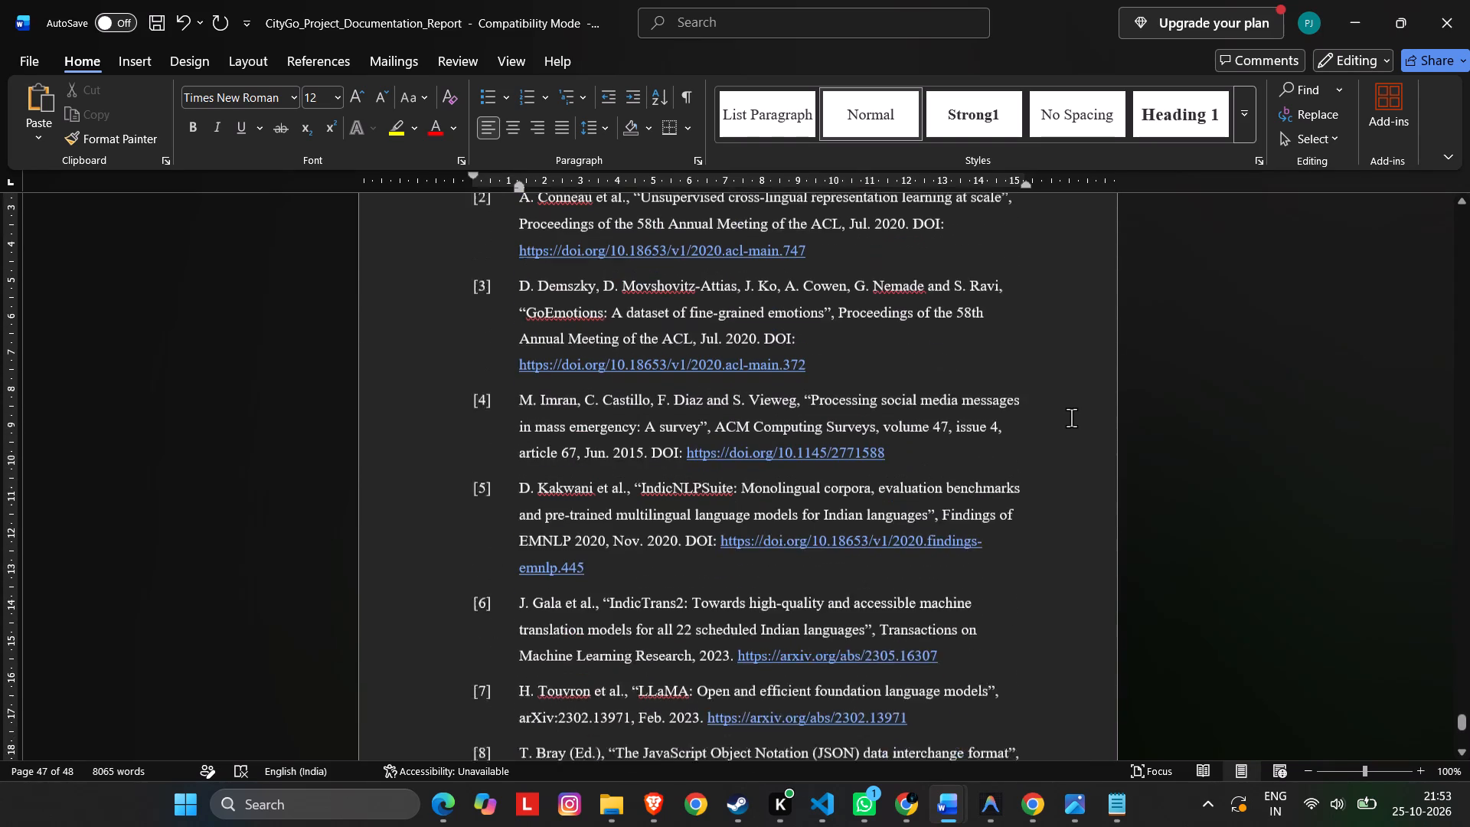
pyautogui.scroll(7, 1071, 417)
# Review the CityGo report backwards from the appendices through Chapters 7, 6 and 5 to the workflow diagram in Section 4.6.
pyautogui.moveTo(1460, 718); pyautogui.dragTo(1460, 708)
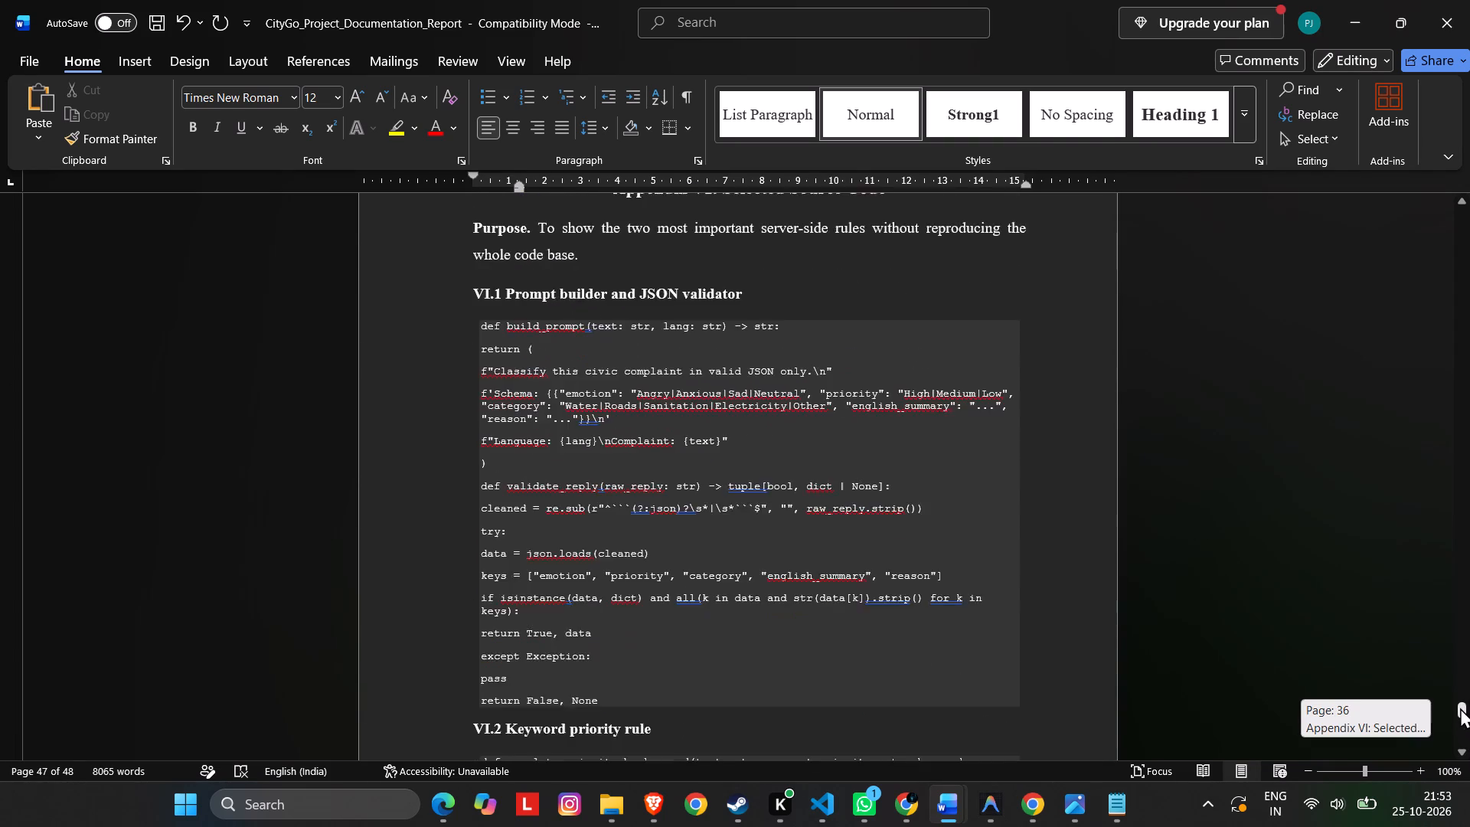
pyautogui.moveTo(1460, 708); pyautogui.dragTo(1458, 667)
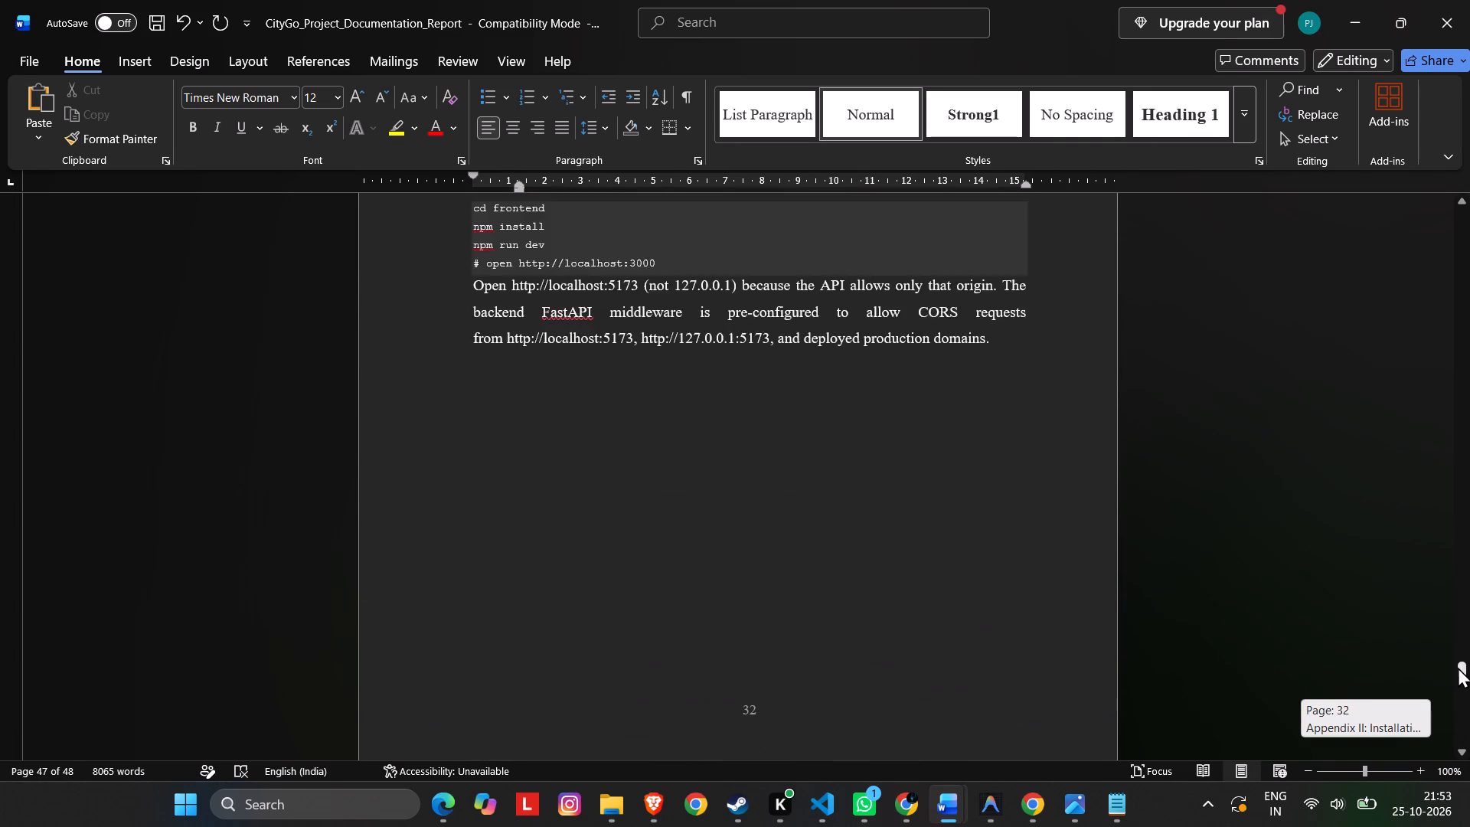
pyautogui.moveTo(1458, 667); pyautogui.dragTo(1460, 633)
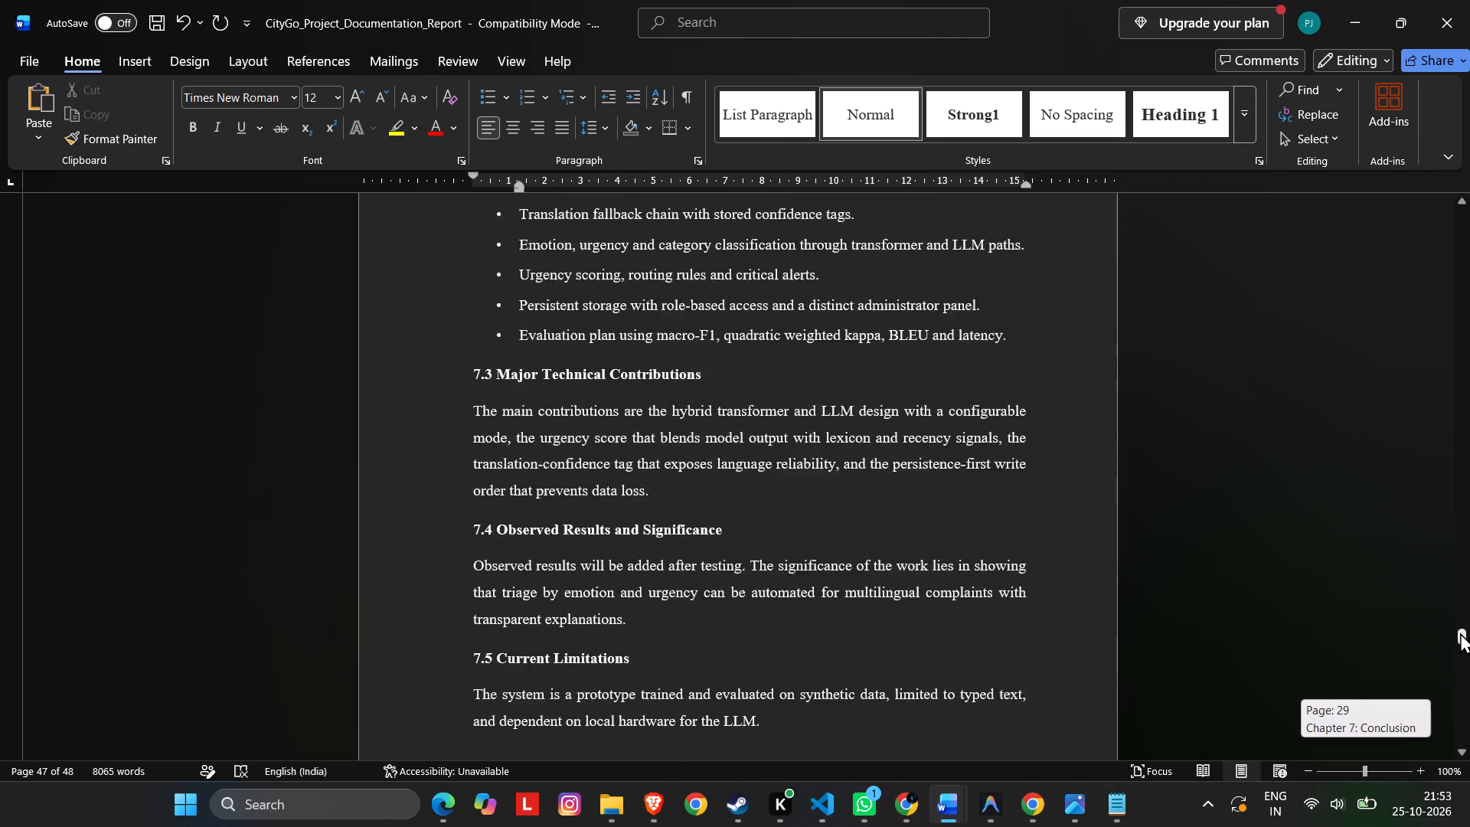
pyautogui.moveTo(1460, 633); pyautogui.dragTo(1460, 590)
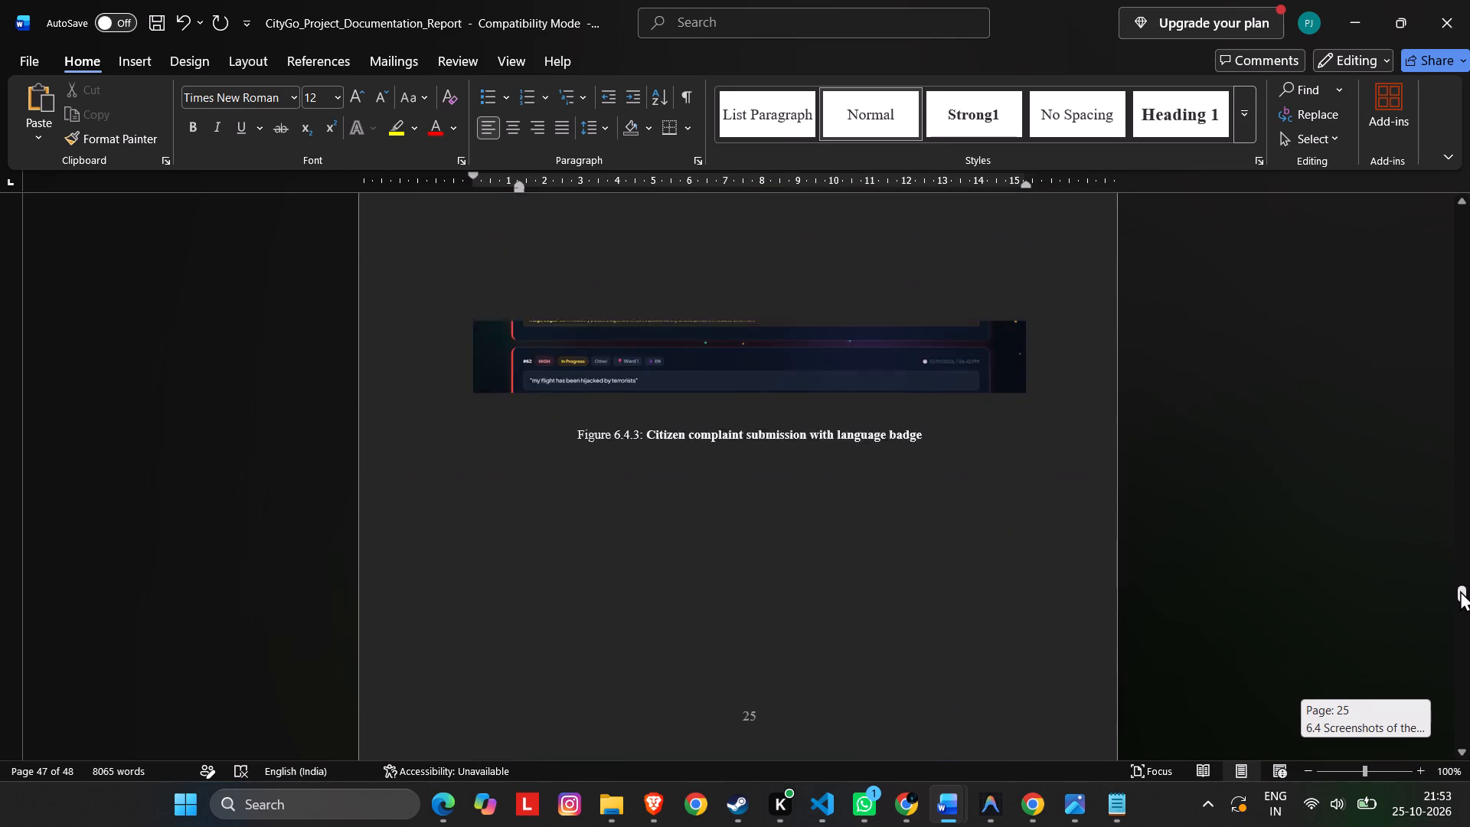
pyautogui.moveTo(1460, 590); pyautogui.dragTo(1460, 557)
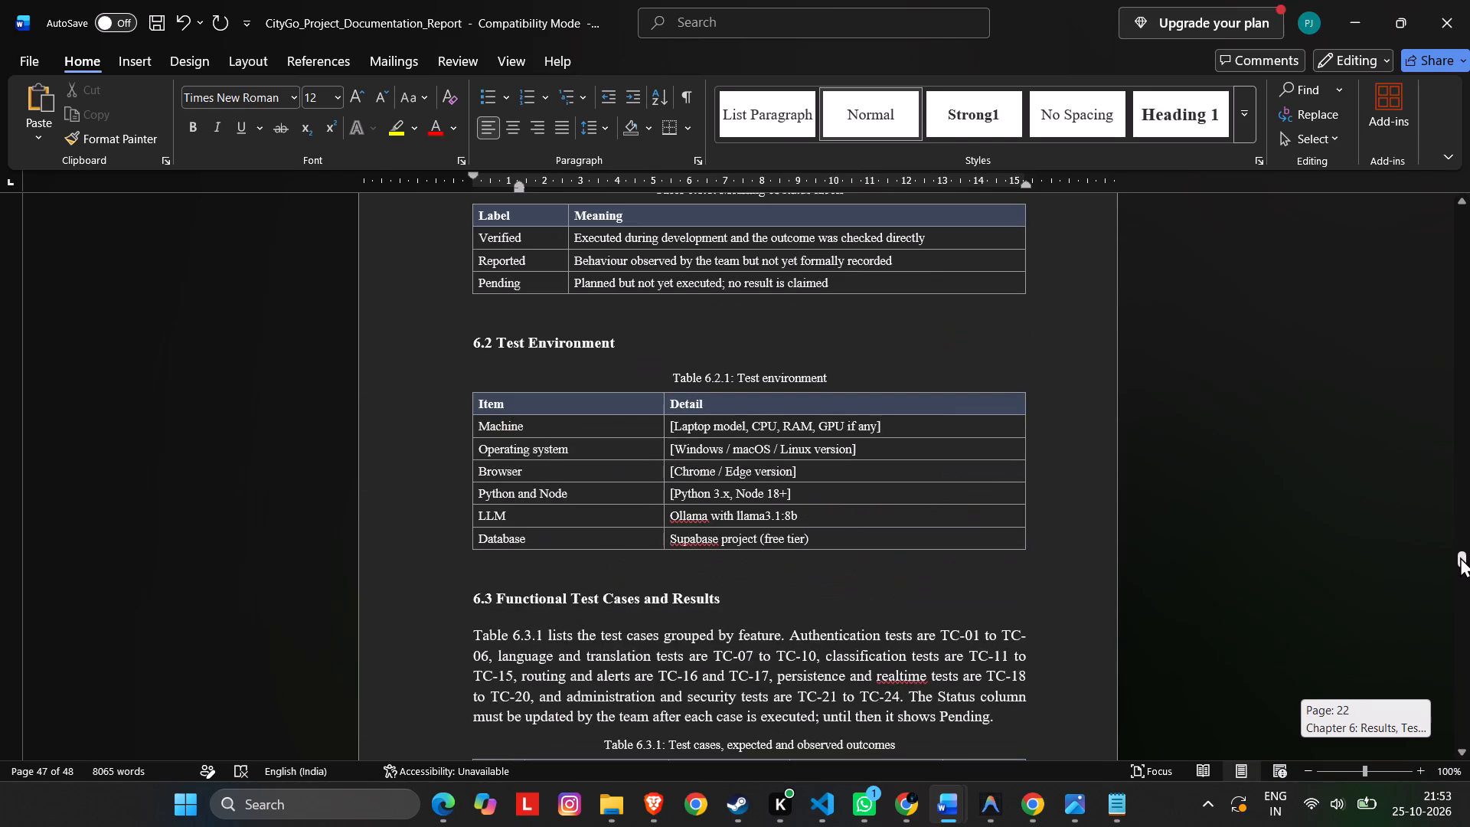
pyautogui.moveTo(1460, 557); pyautogui.dragTo(1462, 528)
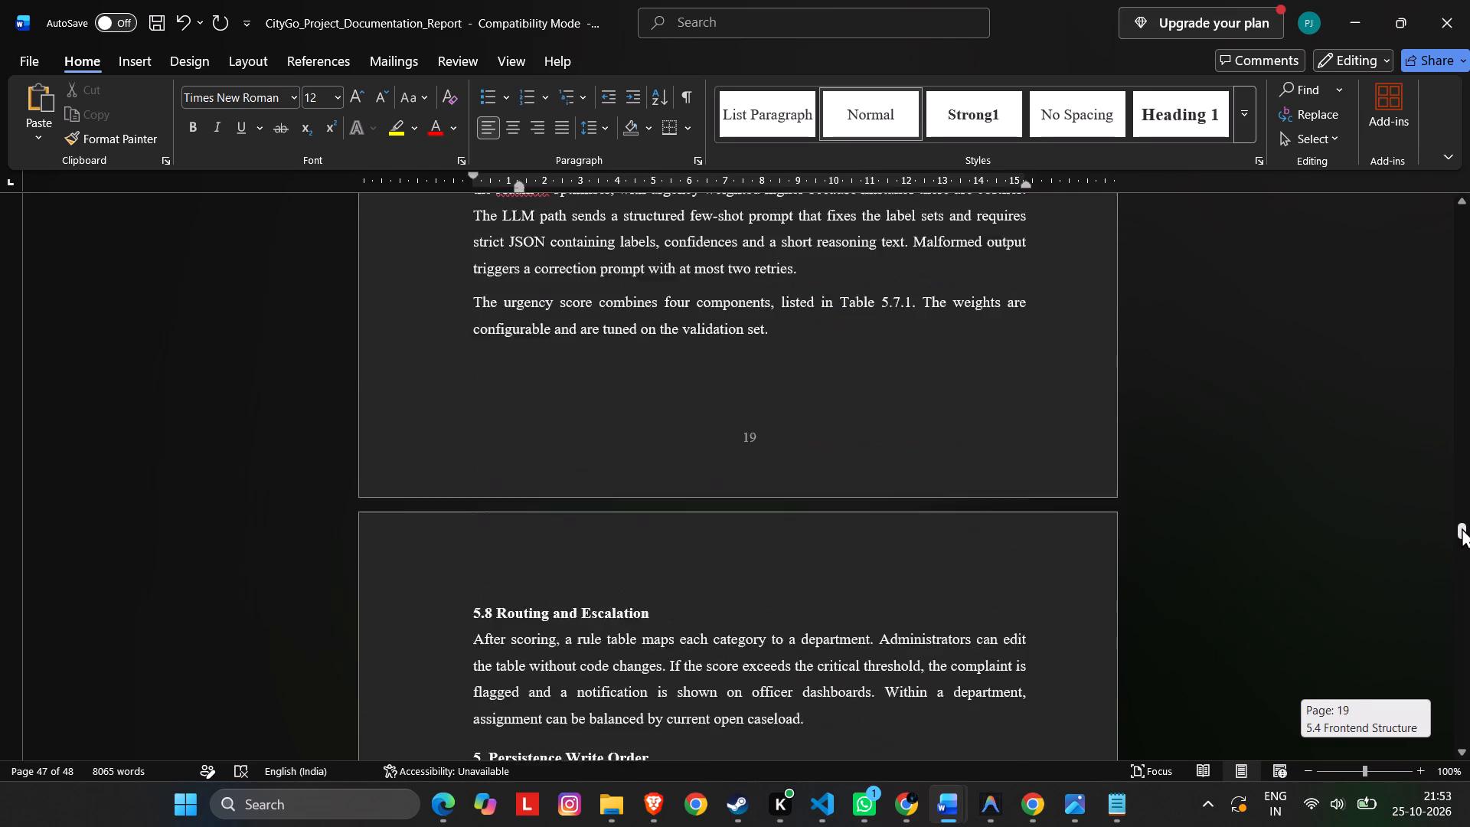
pyautogui.moveTo(1462, 528); pyautogui.dragTo(1464, 490)
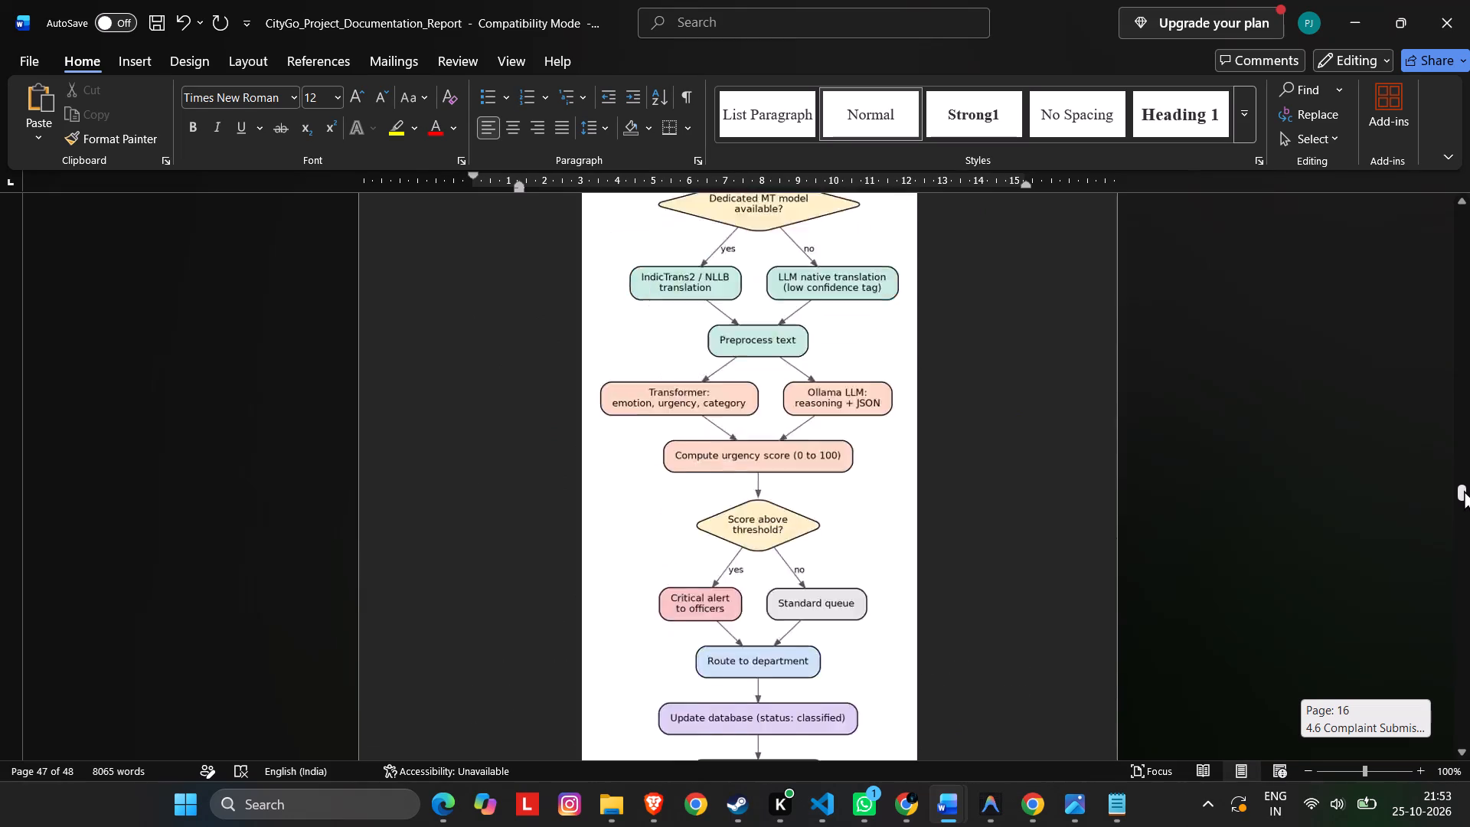
pyautogui.moveTo(1464, 490); pyautogui.dragTo(1465, 479)
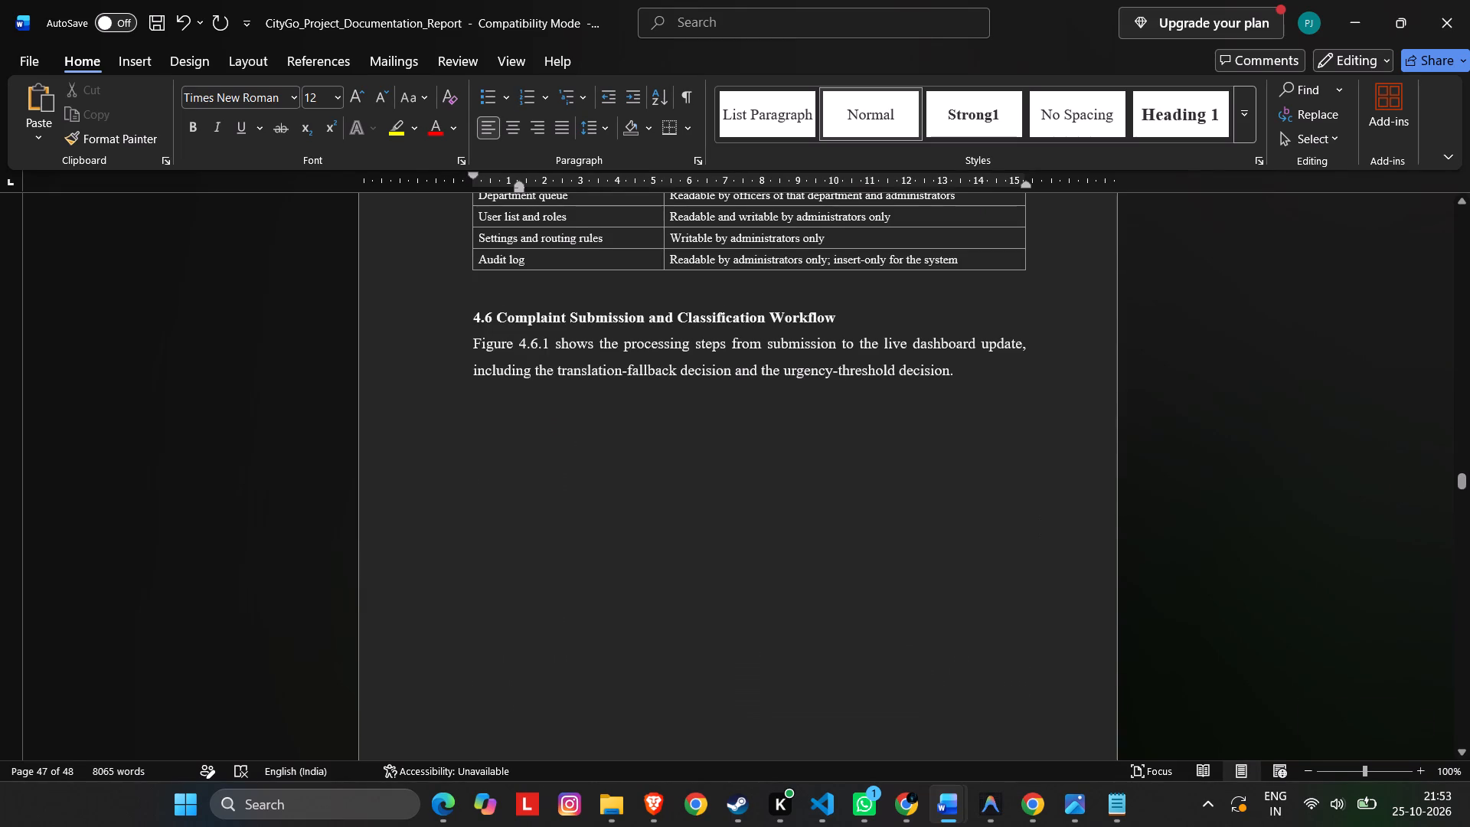
pyautogui.scroll(-20, 972, 548)
pyautogui.scroll(-19, 1405, 490)
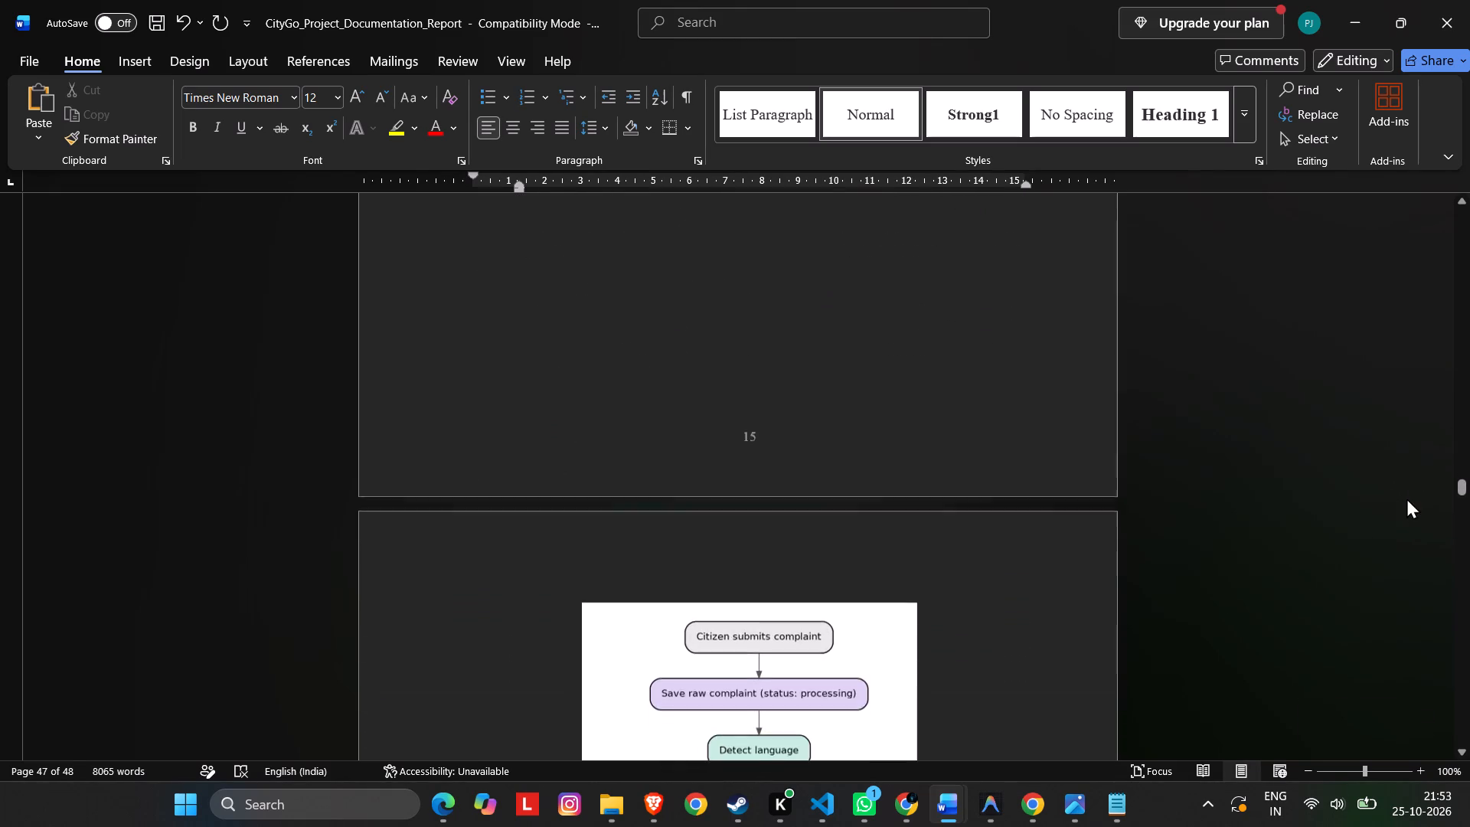
pyautogui.scroll(-5, 1406, 498)
pyautogui.moveTo(1460, 486); pyautogui.dragTo(1459, 495)
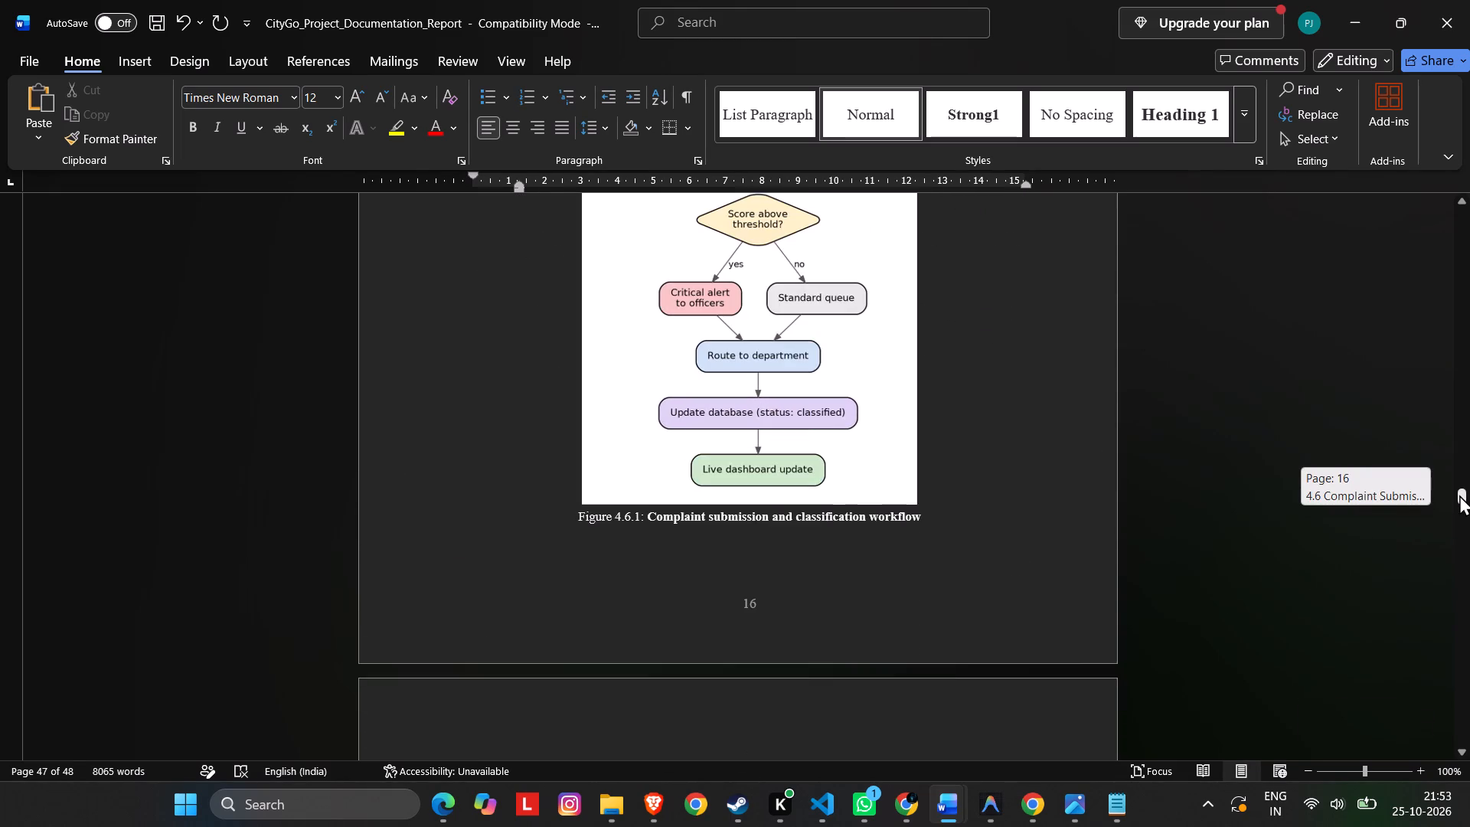
# Continue reviewing the CityGo report backwards from the Section 4.2 diagrams through Chapters 3 and 2 to Chapter 1.
pyautogui.moveTo(1459, 495); pyautogui.dragTo(1455, 436)
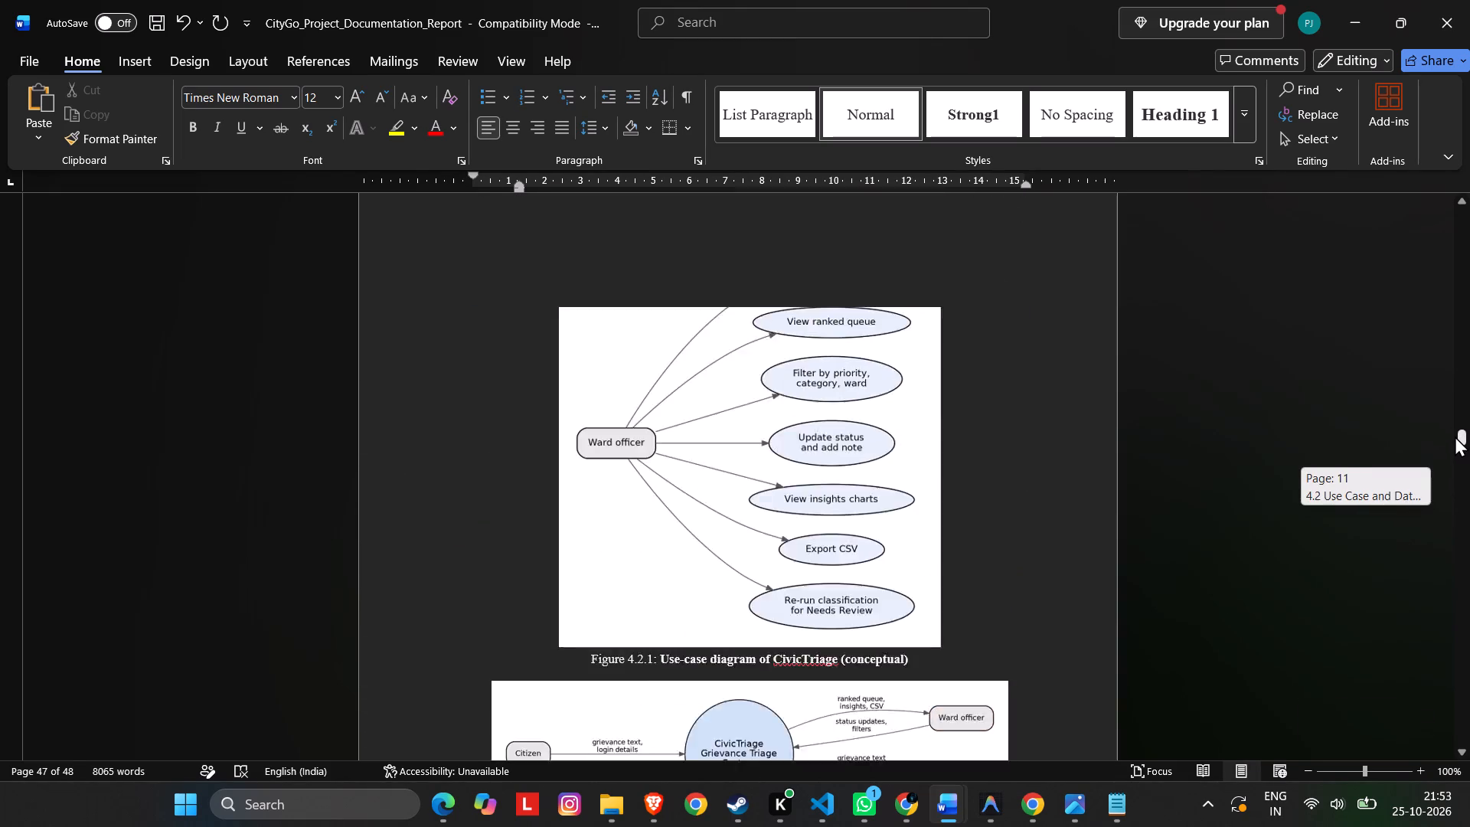
pyautogui.moveTo(1455, 436); pyautogui.dragTo(1455, 412)
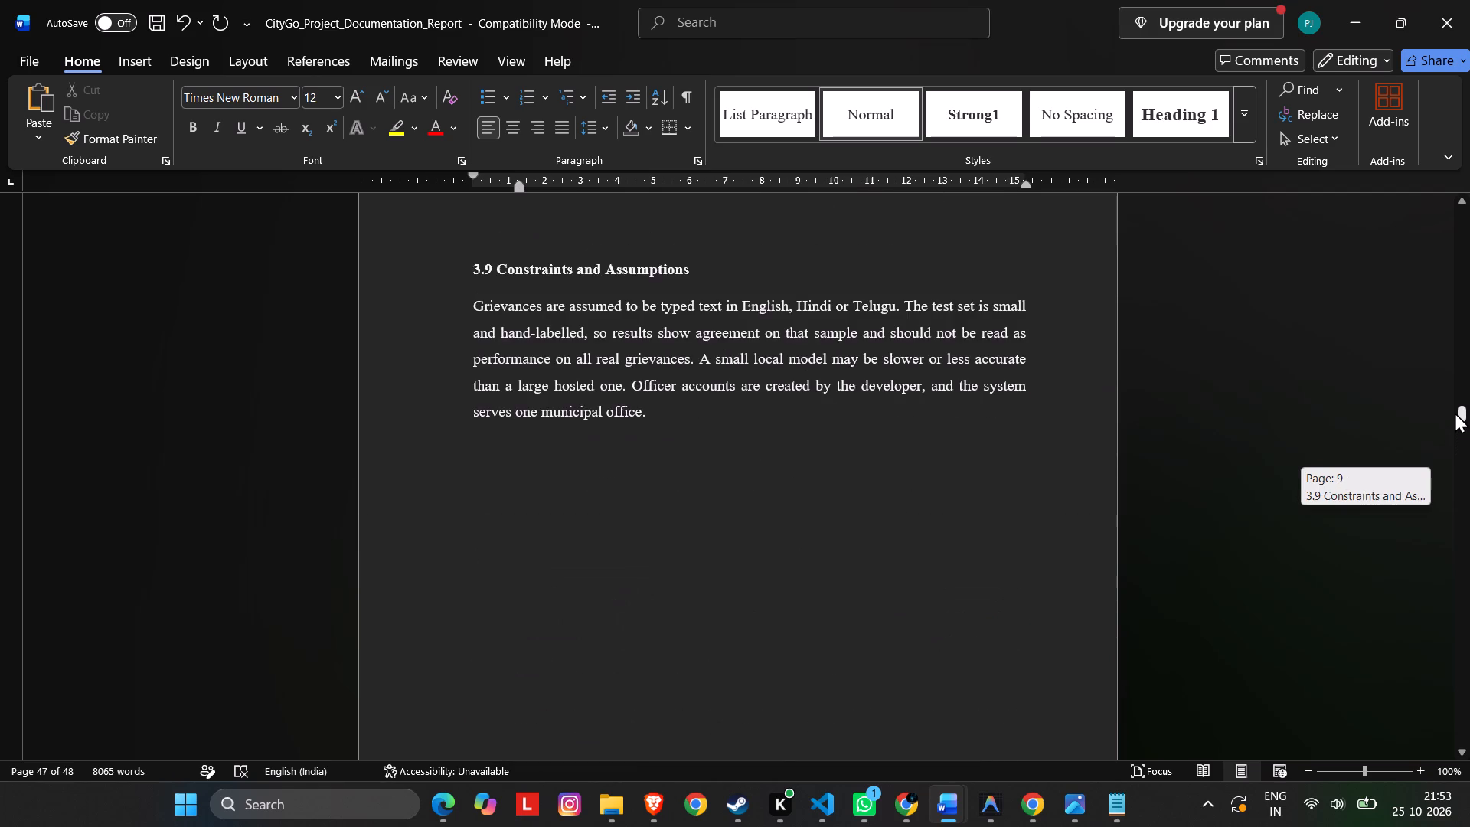
pyautogui.moveTo(1455, 412); pyautogui.dragTo(1455, 387)
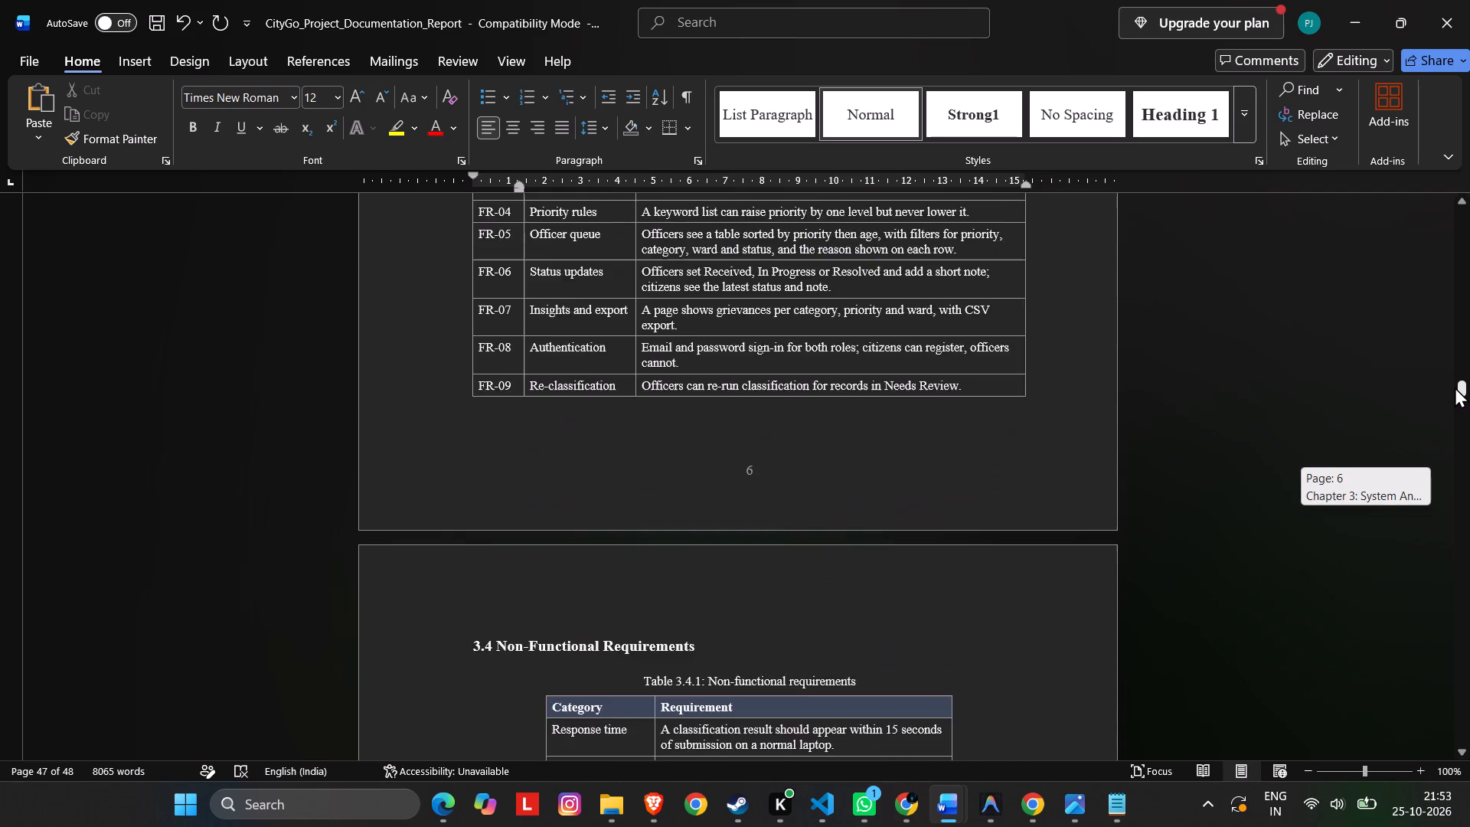
pyautogui.moveTo(1455, 387); pyautogui.dragTo(1456, 362)
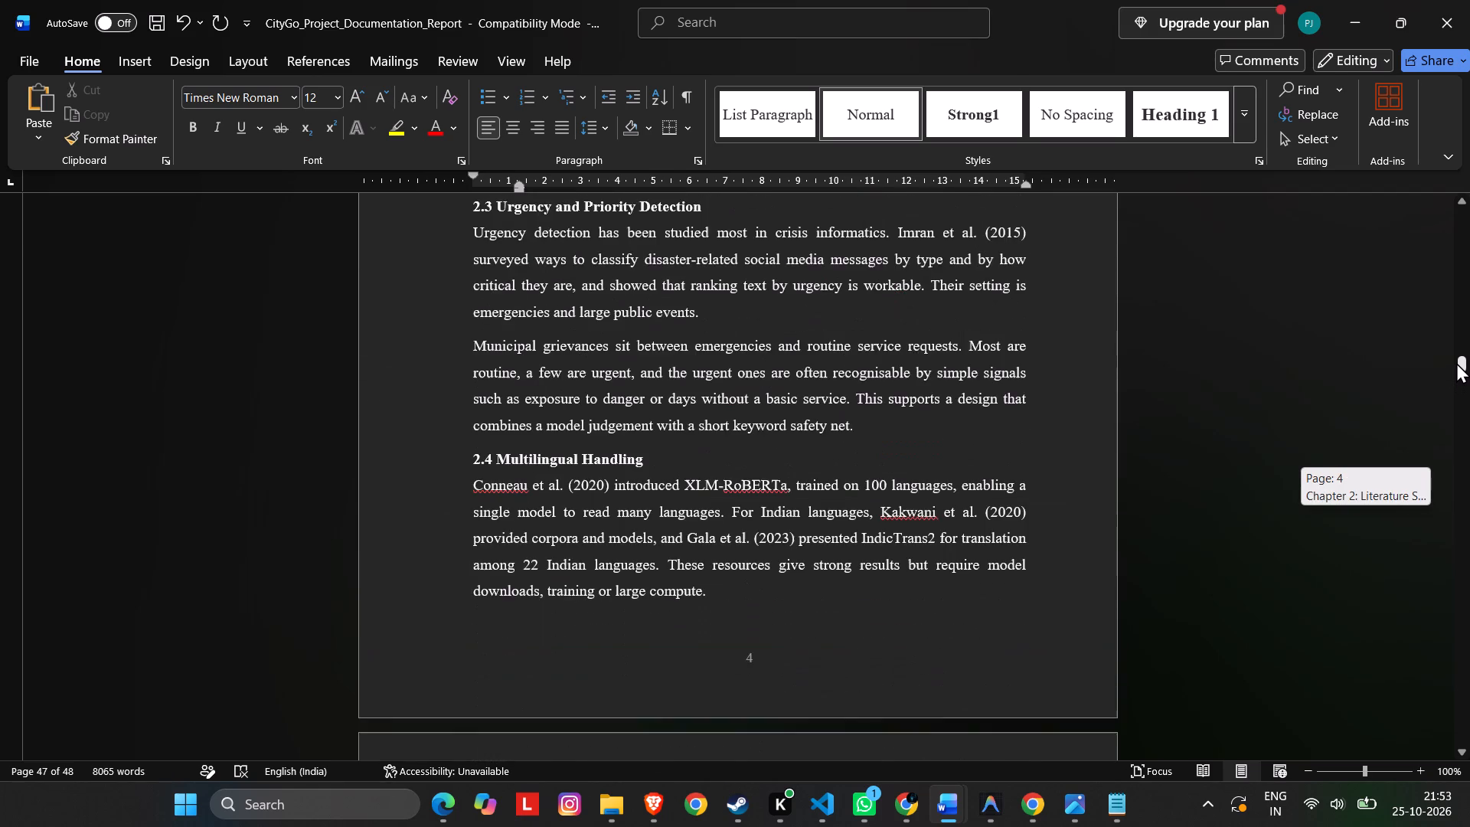
pyautogui.moveTo(1456, 362); pyautogui.dragTo(1457, 370)
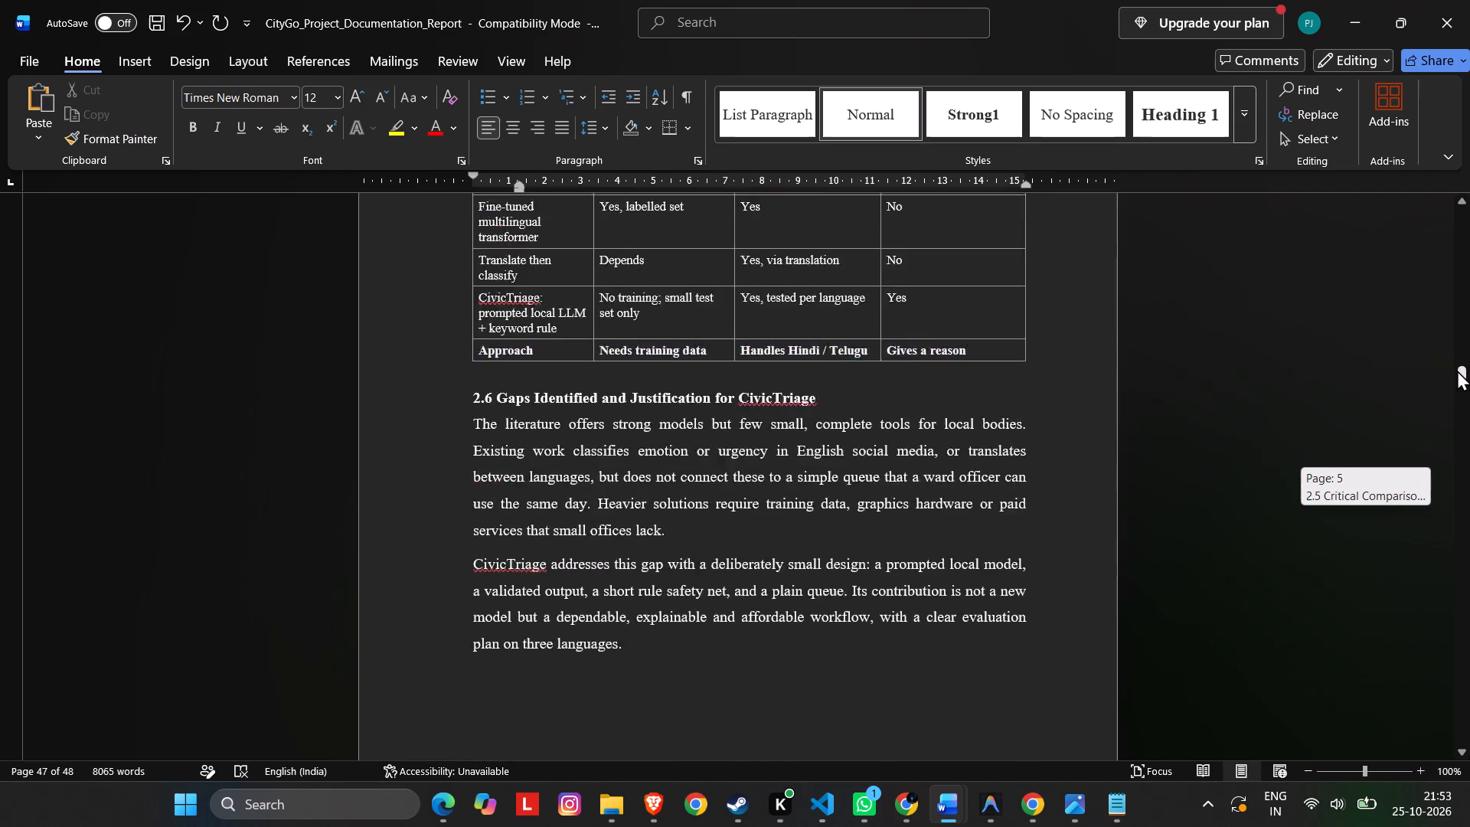
pyautogui.moveTo(1457, 370); pyautogui.dragTo(1458, 357)
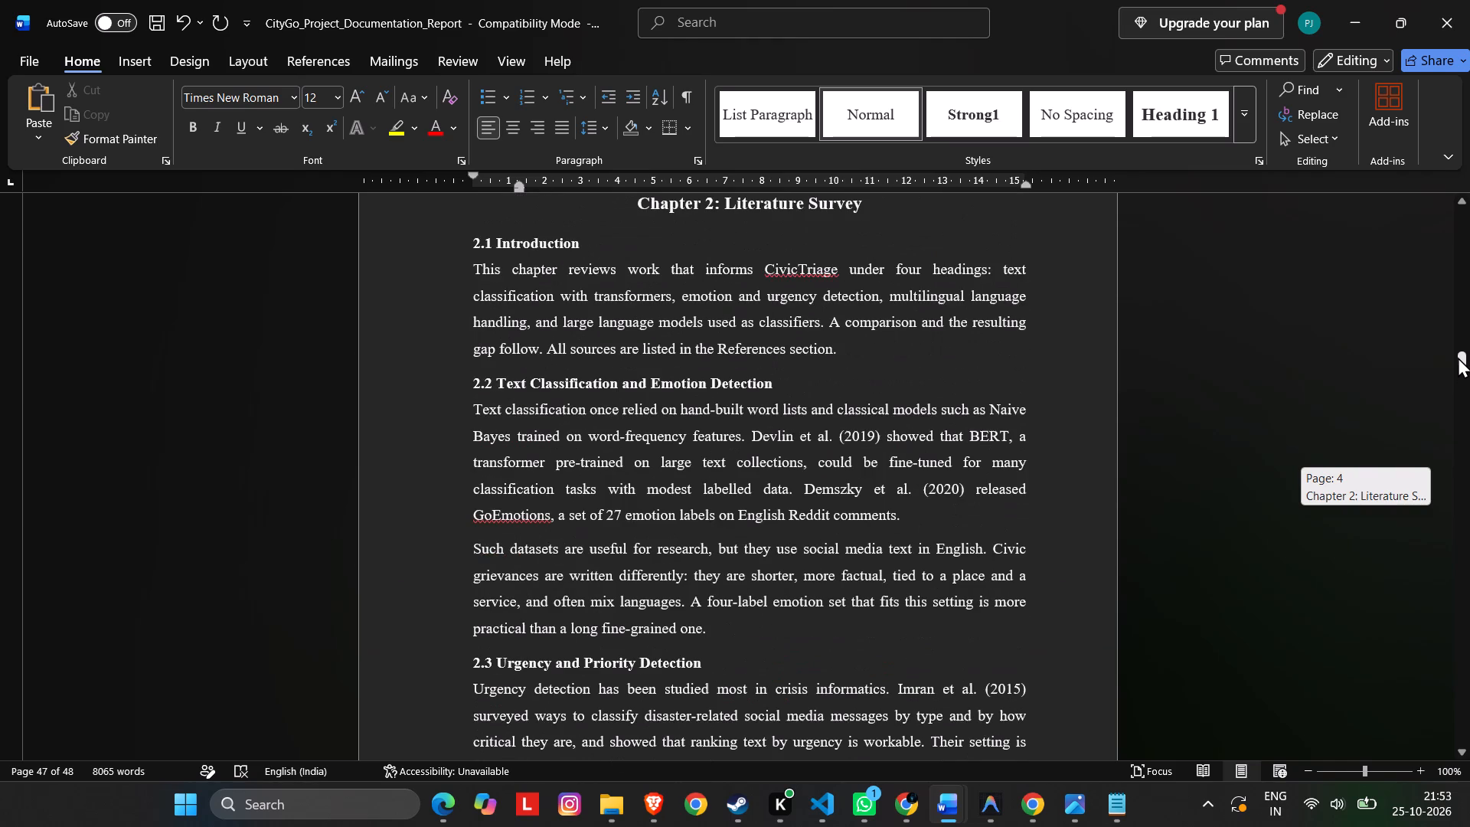
pyautogui.moveTo(1458, 357); pyautogui.dragTo(1460, 336)
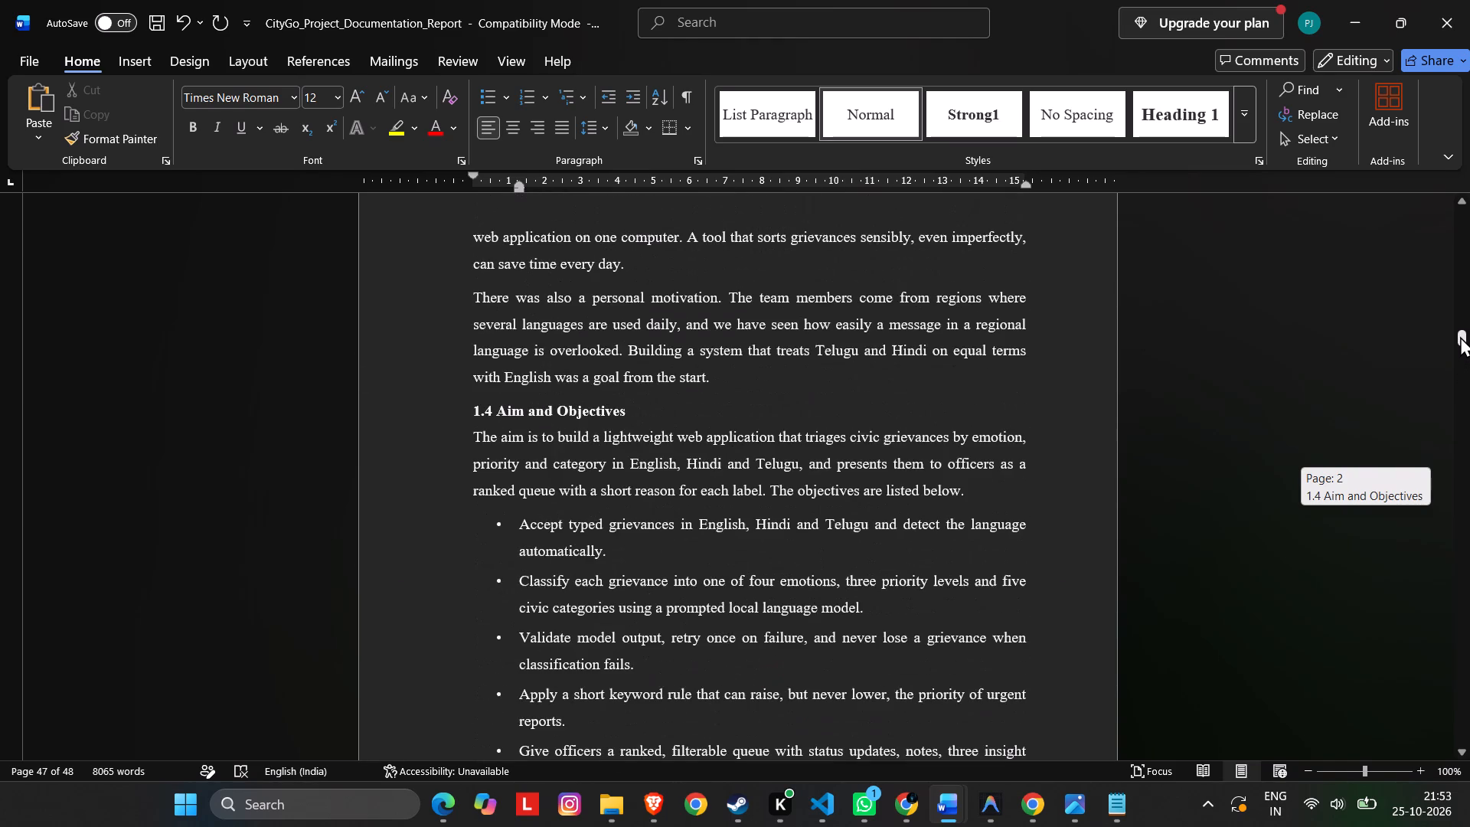
pyautogui.moveTo(1460, 336); pyautogui.dragTo(1465, 332)
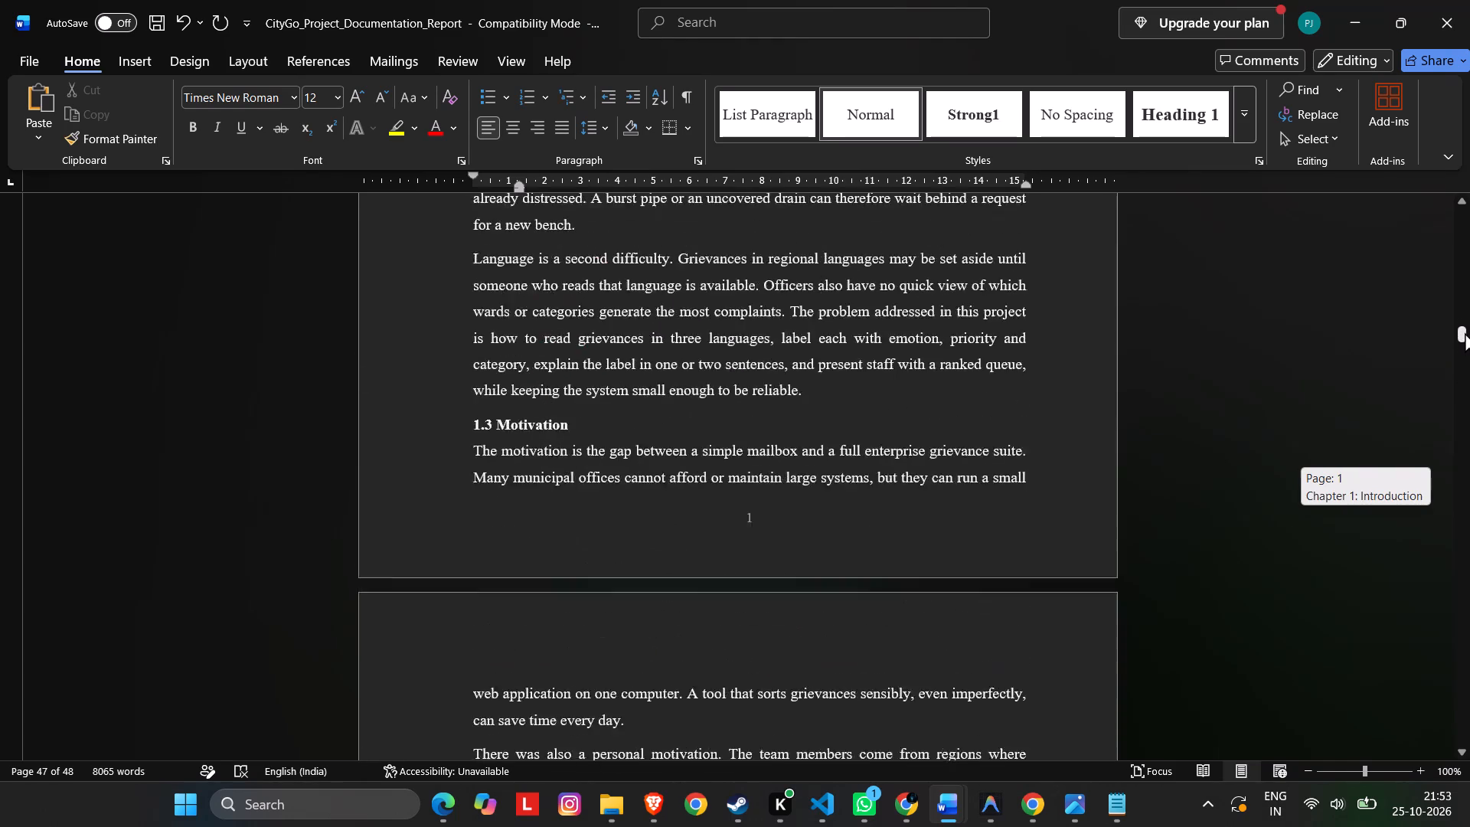
pyautogui.moveTo(1465, 332); pyautogui.dragTo(1469, 350)
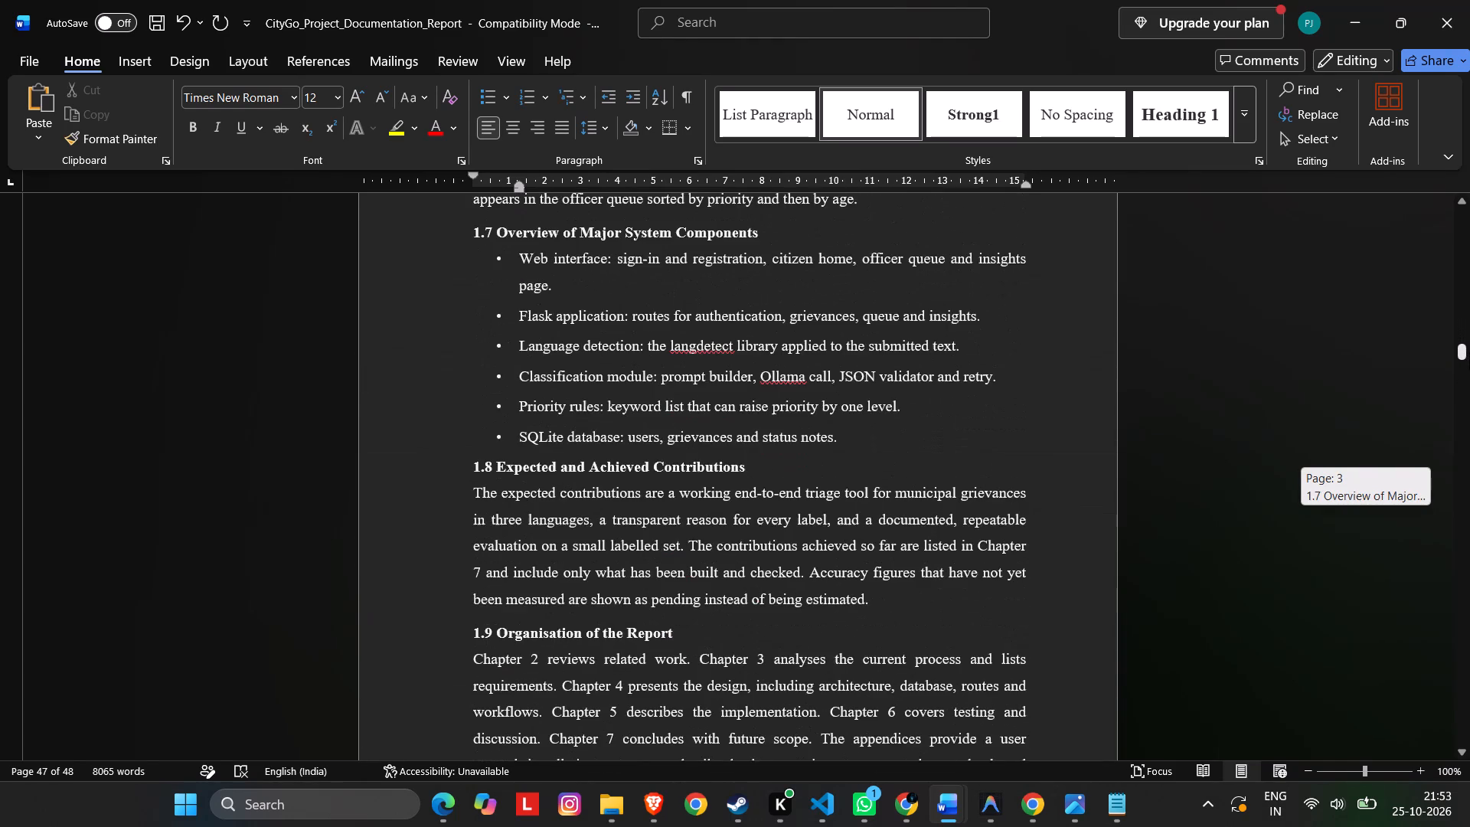
pyautogui.moveTo(1469, 350); pyautogui.dragTo(1469, 352)
pyautogui.hotkey('alt', 'Tab')
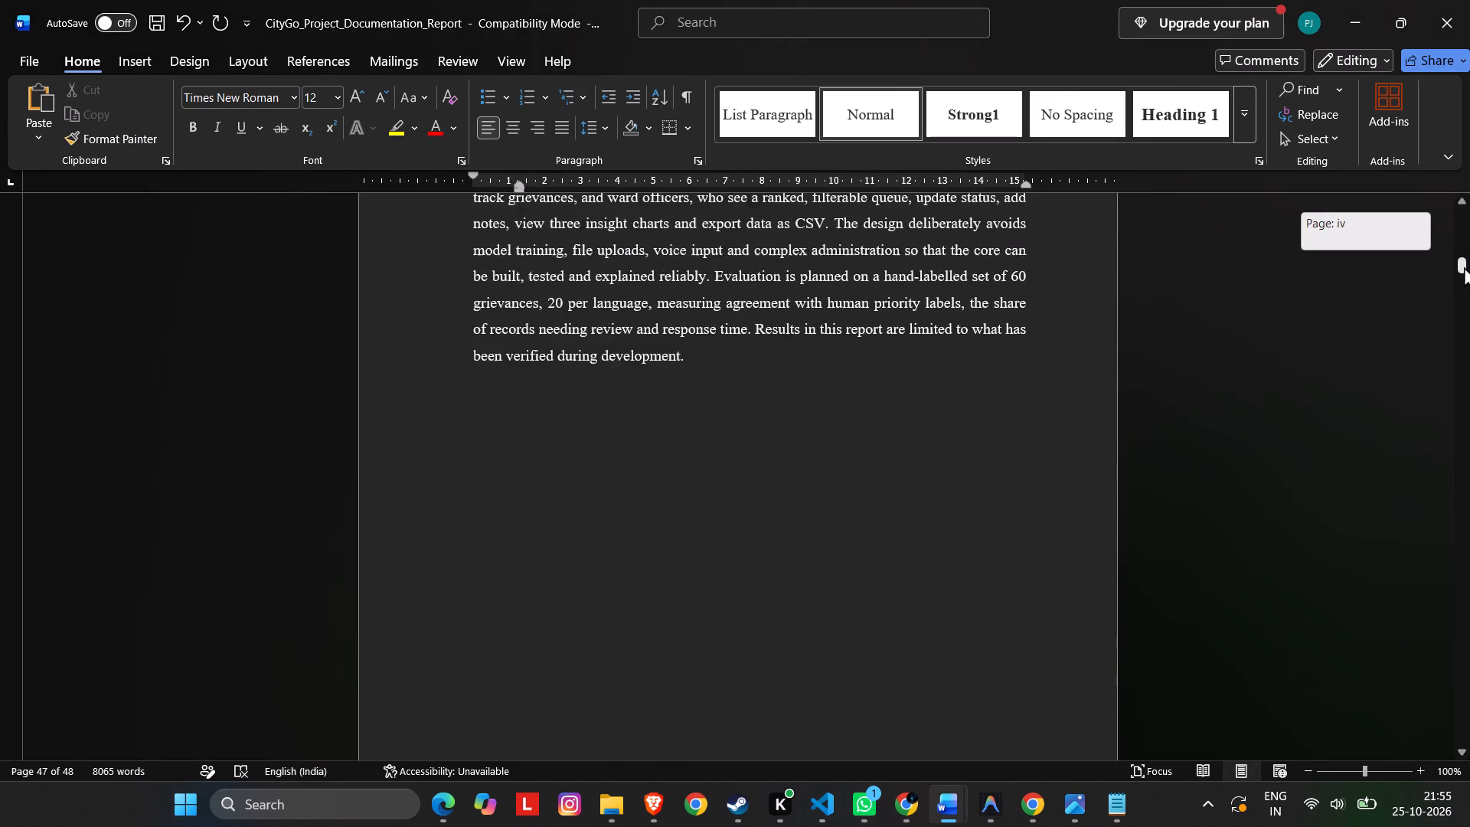
pyautogui.moveTo(1464, 266); pyautogui.dragTo(1463, 343)
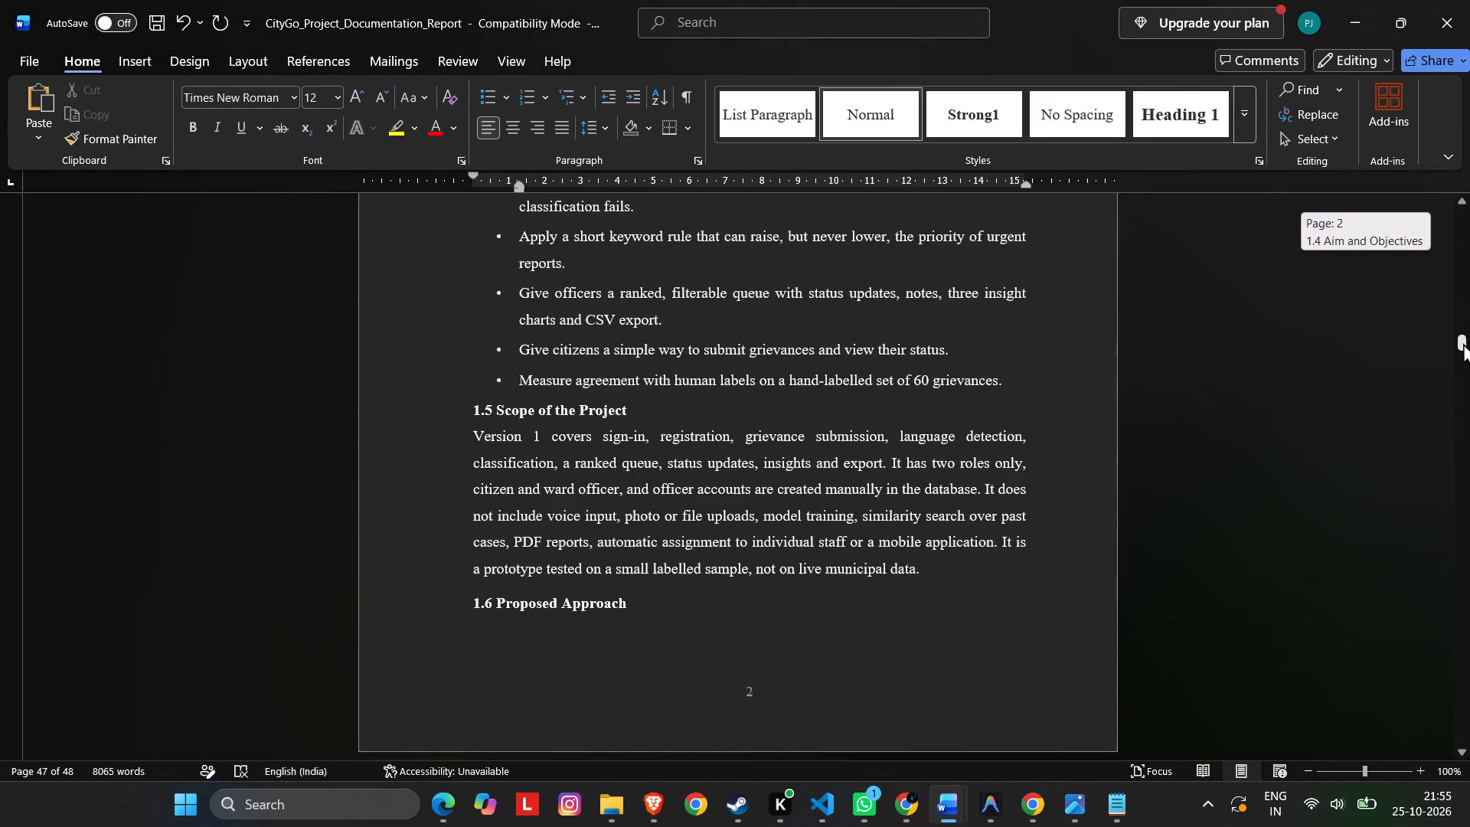
pyautogui.moveTo(1463, 343); pyautogui.dragTo(1463, 361)
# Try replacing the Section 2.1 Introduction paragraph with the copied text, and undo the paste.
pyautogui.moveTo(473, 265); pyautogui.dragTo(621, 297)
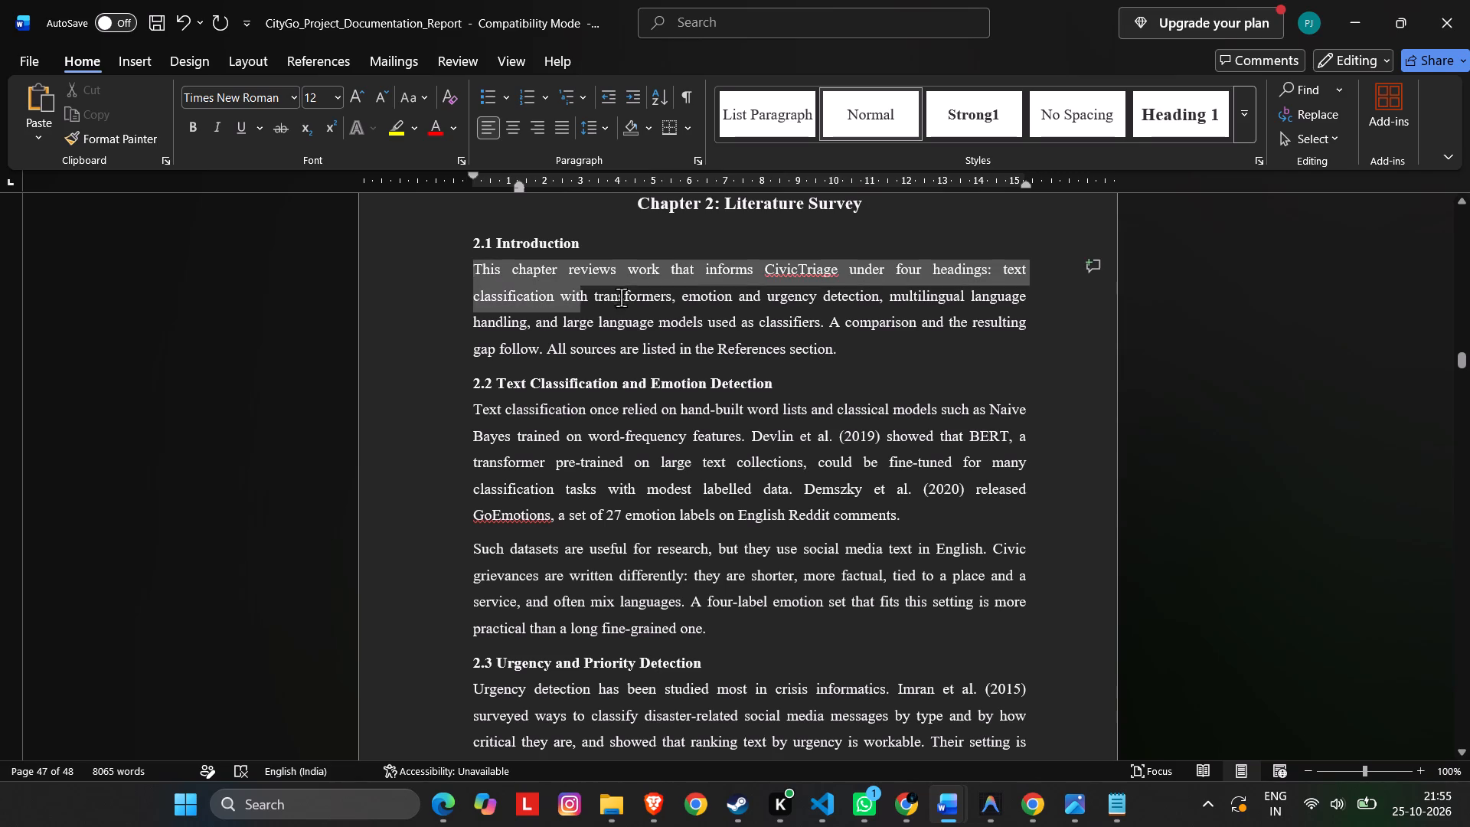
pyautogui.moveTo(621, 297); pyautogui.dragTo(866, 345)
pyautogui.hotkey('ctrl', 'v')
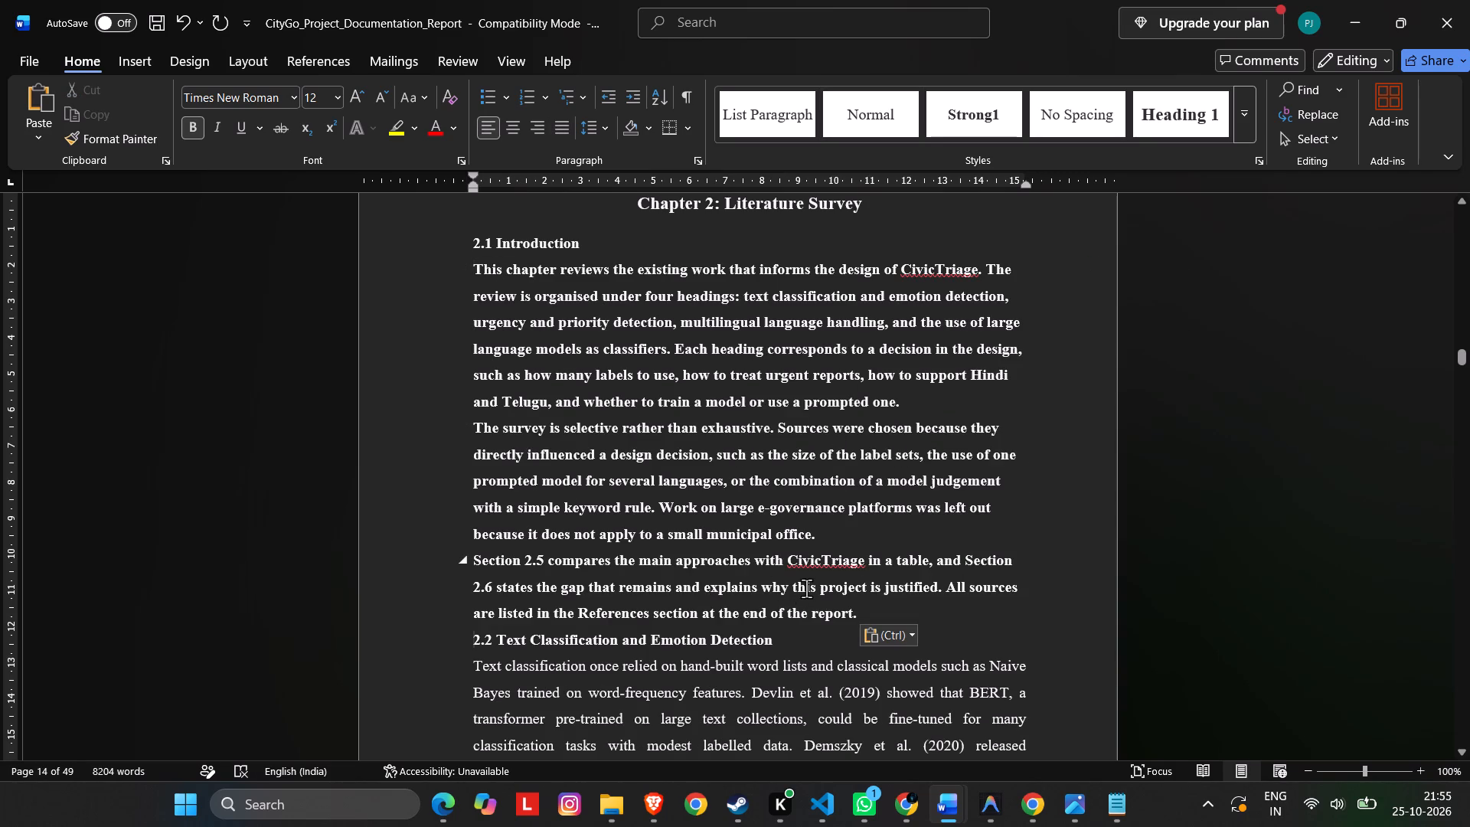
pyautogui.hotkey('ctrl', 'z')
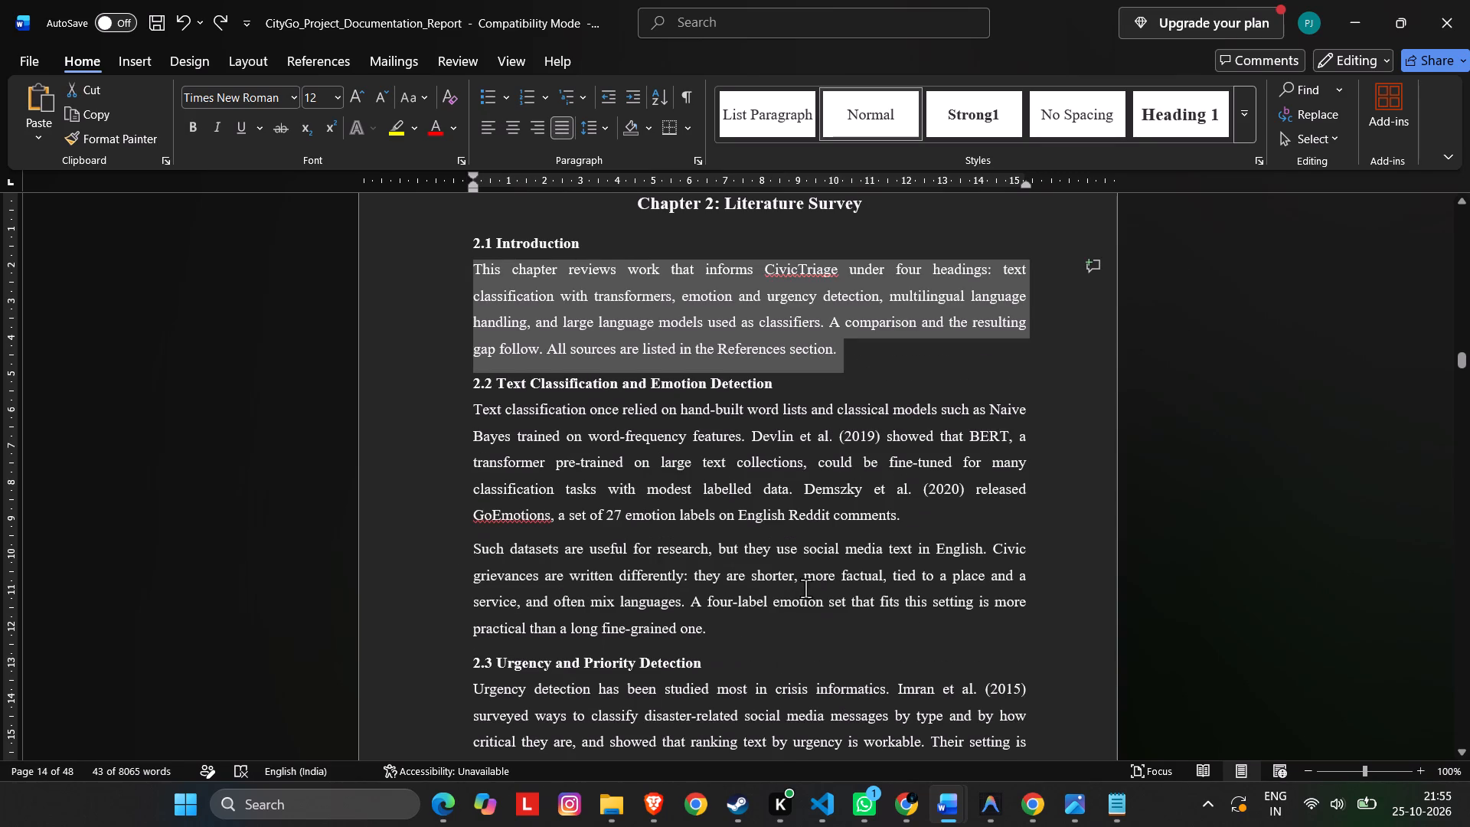
# Replace the existing paragraph under 2.1 Introduction with the copied expanded text.
pyautogui.click(844, 353)
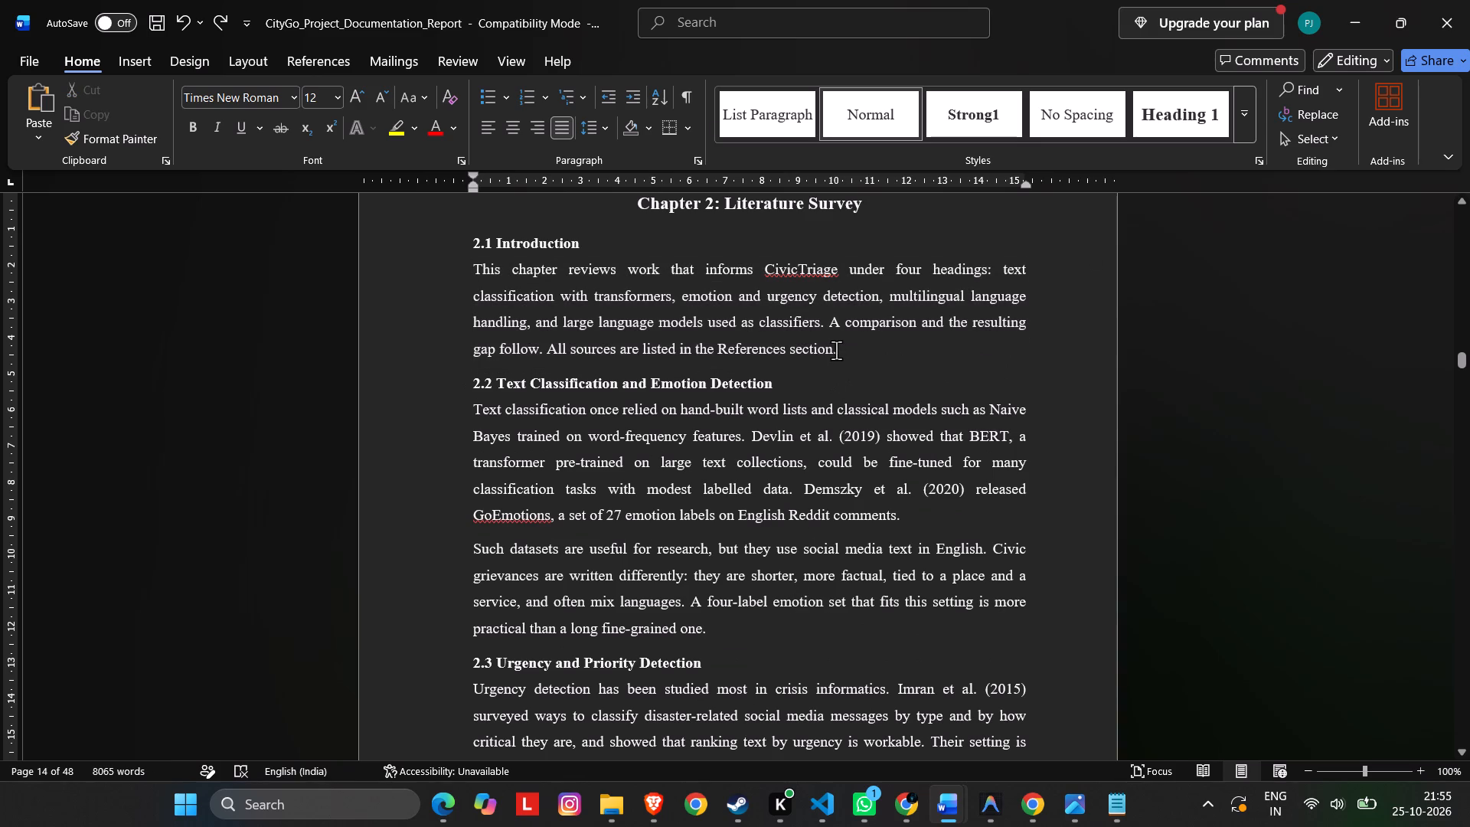
pyautogui.moveTo(843, 350); pyautogui.dragTo(497, 279)
pyautogui.hotkey('ctrl', 'v')
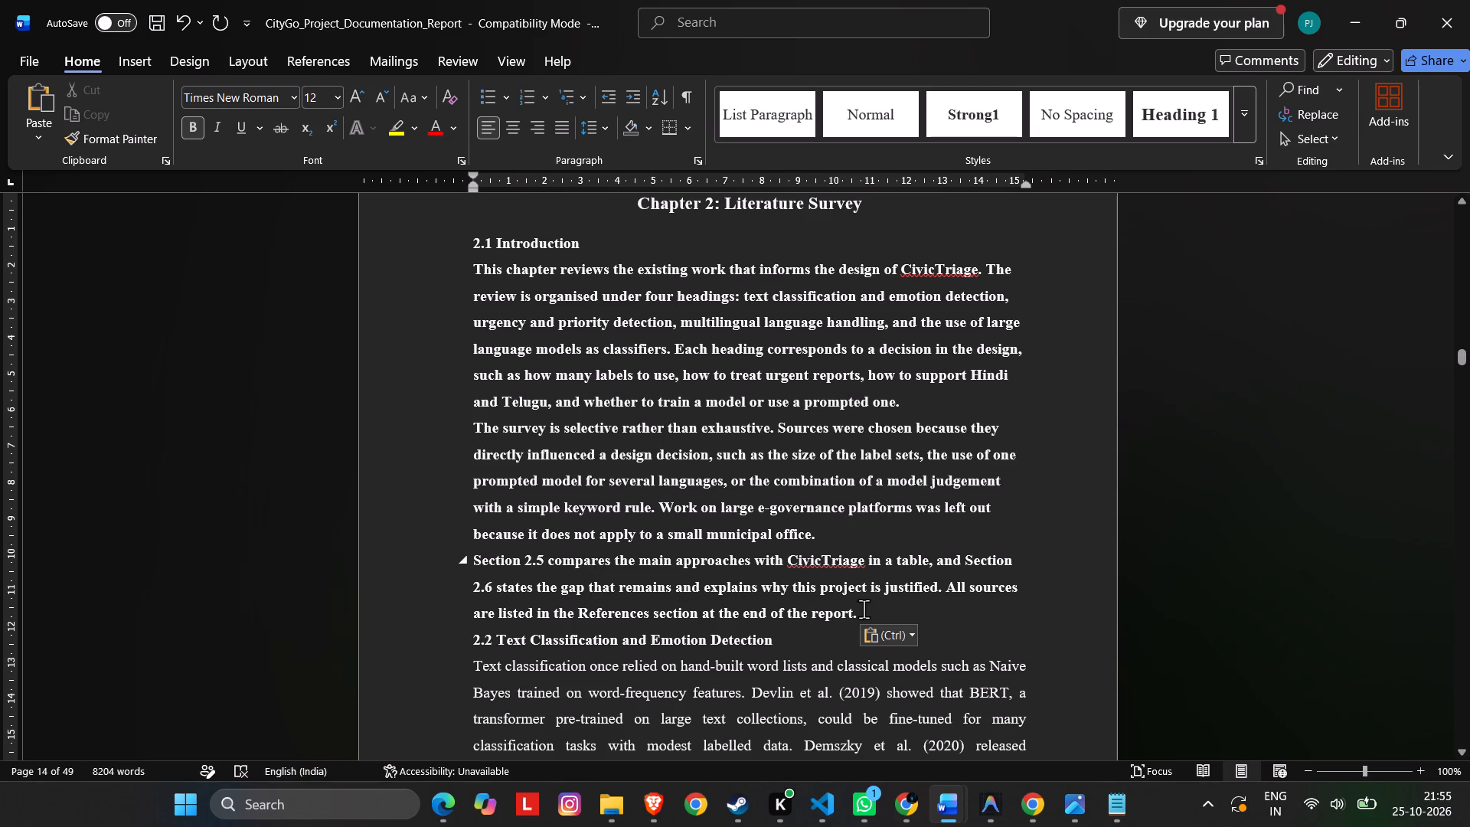
# Delete the last pasted paragraph of Section 2.1, which begins "Section 2.5 compares the main approaches with CivicTriage".
pyautogui.moveTo(882, 613); pyautogui.dragTo(745, 582)
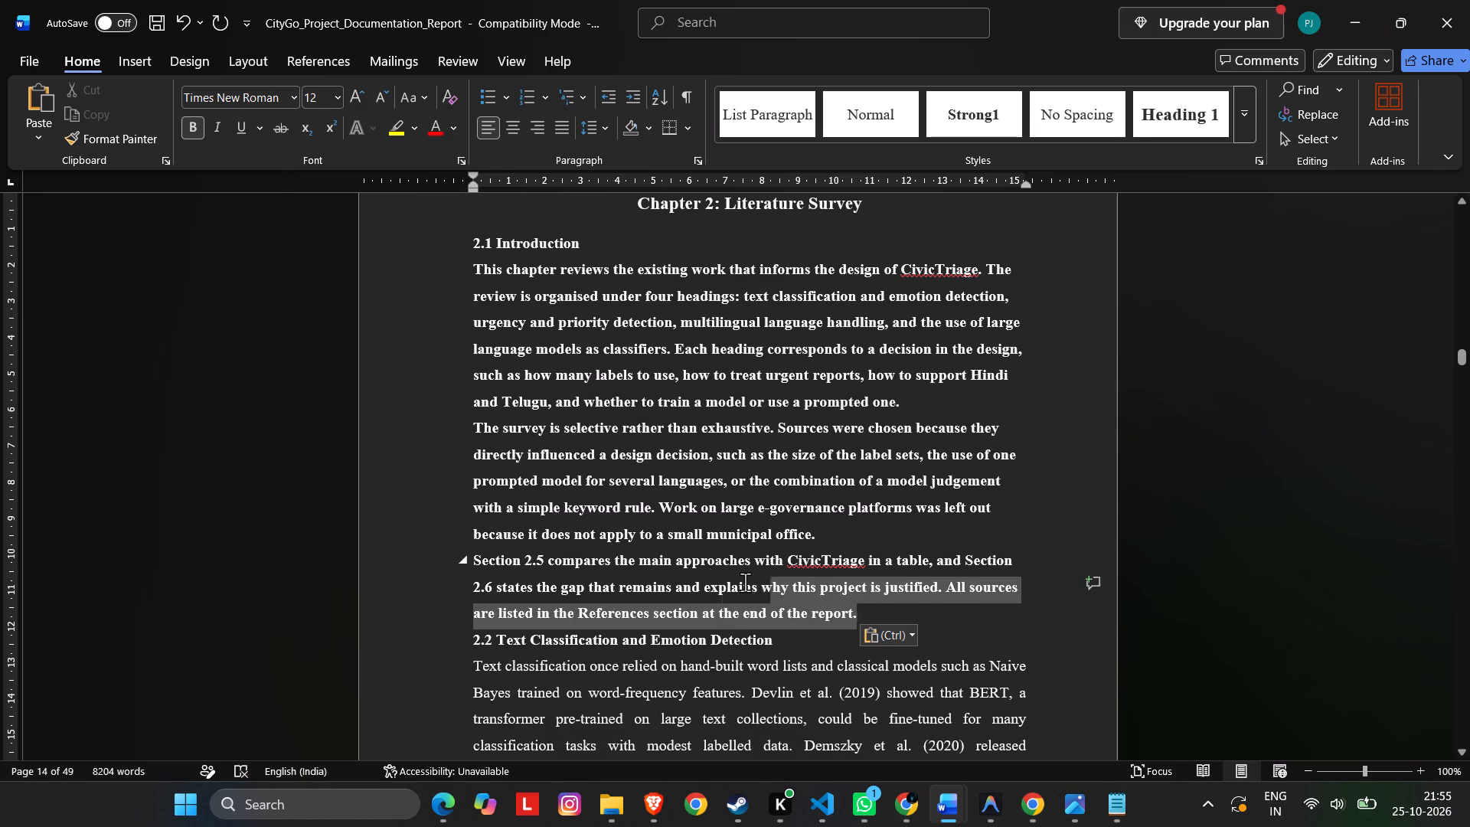
pyautogui.moveTo(745, 582); pyautogui.dragTo(830, 544)
pyautogui.press('BackSpace')
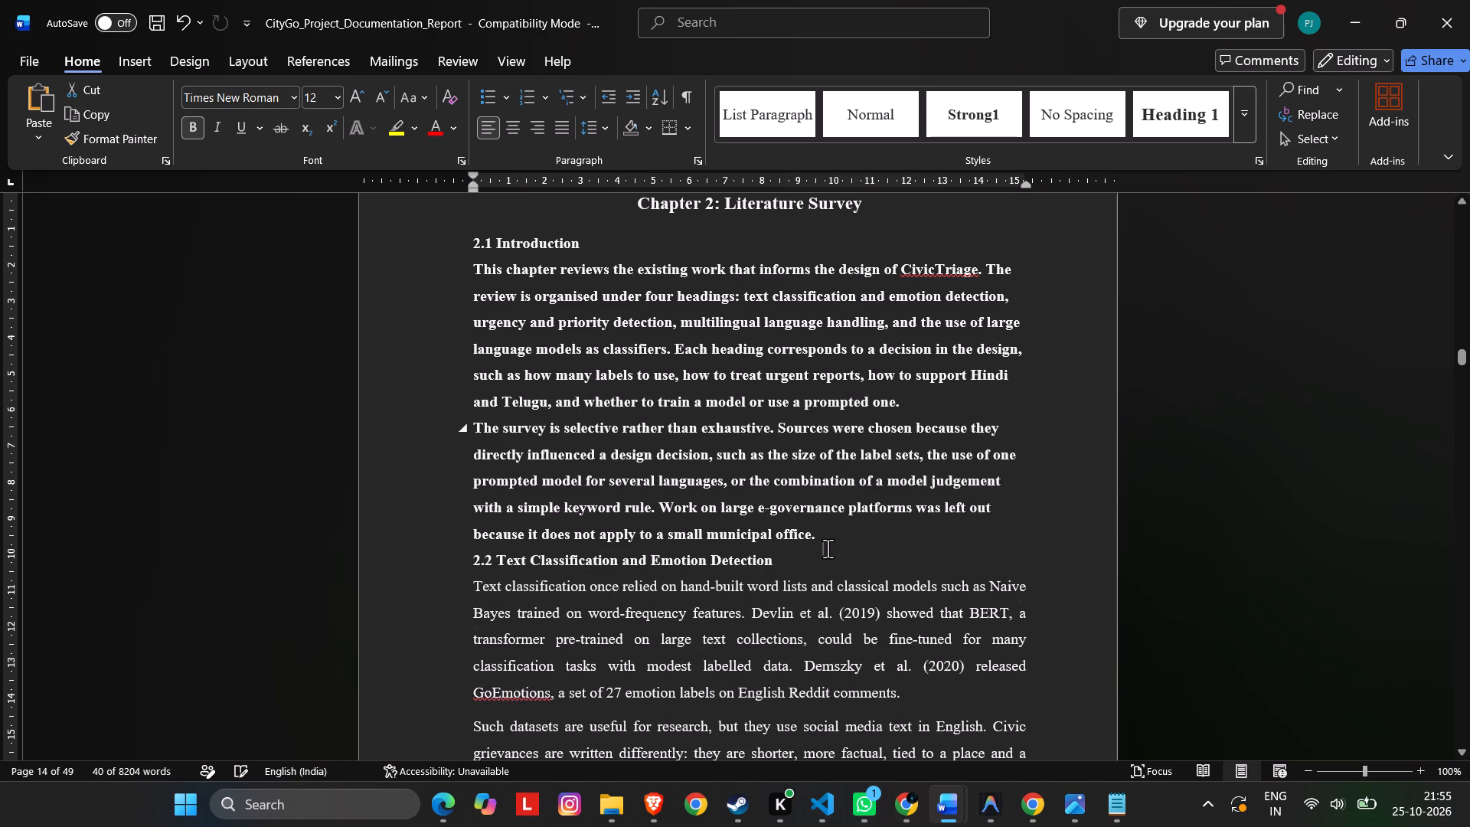
# Remove the bold formatting from the two remaining pasted paragraphs under 2.1 Introduction.
pyautogui.click(832, 561)
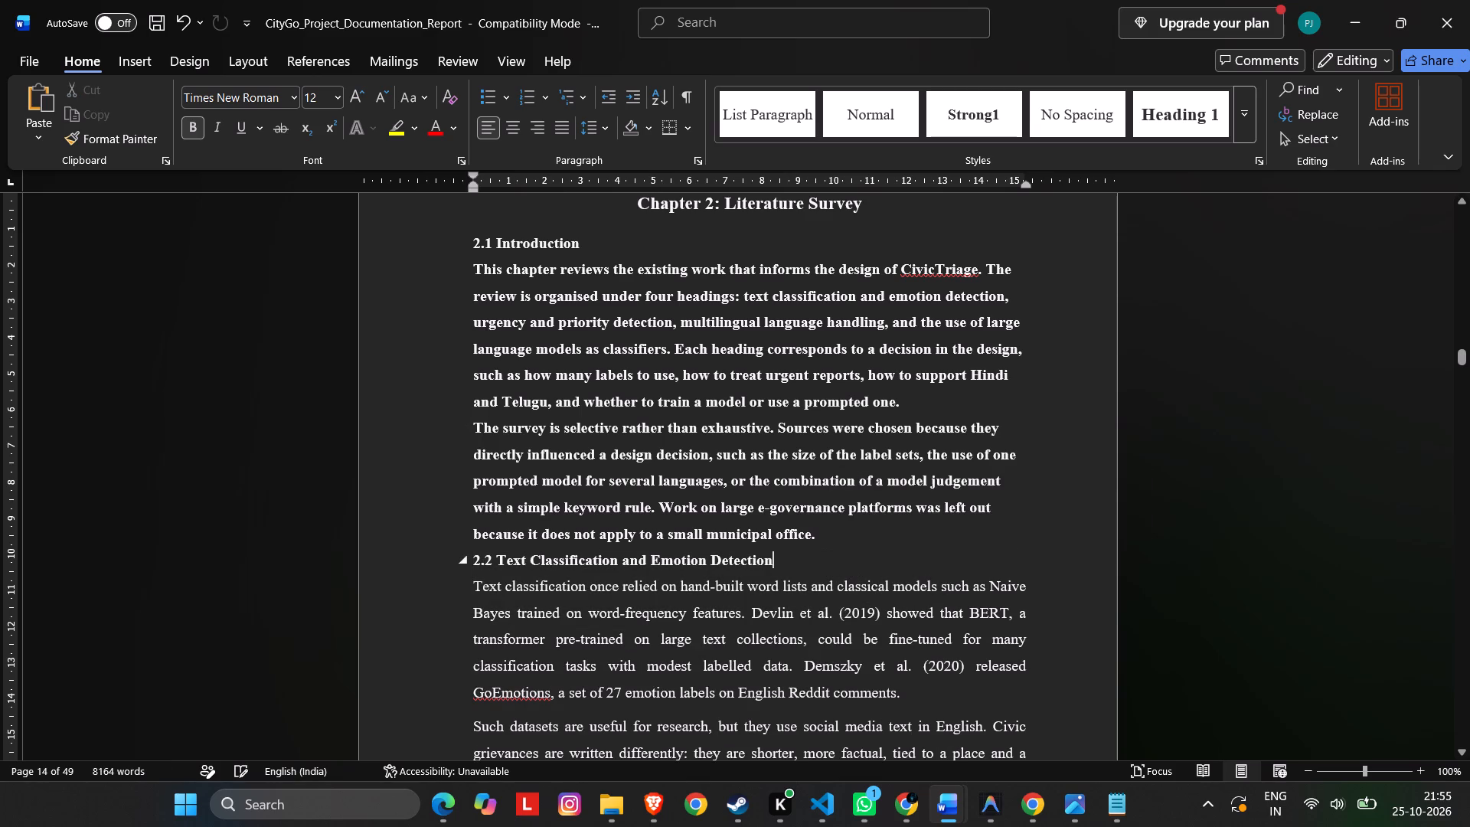
pyautogui.click(822, 534)
pyautogui.moveTo(822, 534); pyautogui.dragTo(568, 350)
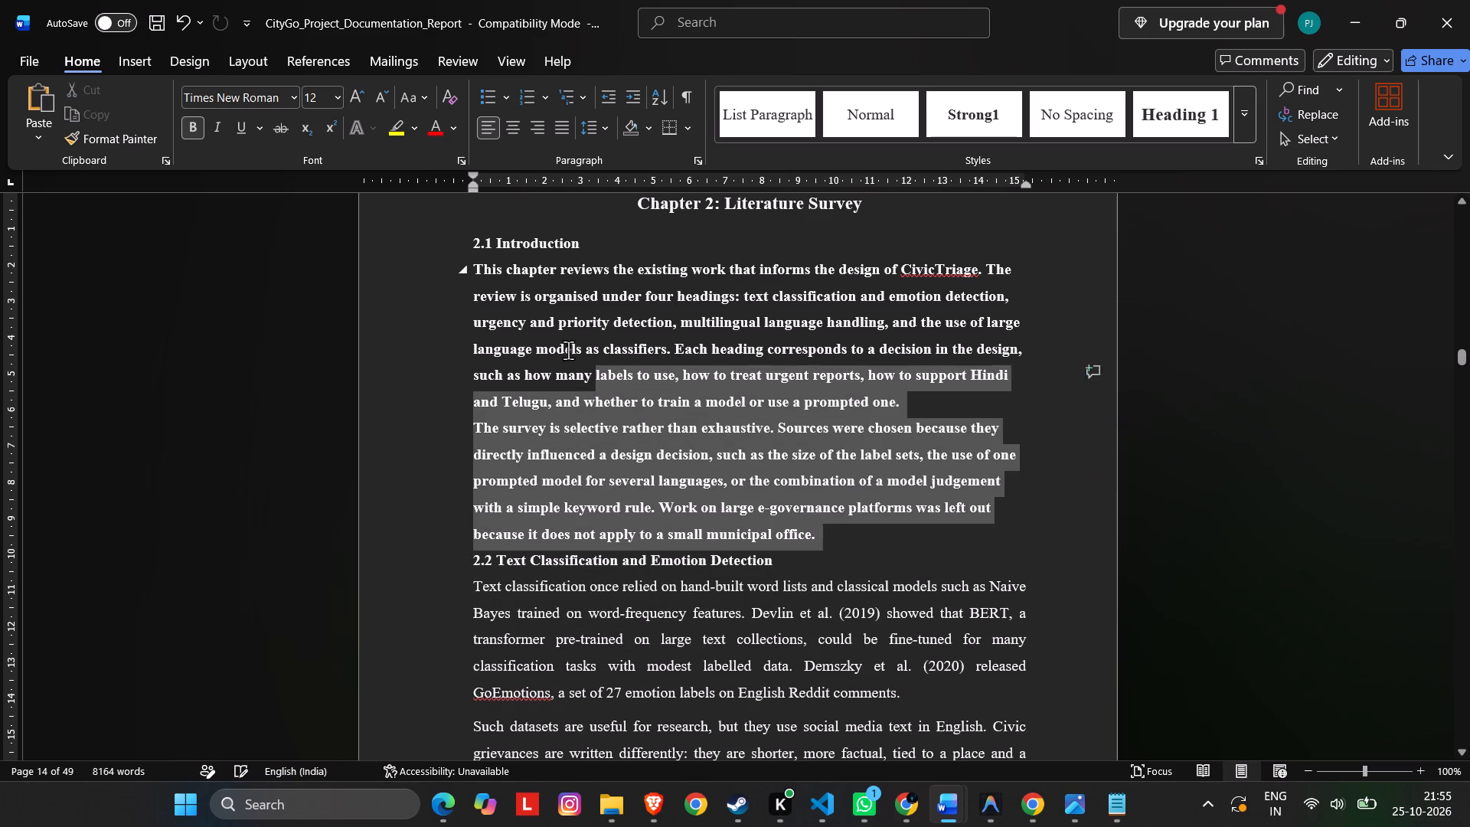
pyautogui.moveTo(568, 350); pyautogui.dragTo(480, 269)
pyautogui.click(188, 122)
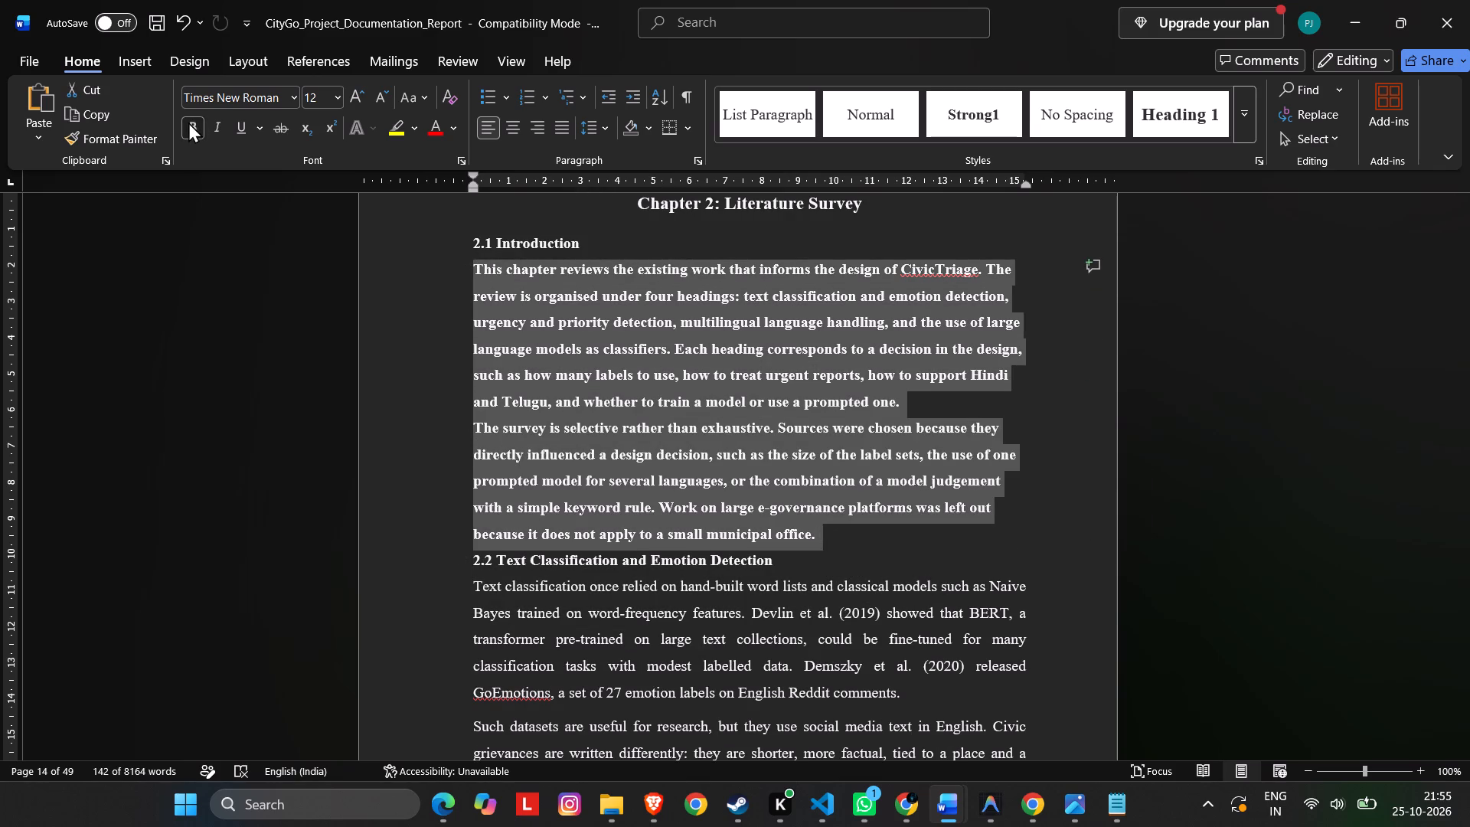
pyautogui.click(605, 120)
pyautogui.click(605, 120)
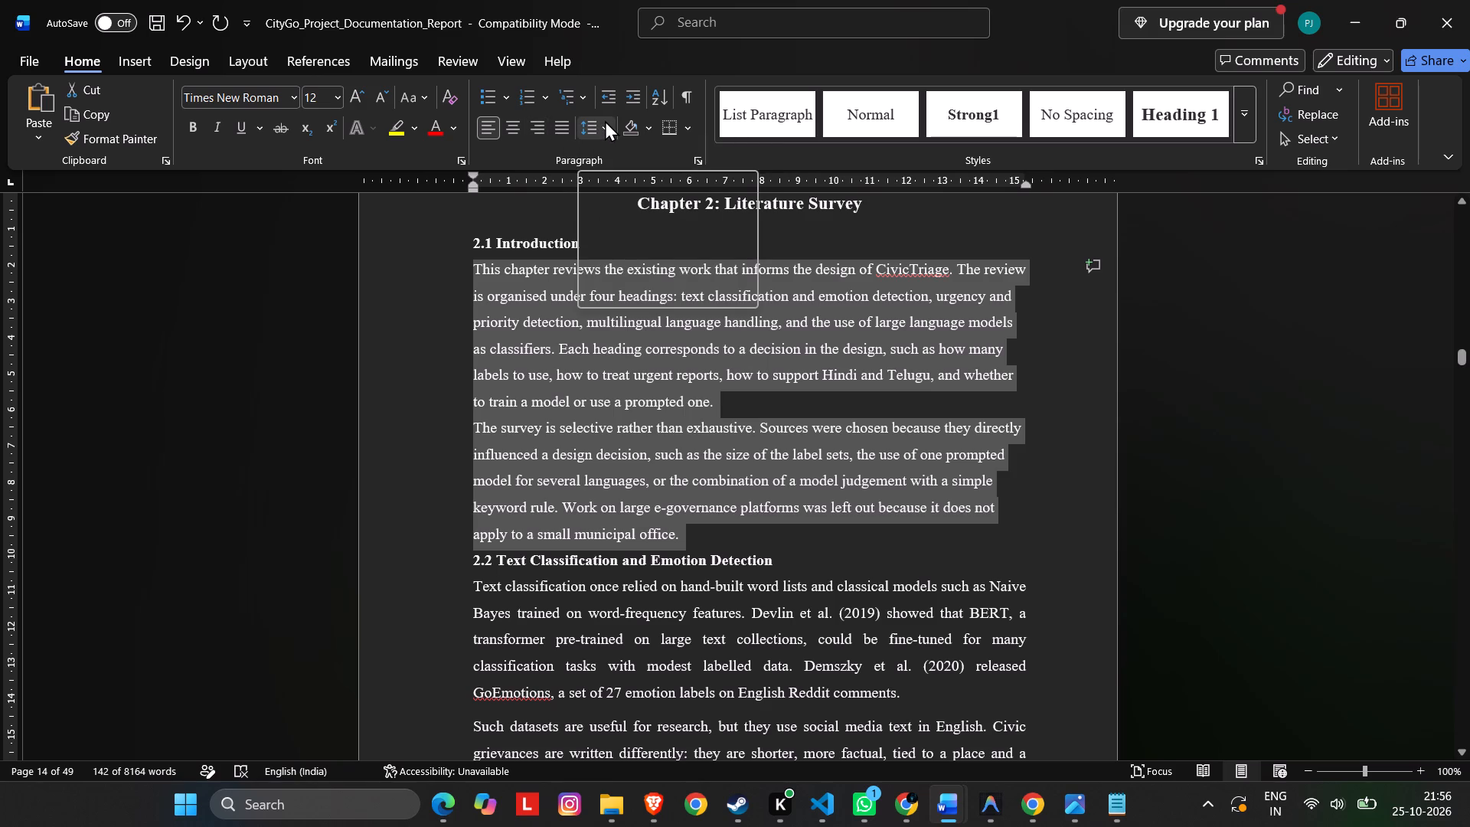
pyautogui.click(808, 525)
pyautogui.click(802, 585)
# Review the report around the edited Section 2.1, from Section 2.2 back through Section 1.9 to Section 1.7.
pyautogui.scroll(-9, 802, 586)
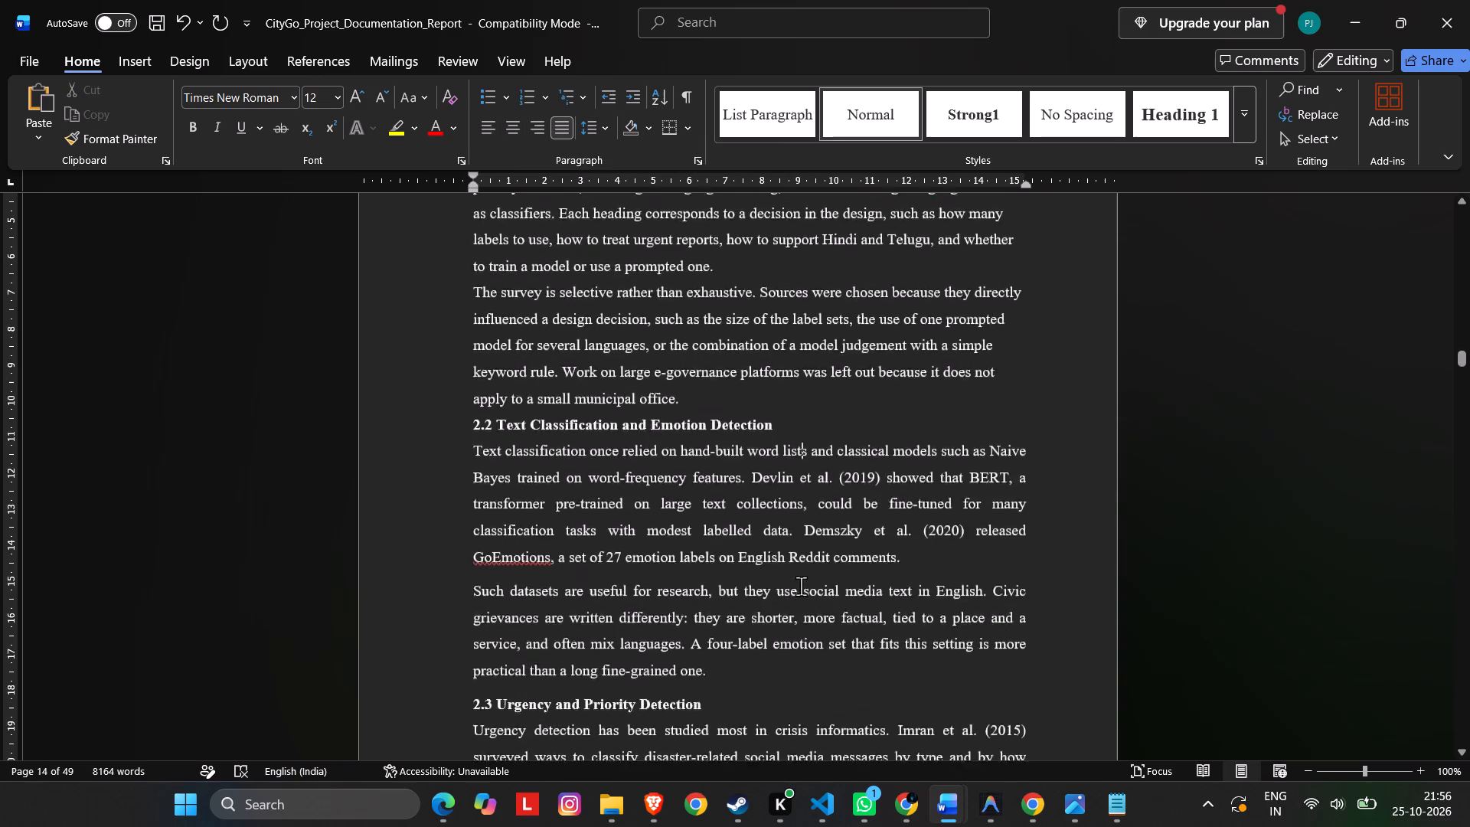
pyautogui.scroll(-6, 801, 586)
pyautogui.scroll(20, 800, 587)
pyautogui.scroll(8, 800, 587)
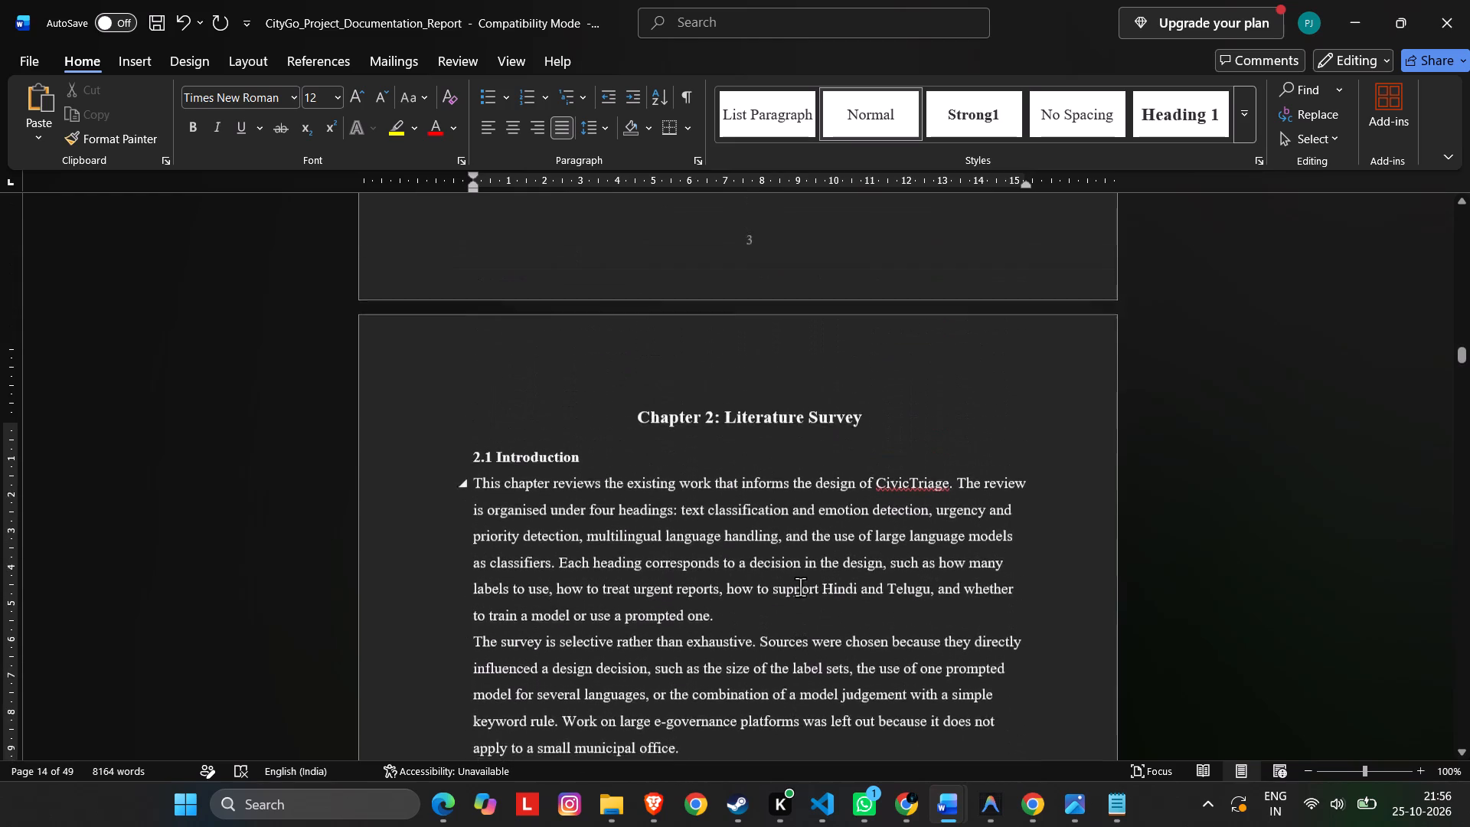
pyautogui.scroll(20, 800, 587)
pyautogui.scroll(1, 819, 580)
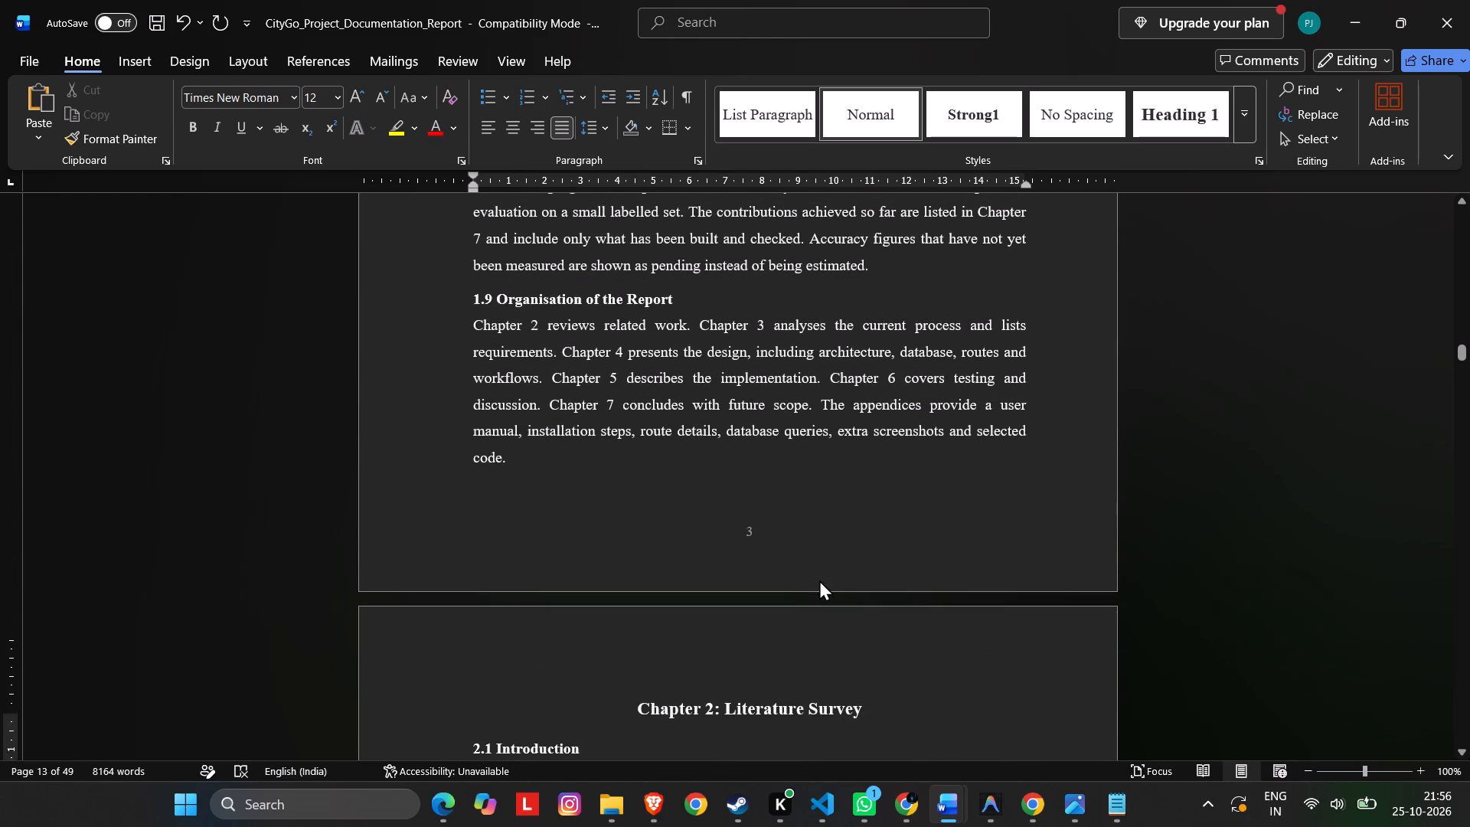
pyautogui.scroll(18, 819, 580)
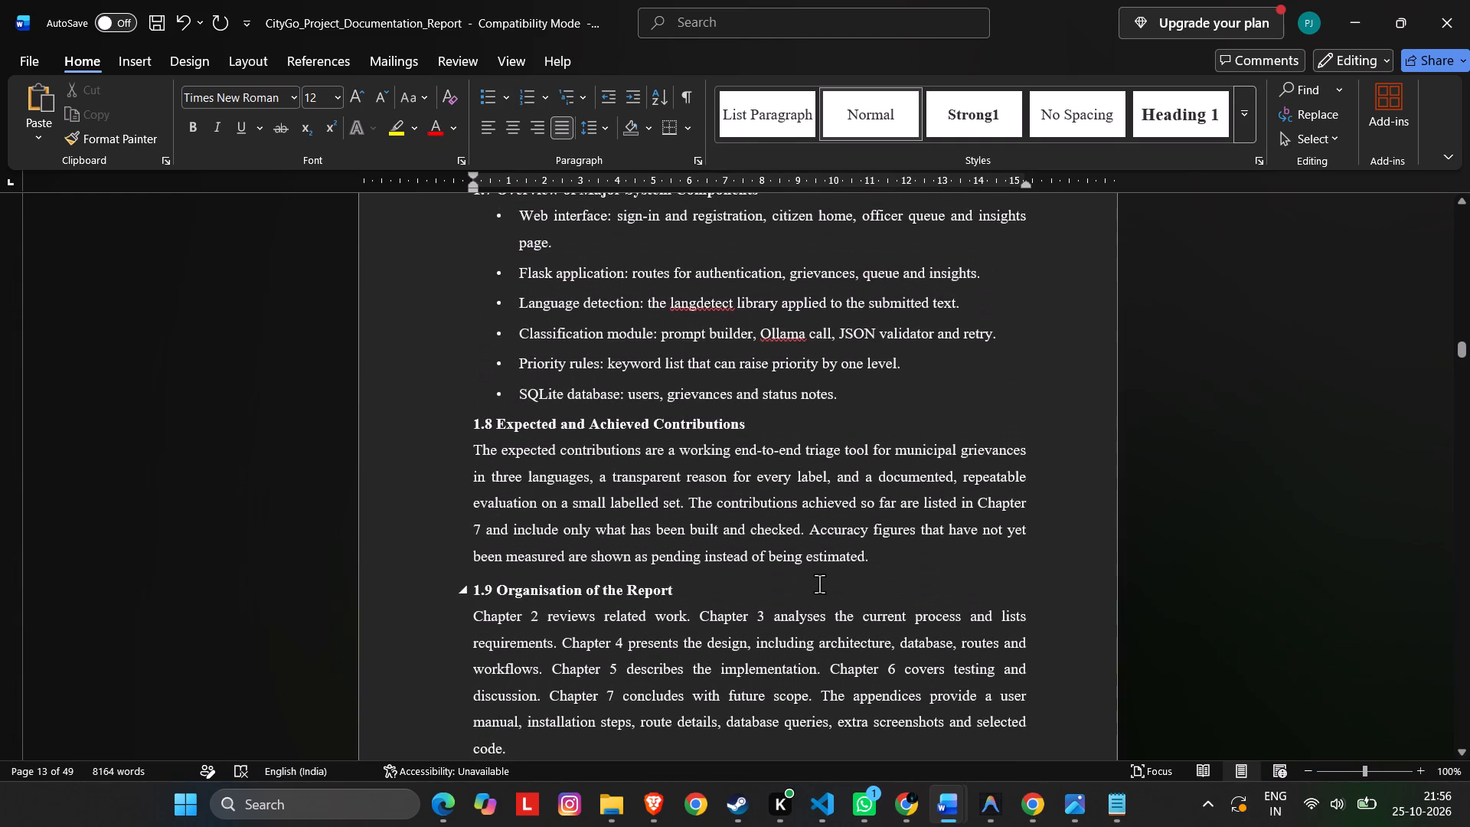
pyautogui.scroll(1, 819, 583)
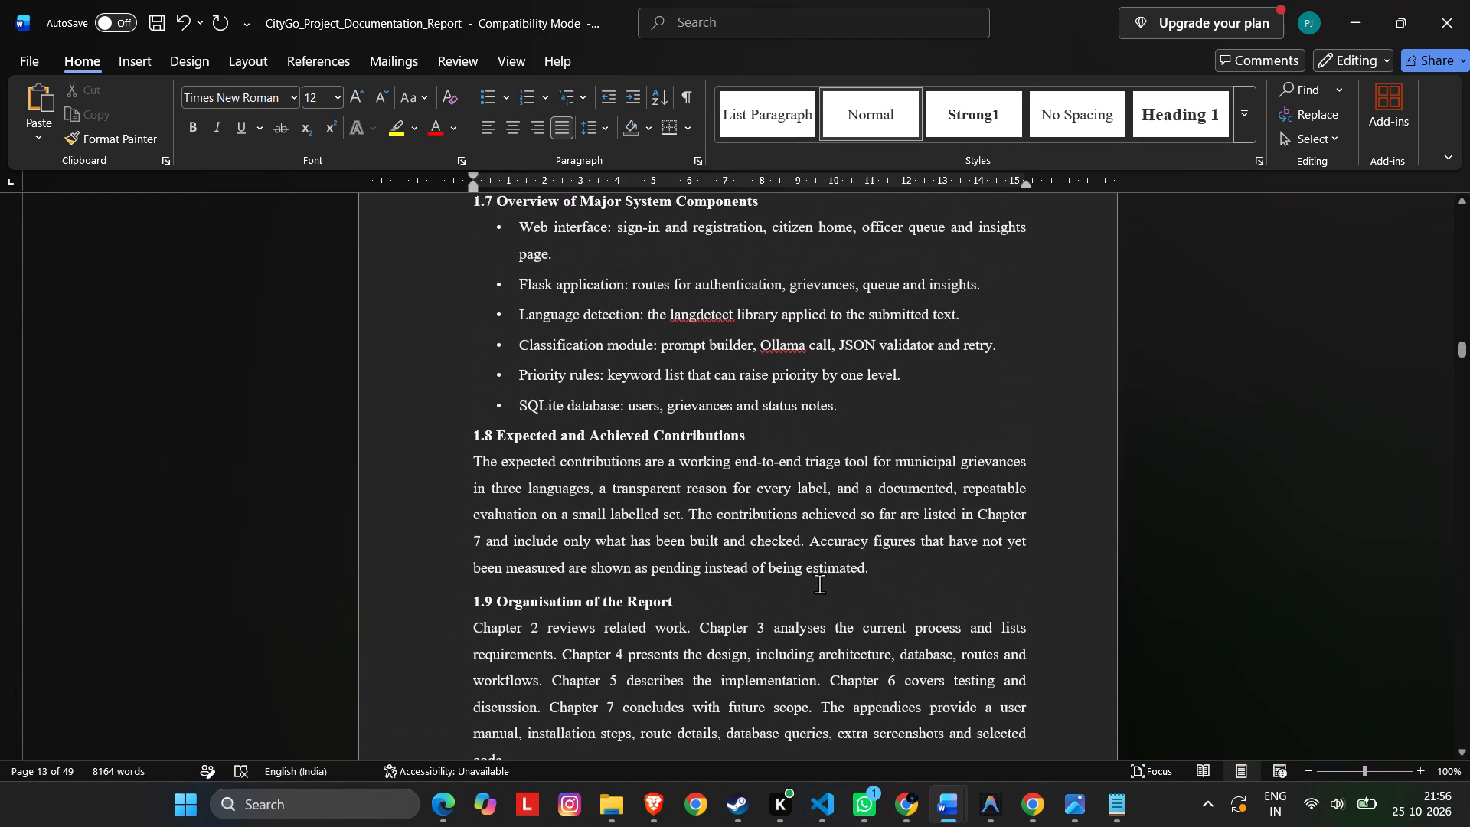
# Review Chapter 1 of the report from Section 1.7 back to the text before Section 1.2, looking for short sections.
pyautogui.scroll(5, 819, 583)
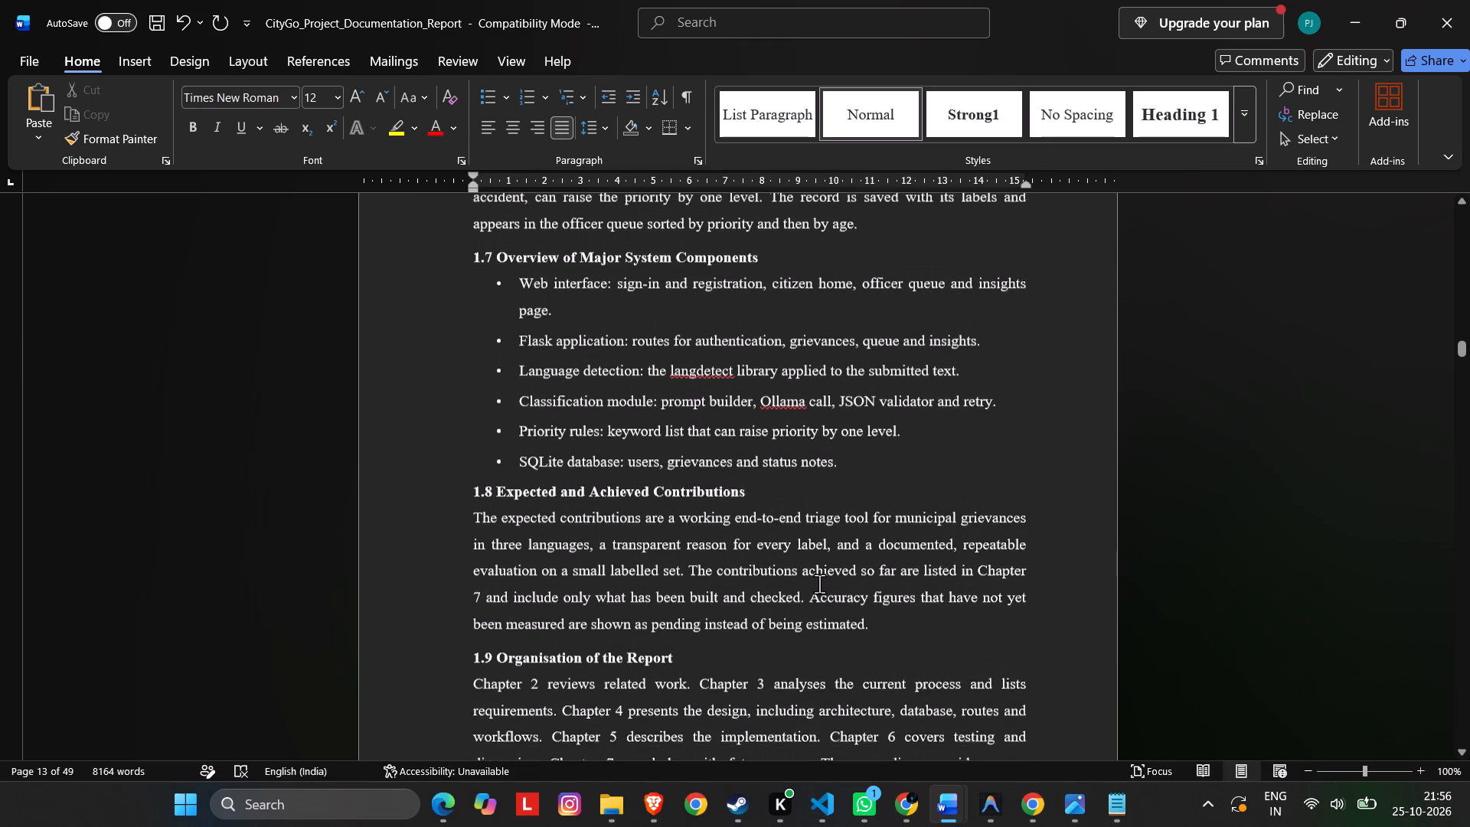
pyautogui.scroll(7, 819, 583)
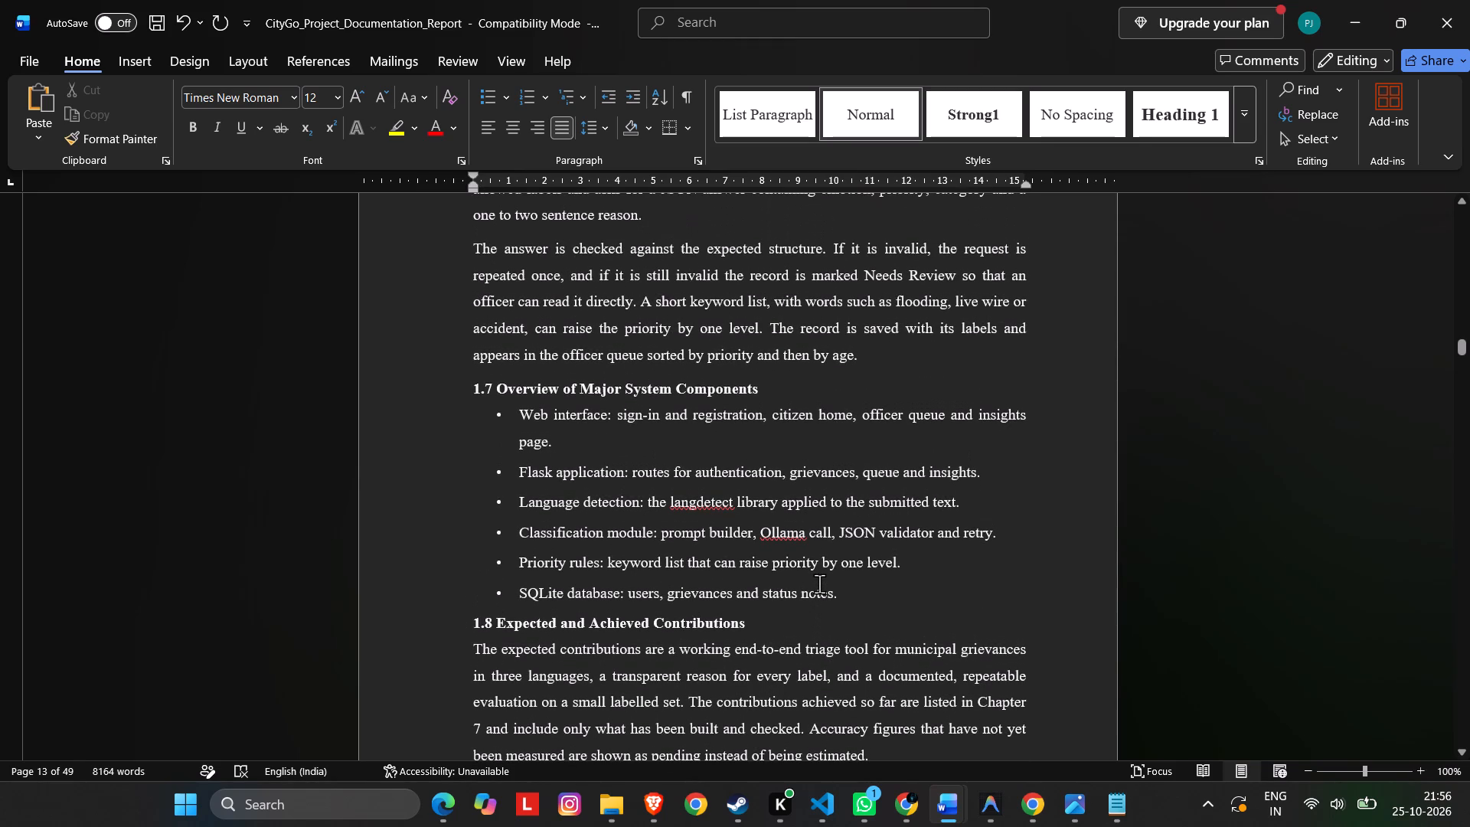
pyautogui.scroll(20, 819, 583)
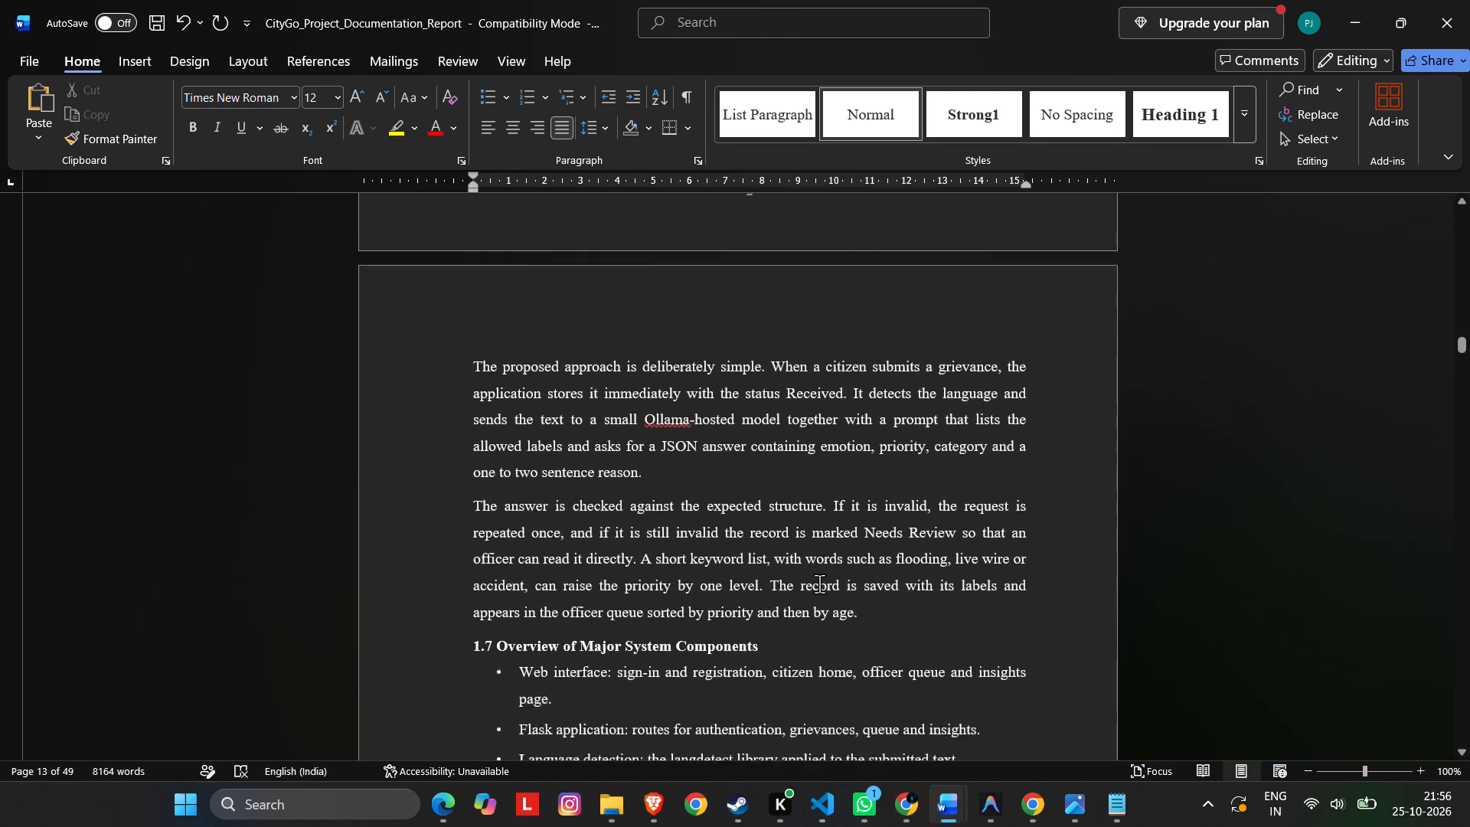
pyautogui.scroll(20, 818, 585)
pyautogui.scroll(4, 818, 585)
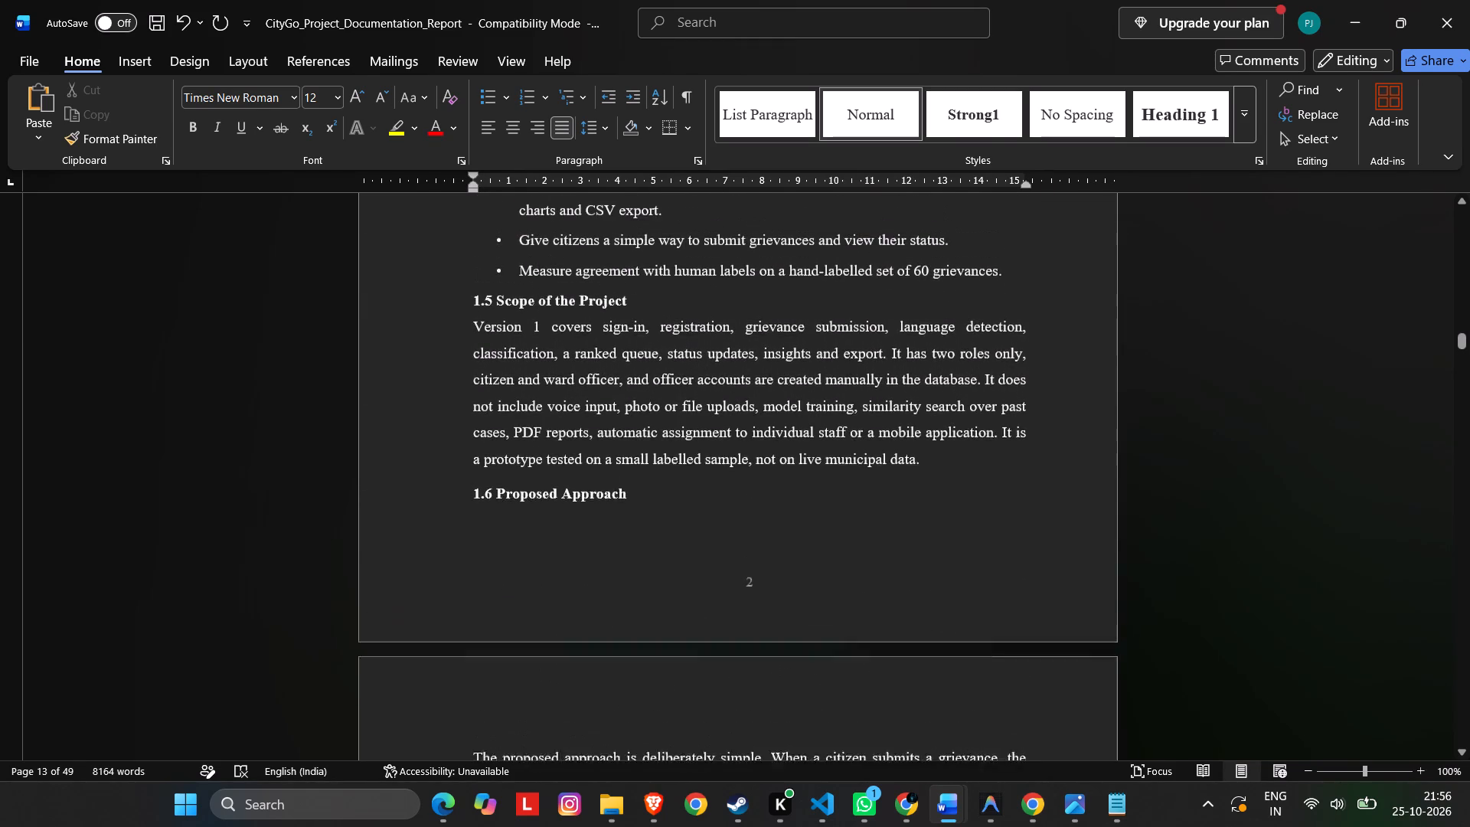
pyautogui.scroll(11, 818, 585)
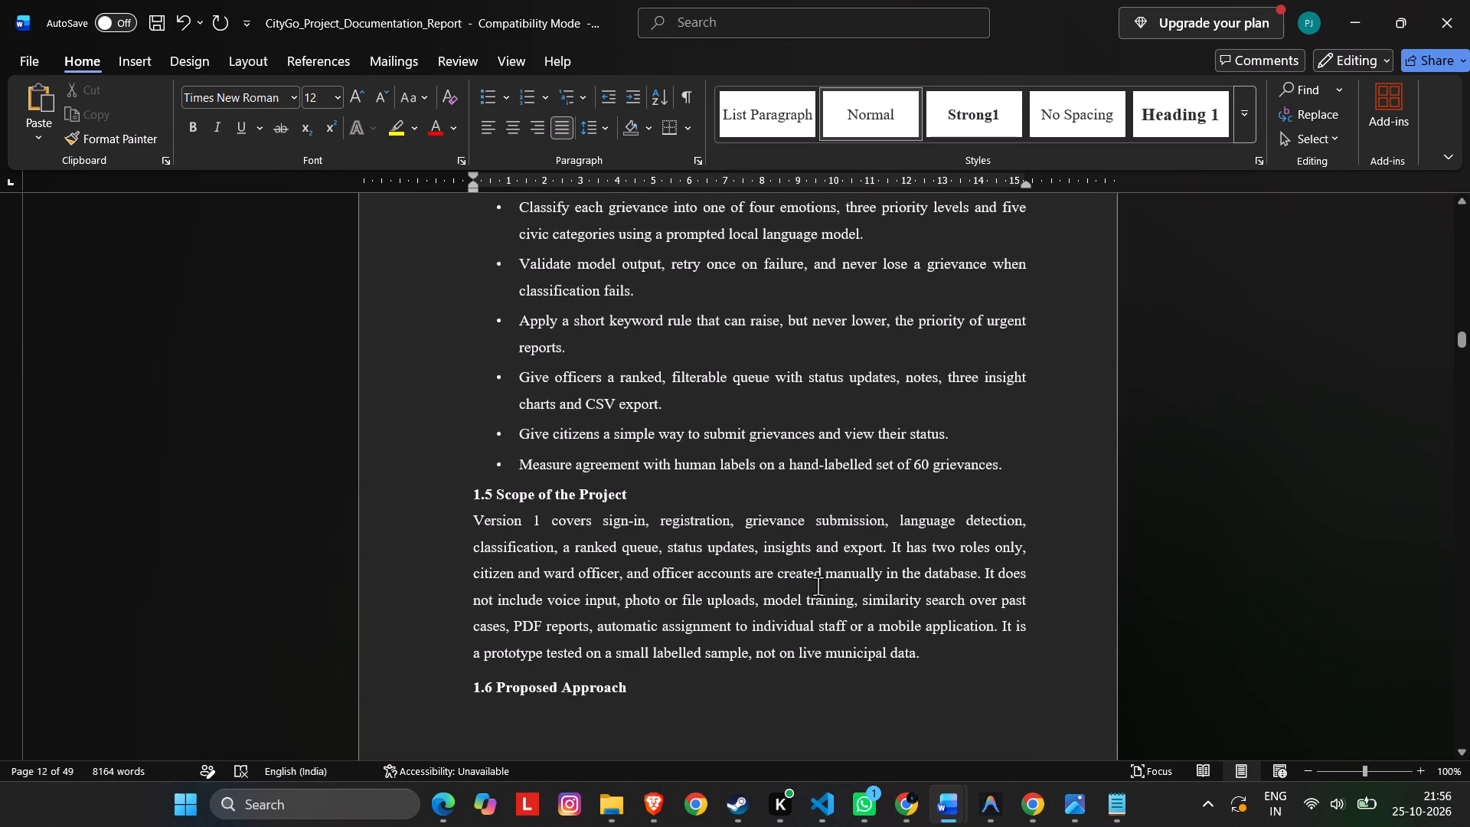
pyautogui.scroll(17, 818, 586)
pyautogui.scroll(4, 818, 586)
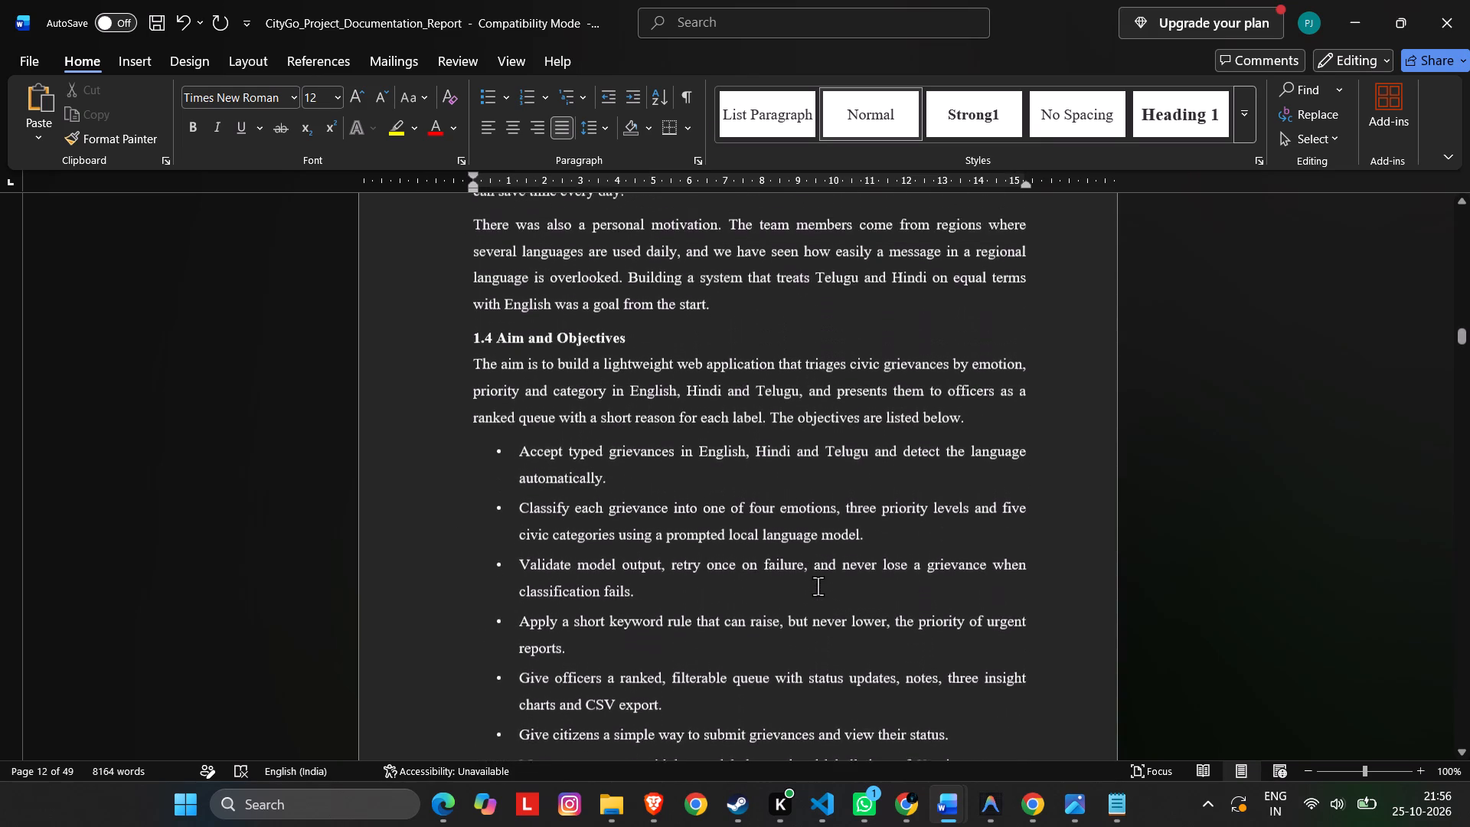
pyautogui.scroll(19, 818, 586)
pyautogui.scroll(6, 818, 586)
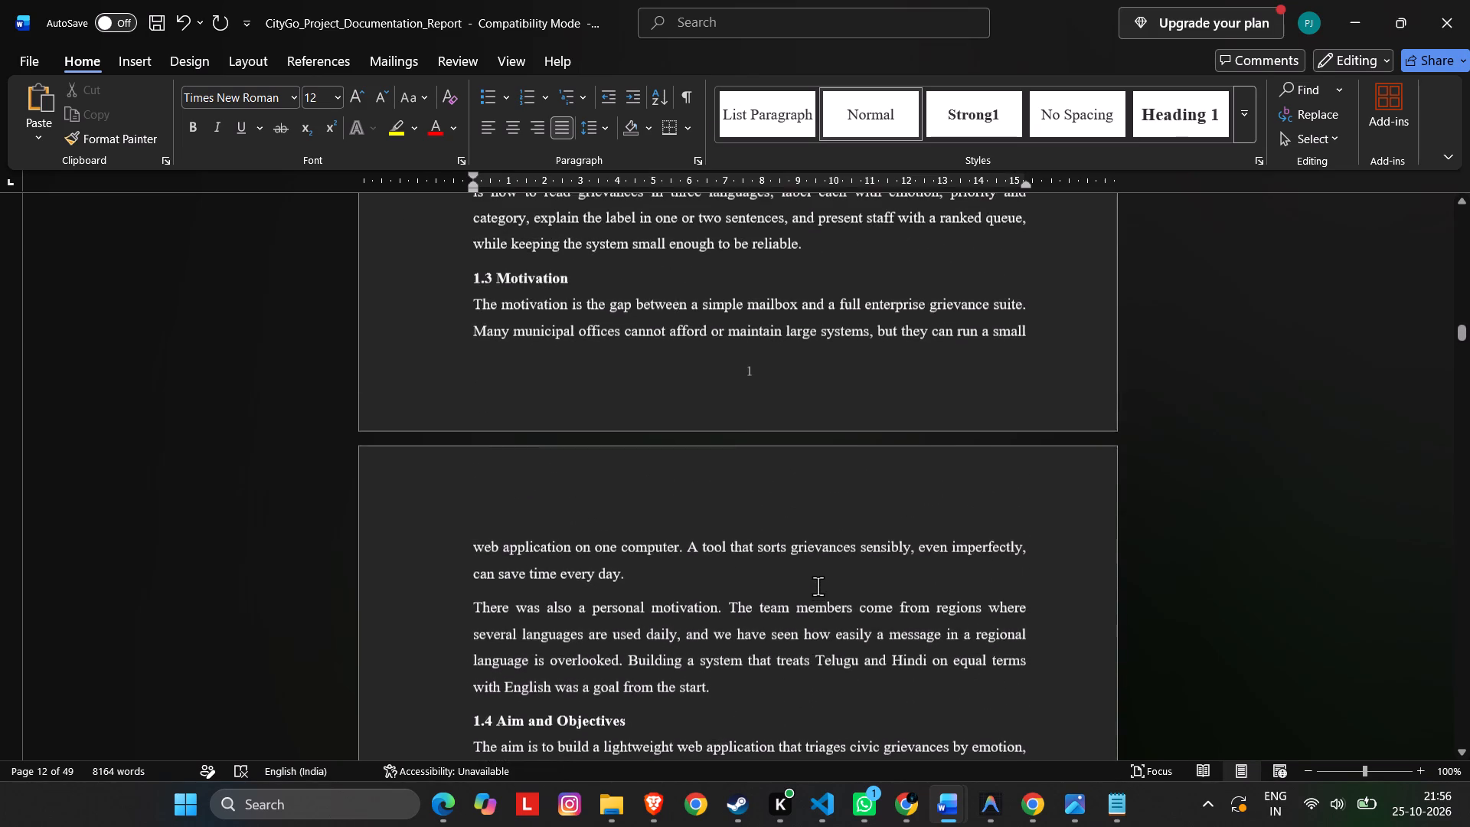
pyautogui.scroll(20, 818, 586)
pyautogui.scroll(19, 818, 586)
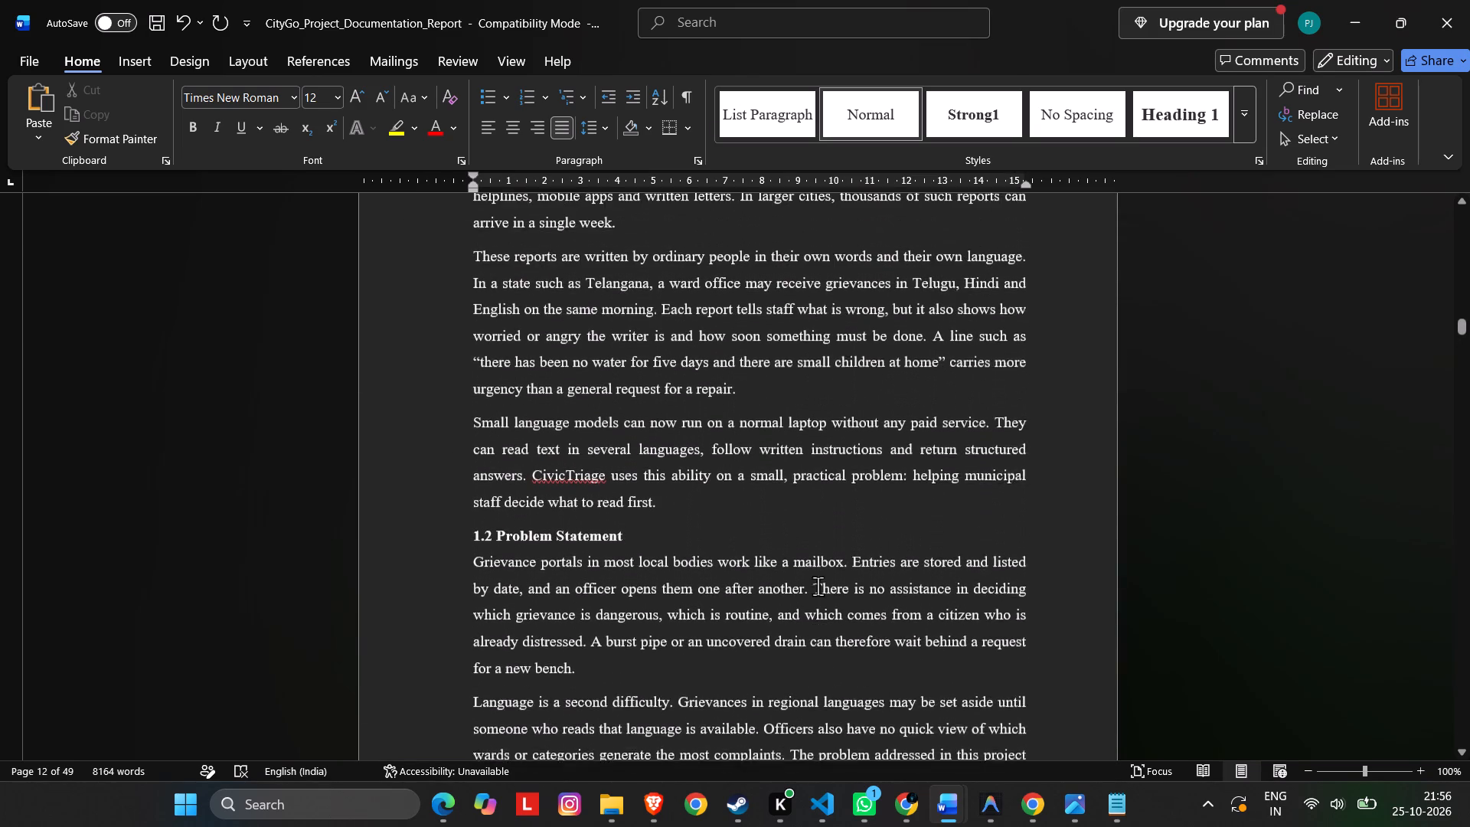